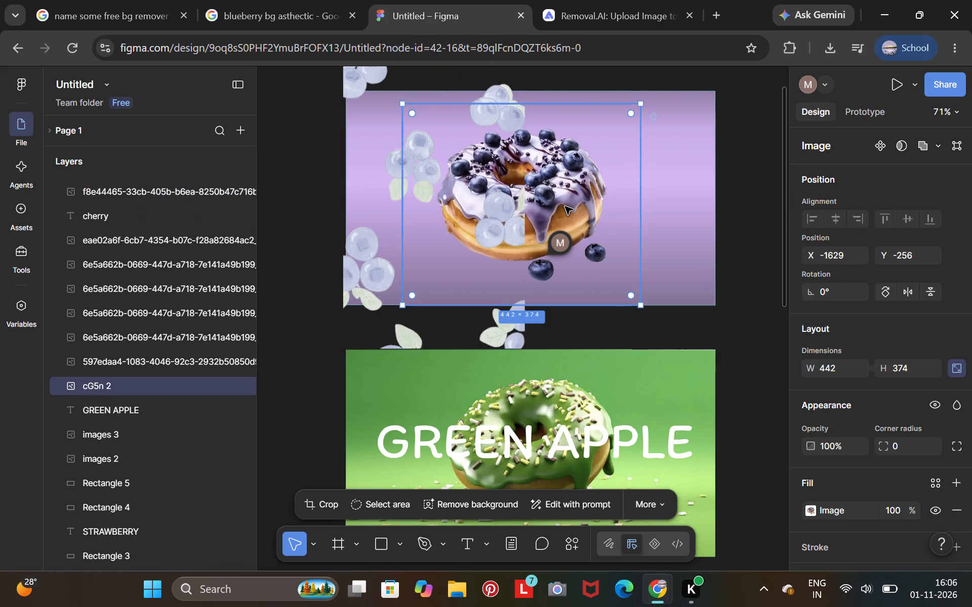
key("BackSpace")
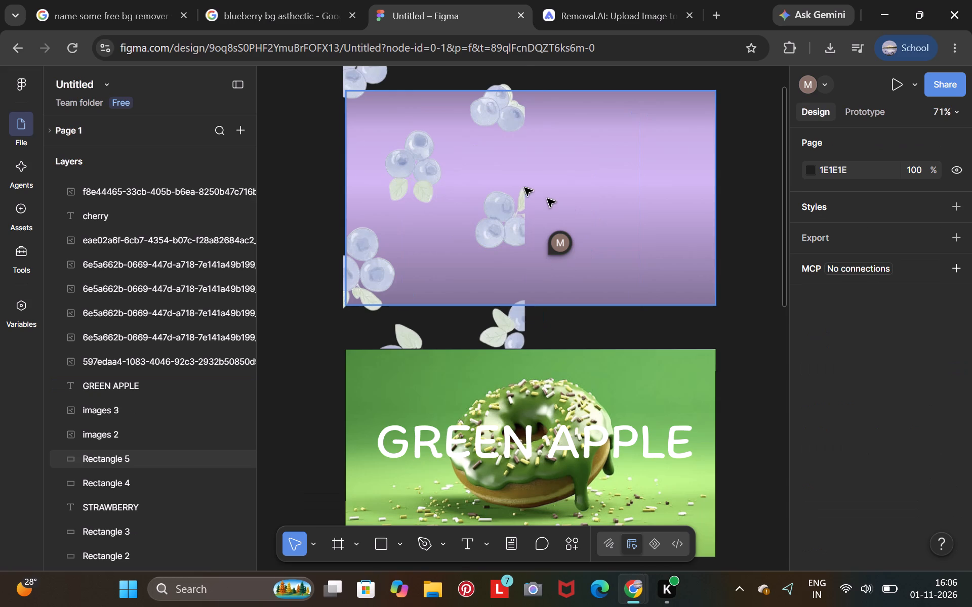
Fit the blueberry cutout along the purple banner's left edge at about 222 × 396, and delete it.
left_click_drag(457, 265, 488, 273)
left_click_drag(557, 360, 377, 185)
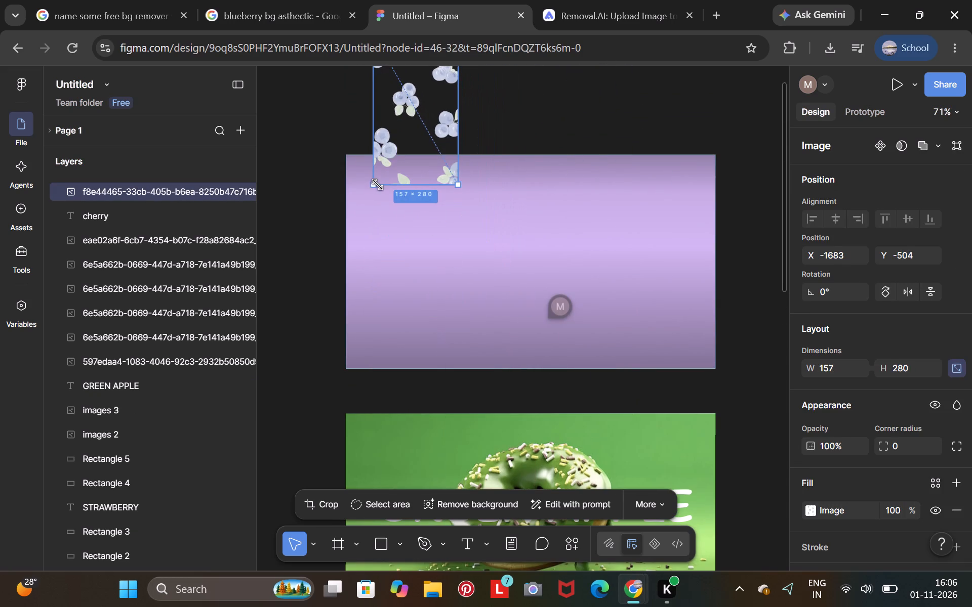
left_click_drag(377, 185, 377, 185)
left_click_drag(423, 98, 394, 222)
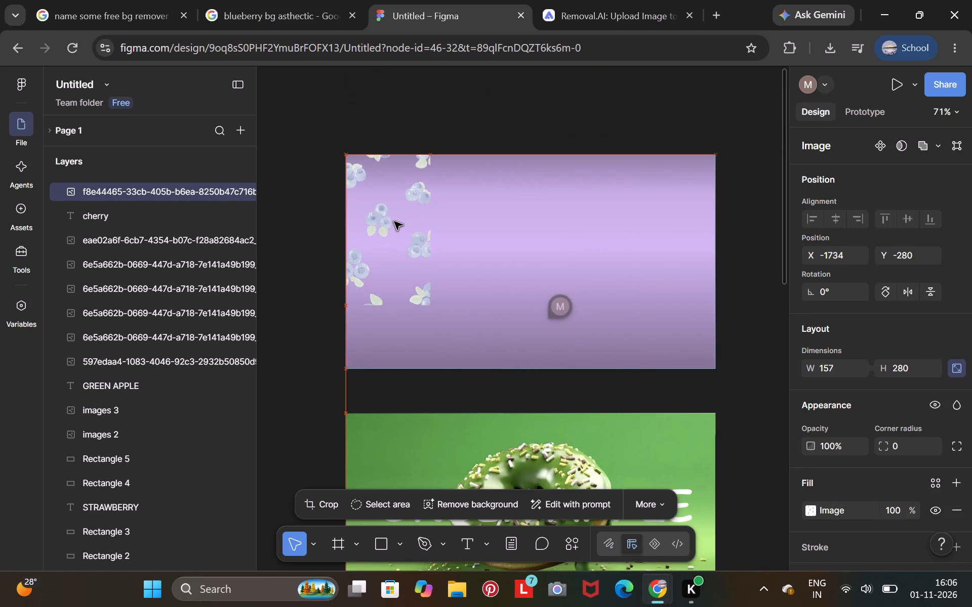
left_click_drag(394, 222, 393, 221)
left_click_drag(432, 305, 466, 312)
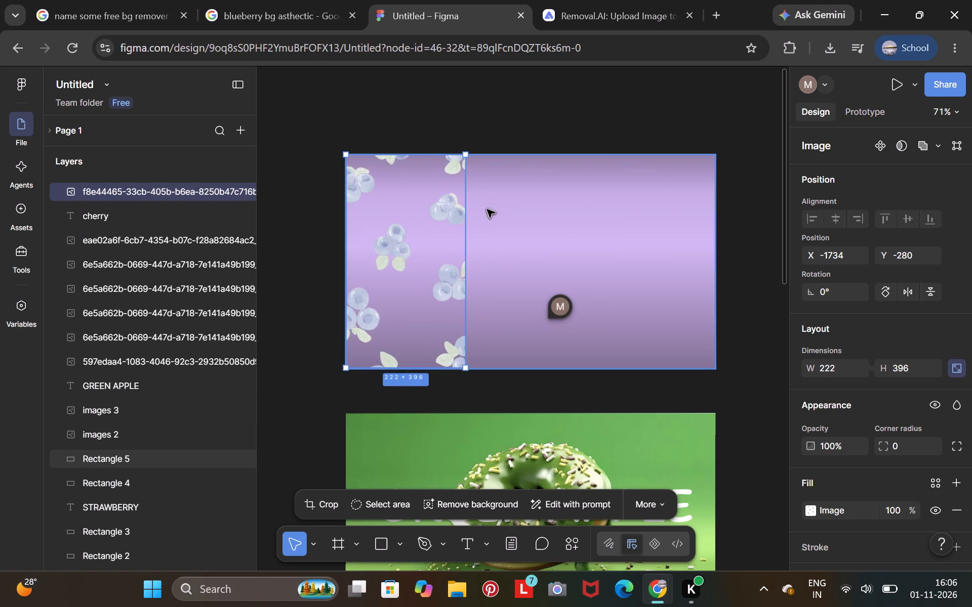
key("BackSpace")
Browse the Google image results for "blueberry bg asthectic" to look for another blueberry background.
left_click(278, 25)
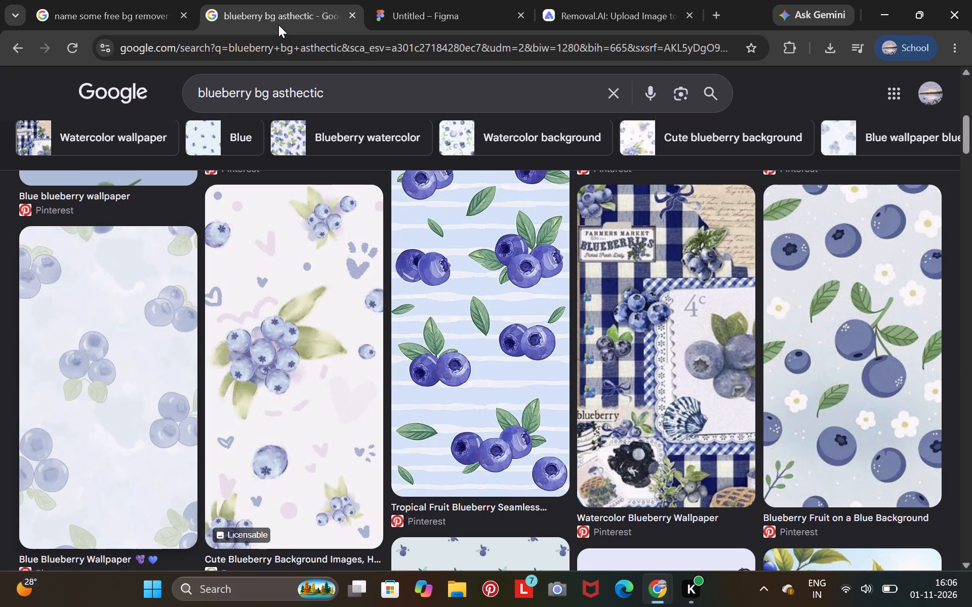
scroll(499, 415, "down", 2)
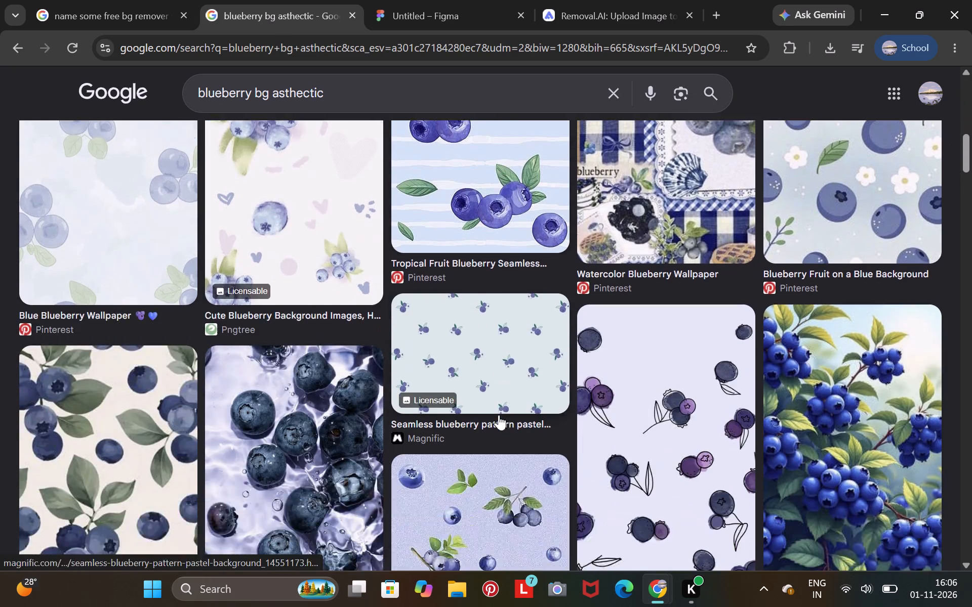
scroll(499, 415, "down", 3)
scroll(499, 415, "up", 4)
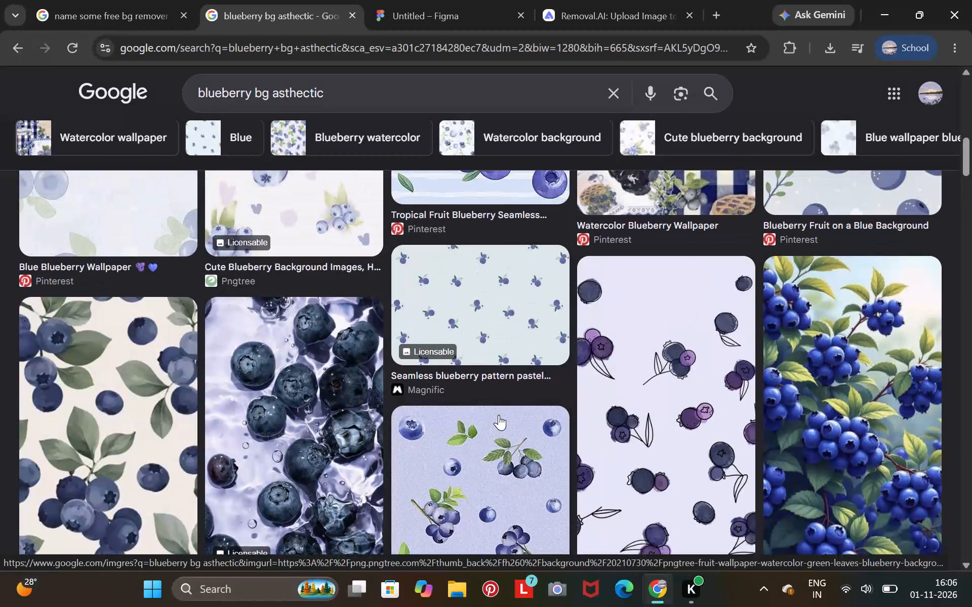
scroll(583, 386, "down", 7)
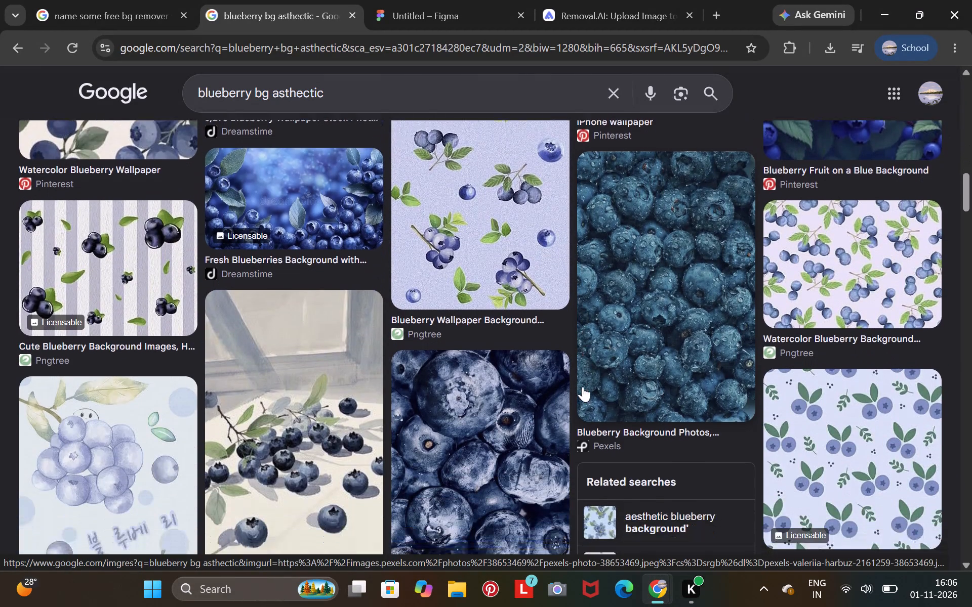
scroll(583, 386, "down", 3)
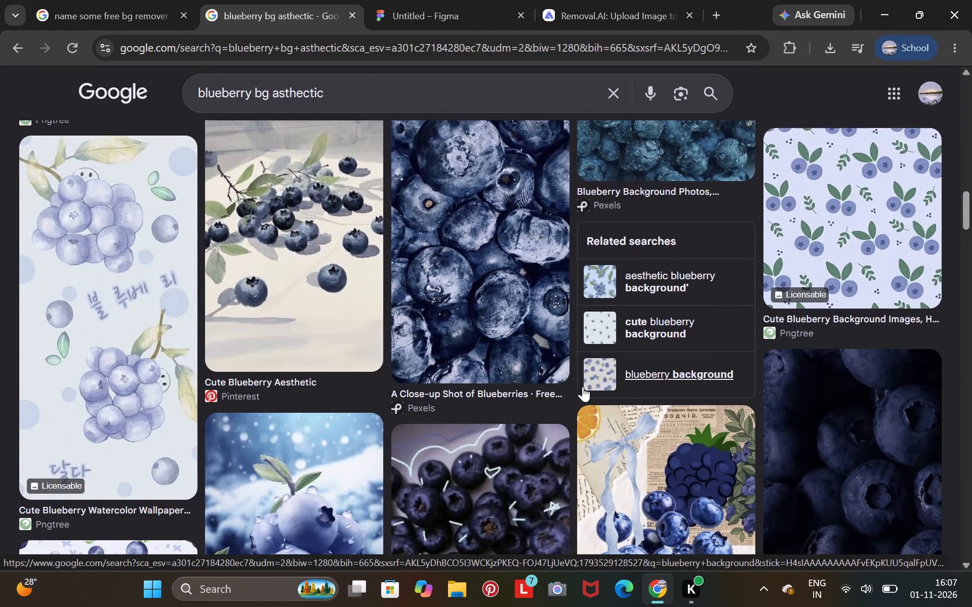
scroll(583, 386, "down", 2)
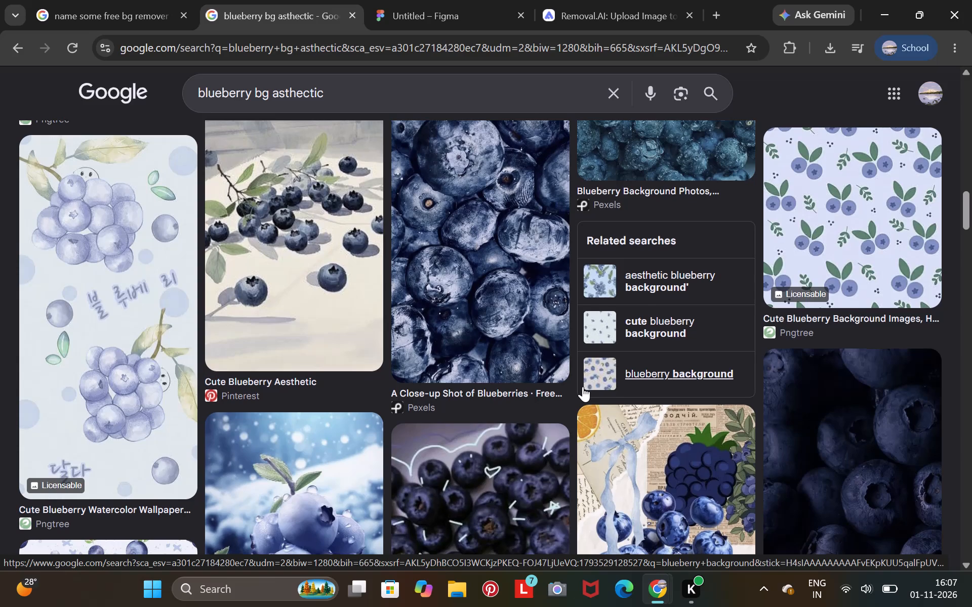
scroll(583, 386, "down", 2)
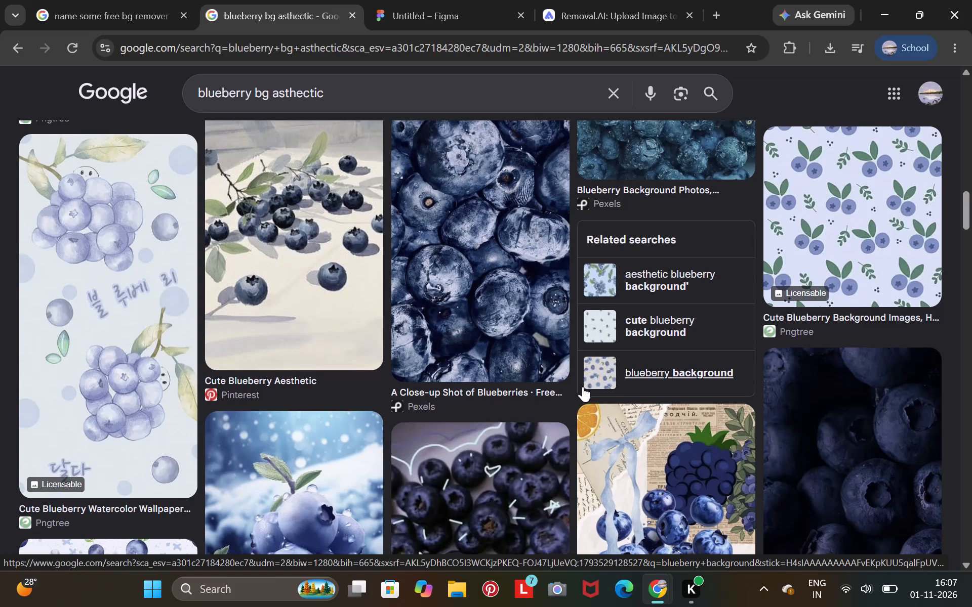
scroll(583, 386, "down", 9)
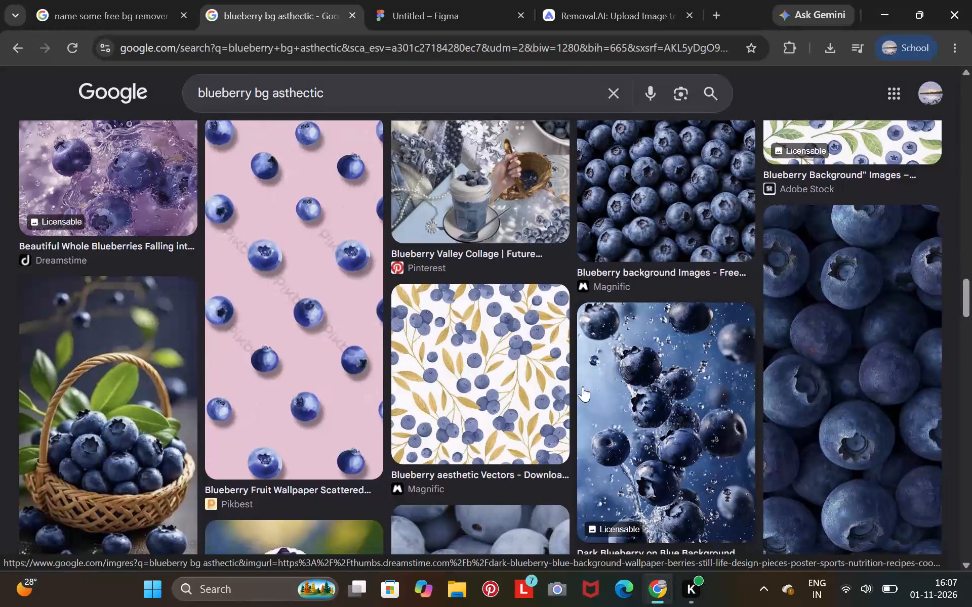
scroll(583, 386, "down", 6)
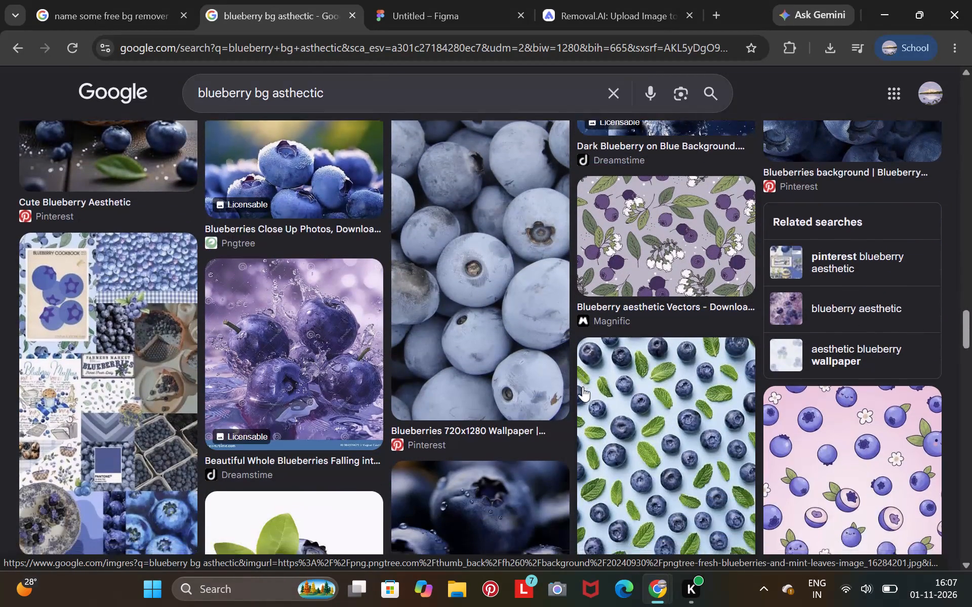
scroll(583, 386, "down", 6)
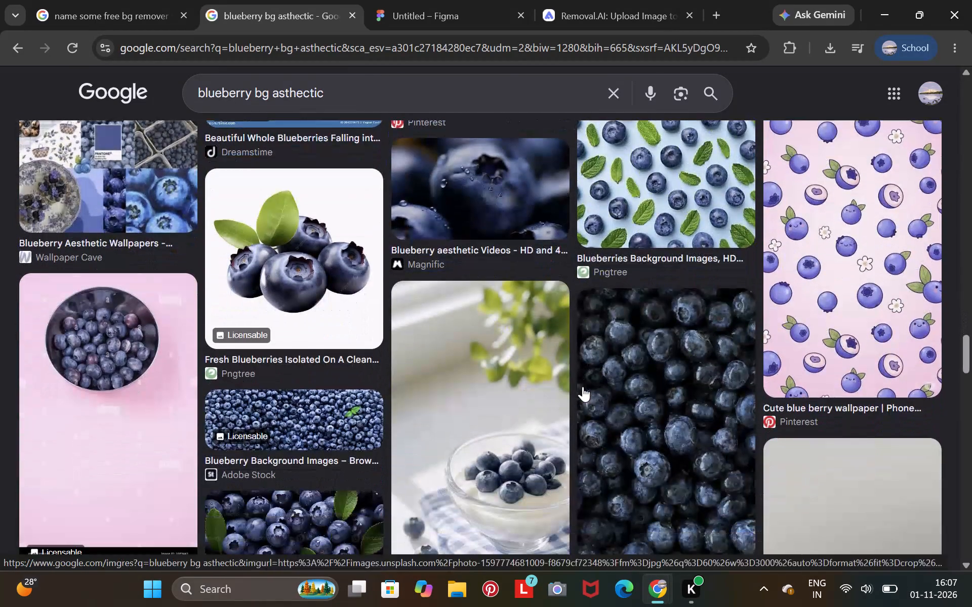
scroll(583, 386, "up", 3)
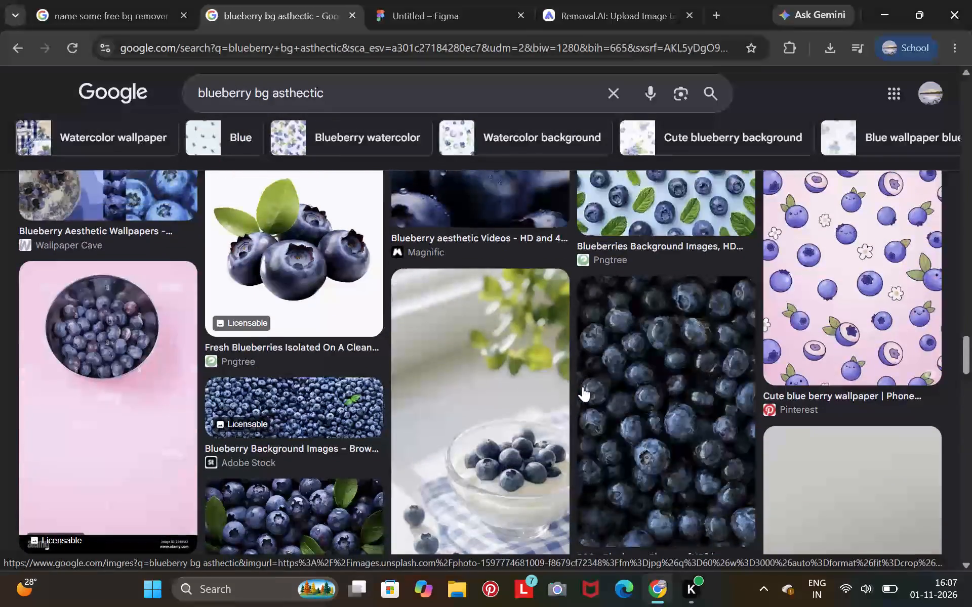
scroll(583, 386, "up", 1)
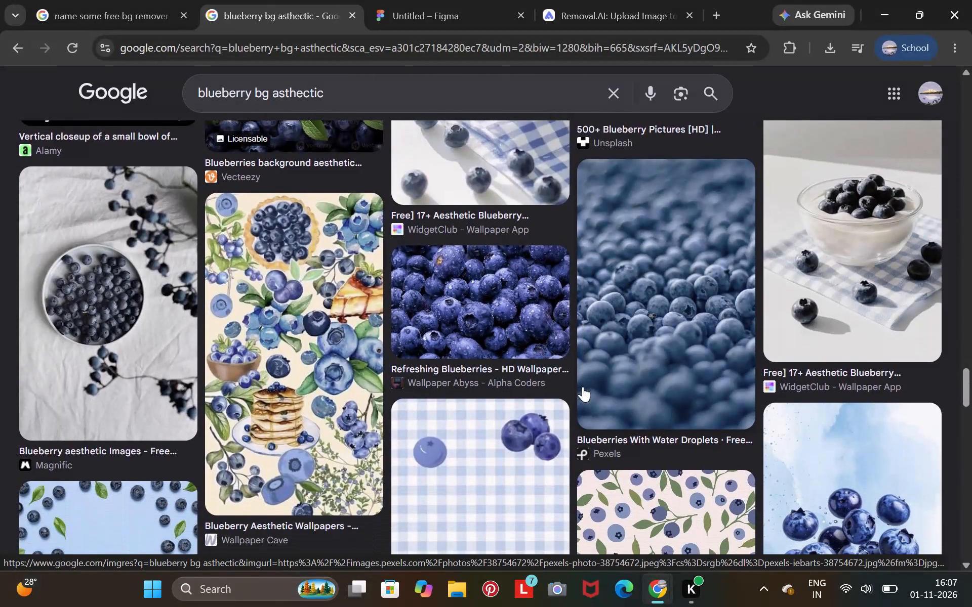
scroll(583, 386, "up", 2)
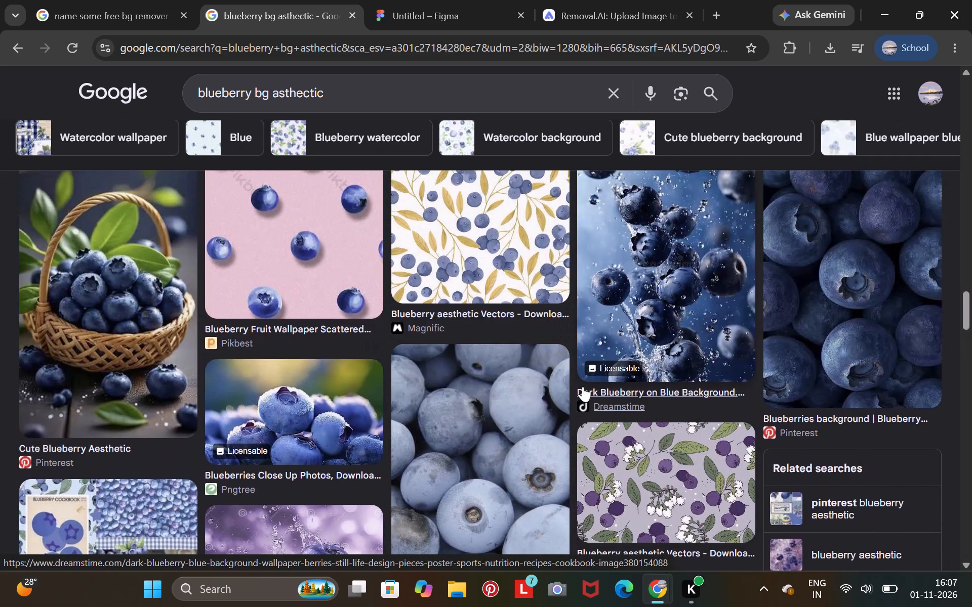
scroll(583, 386, "down", 7)
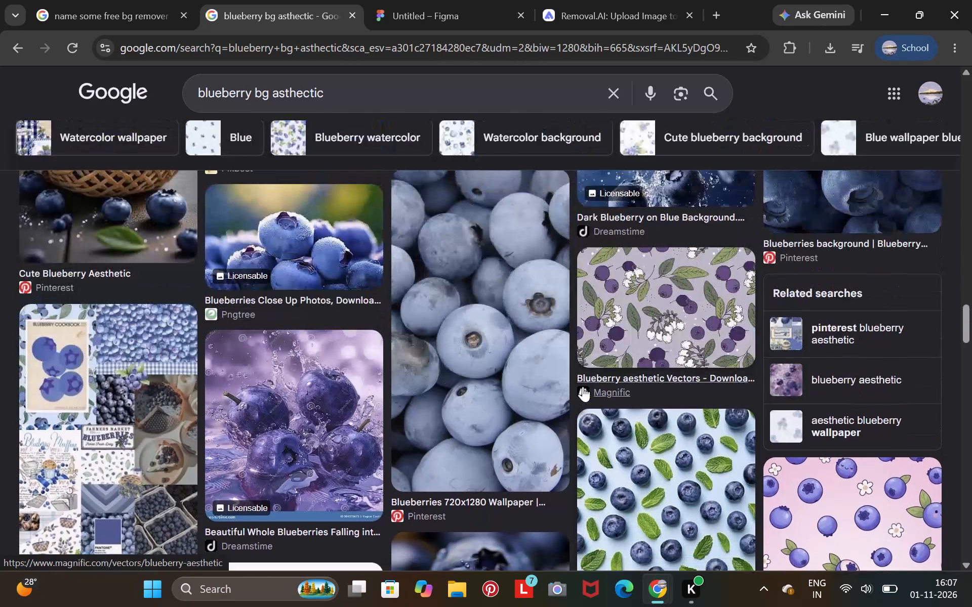
scroll(583, 386, "down", 2)
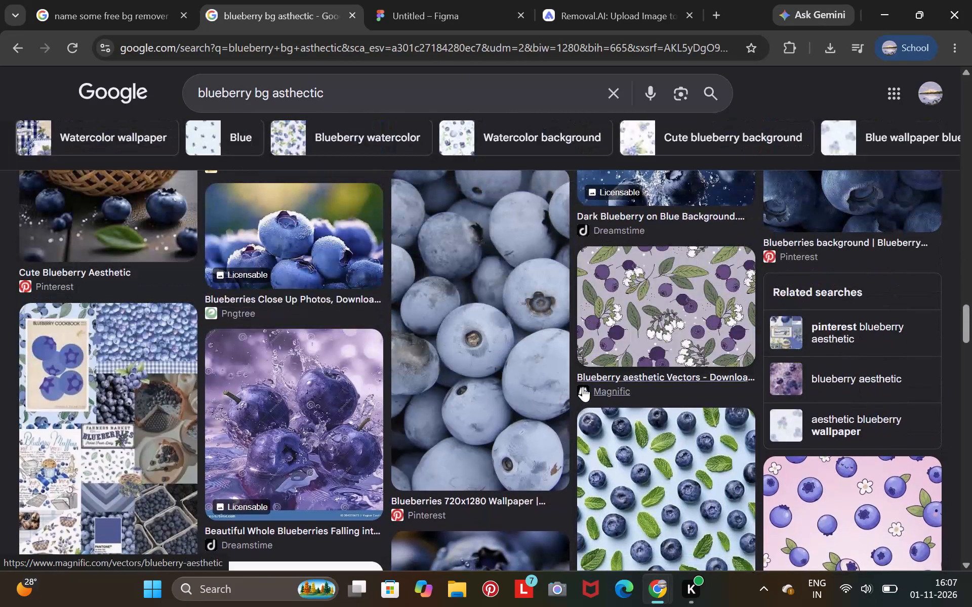
scroll(583, 386, "down", 2)
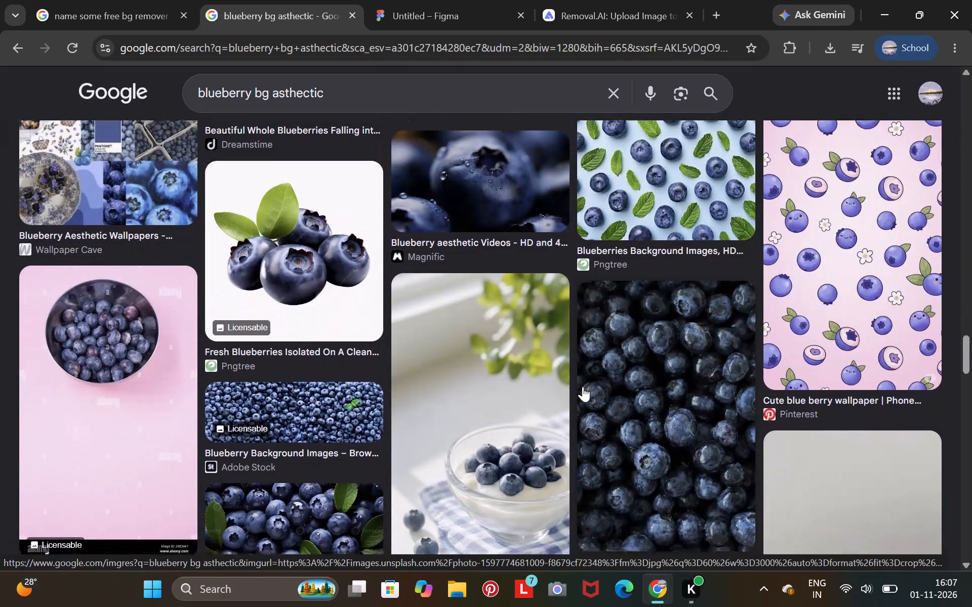
scroll(583, 386, "down", 6)
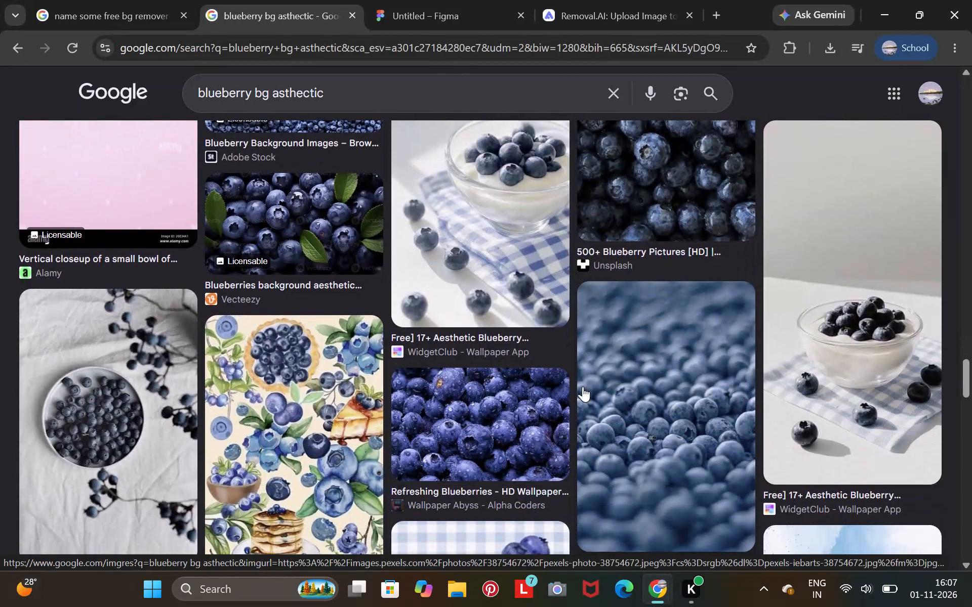
scroll(583, 386, "down", 5)
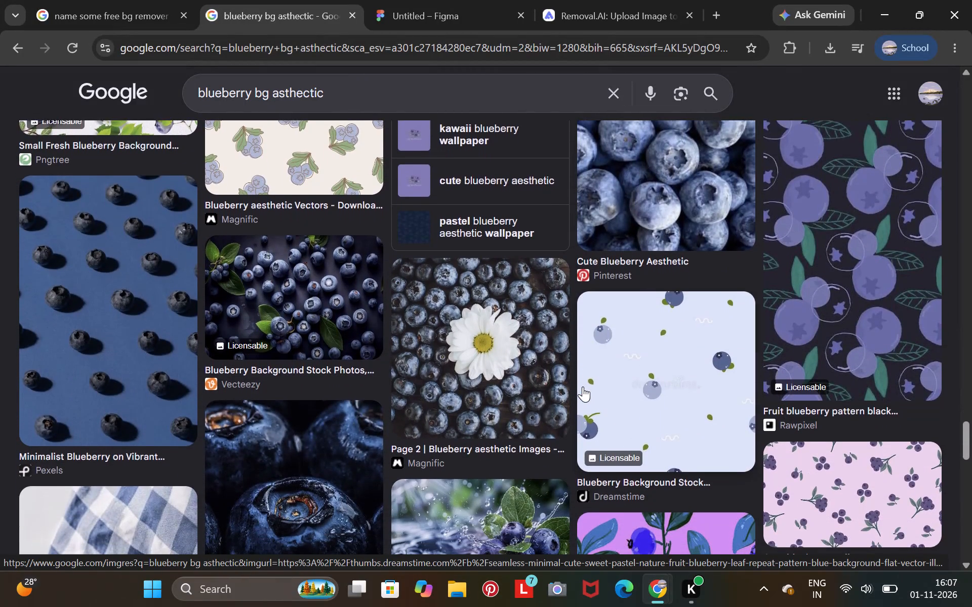
scroll(583, 386, "down", 2)
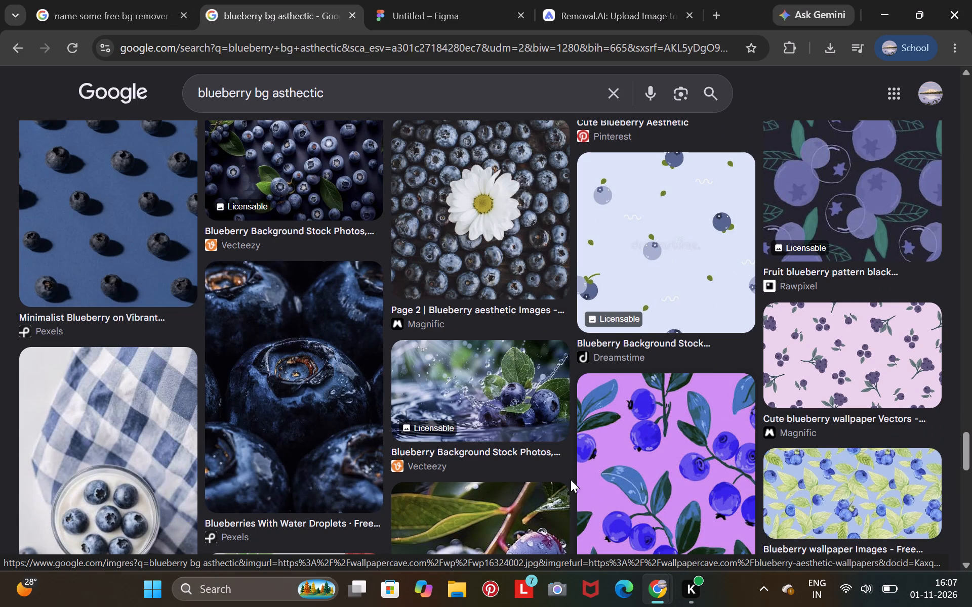
Look through the rest of the "blueberry bg asthectic" image results for a suitable blueberry background.
scroll(570, 480, "down", 12)
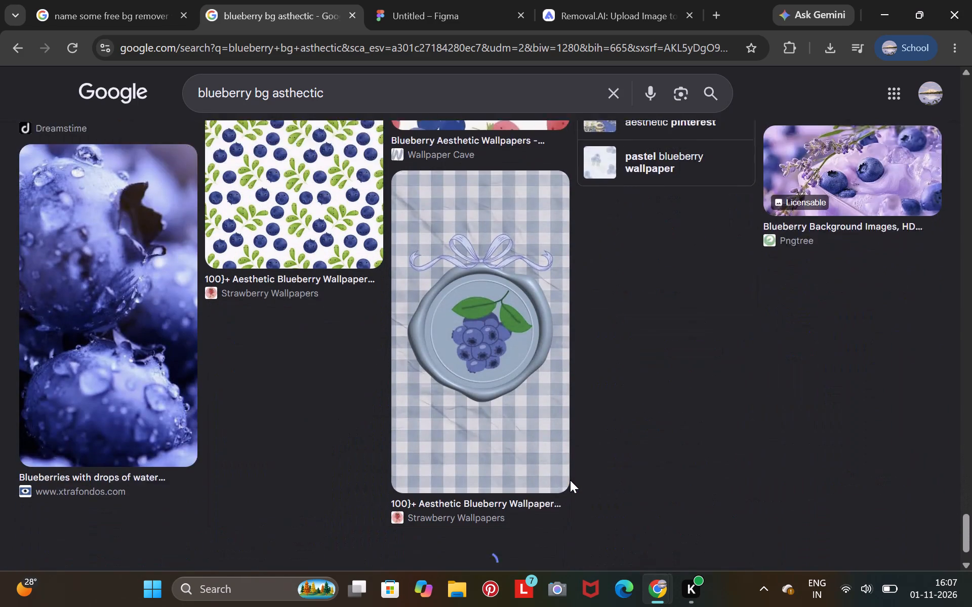
scroll(570, 480, "up", 4)
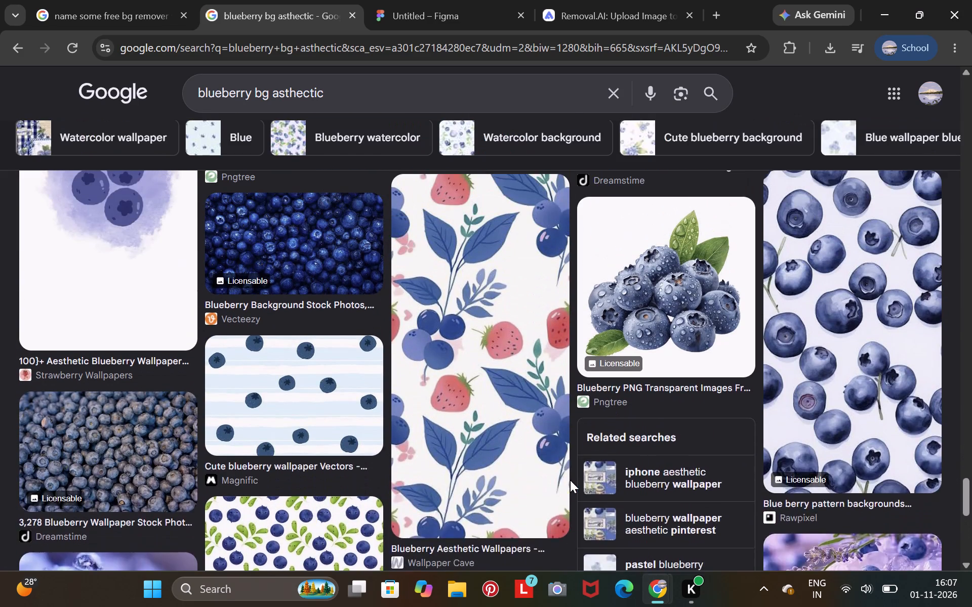
scroll(570, 480, "up", 4)
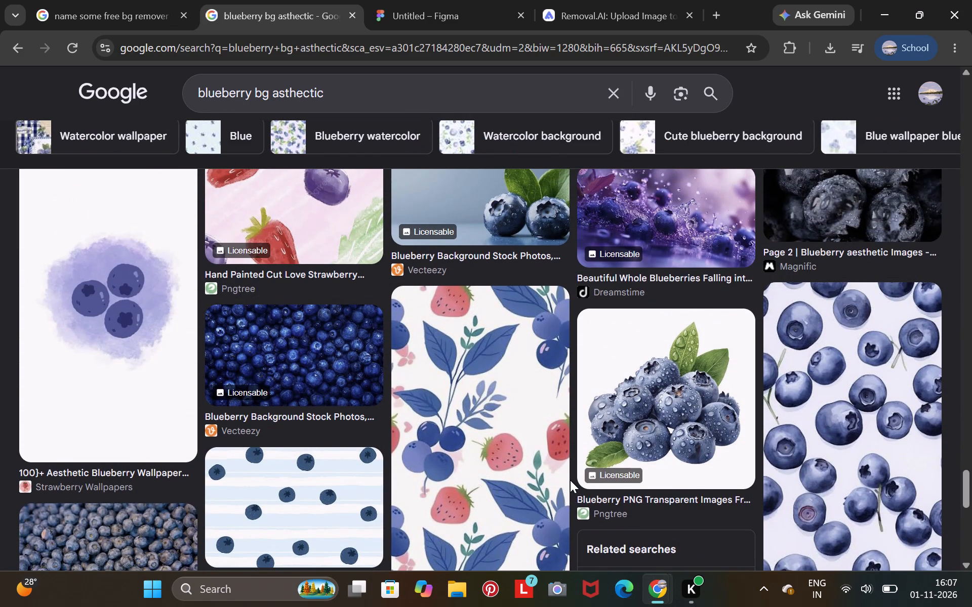
scroll(570, 480, "up", 2)
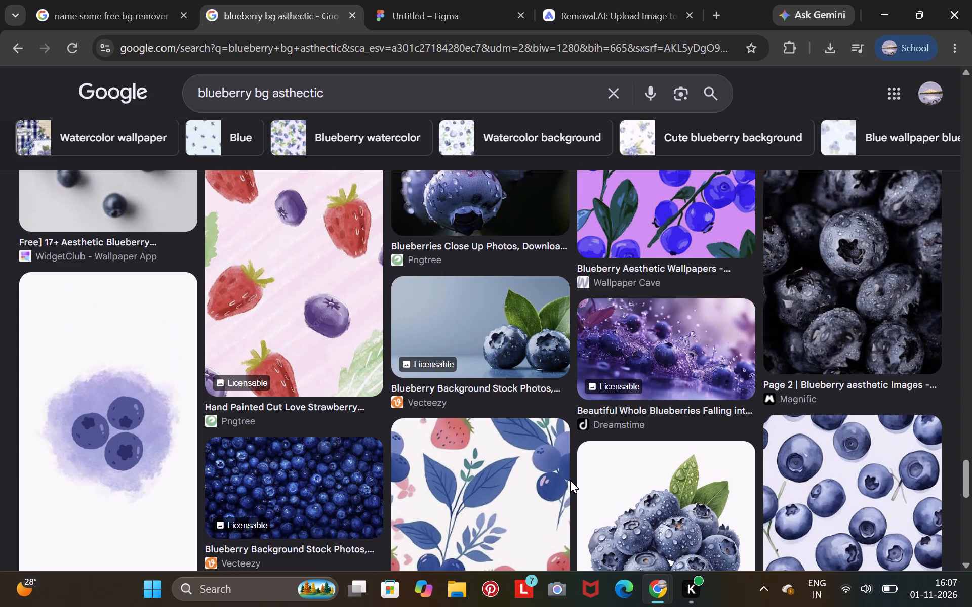
scroll(570, 480, "down", 7)
scroll(570, 480, "up", 1)
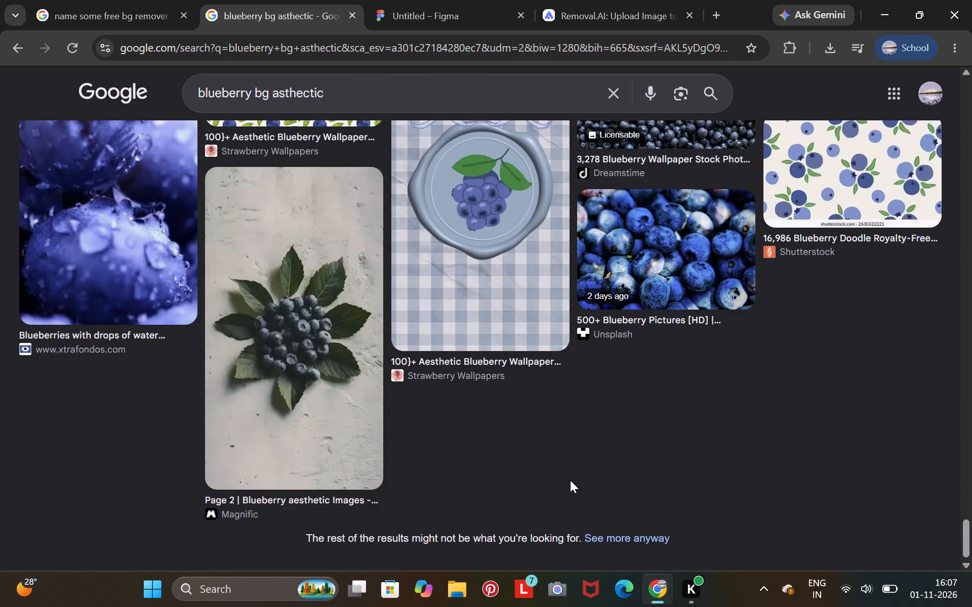
scroll(570, 480, "up", 2)
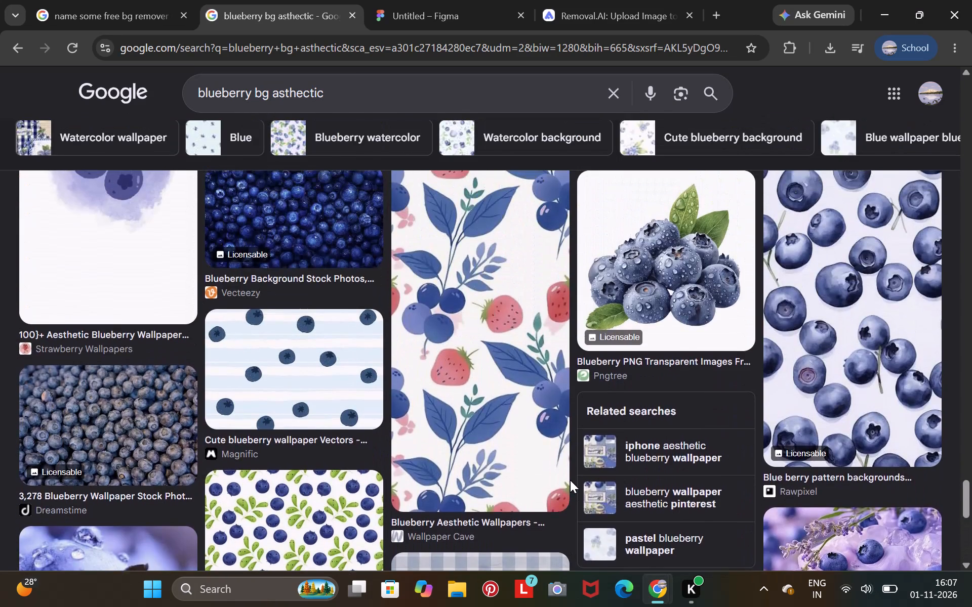
scroll(570, 480, "up", 3)
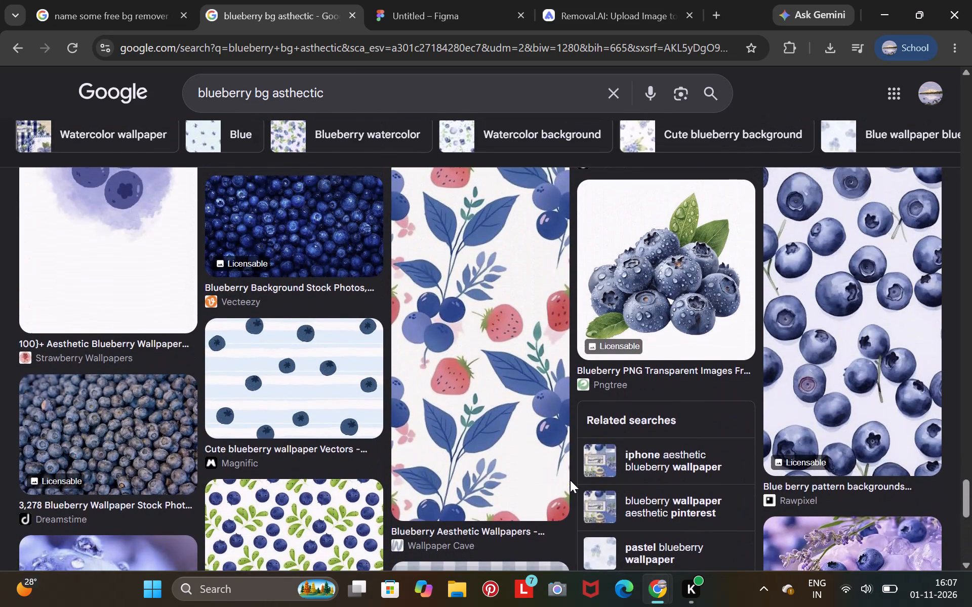
scroll(570, 480, "up", 2)
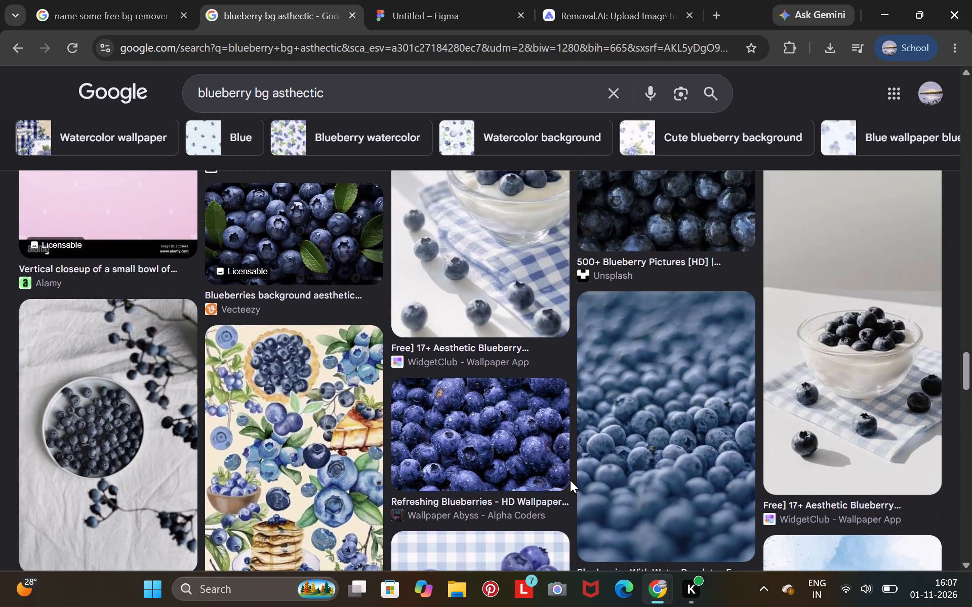
scroll(570, 480, "up", 4)
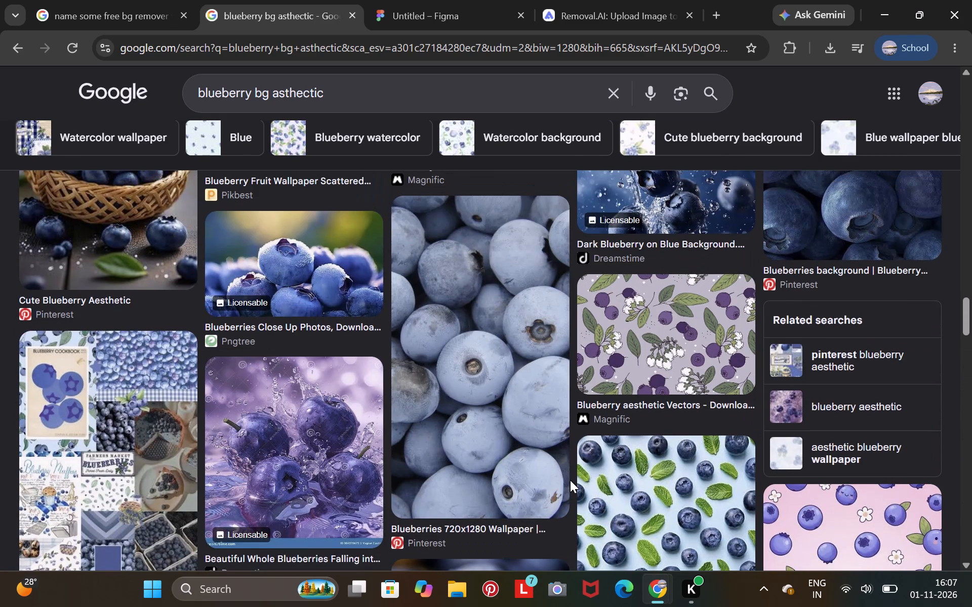
scroll(570, 480, "up", 5)
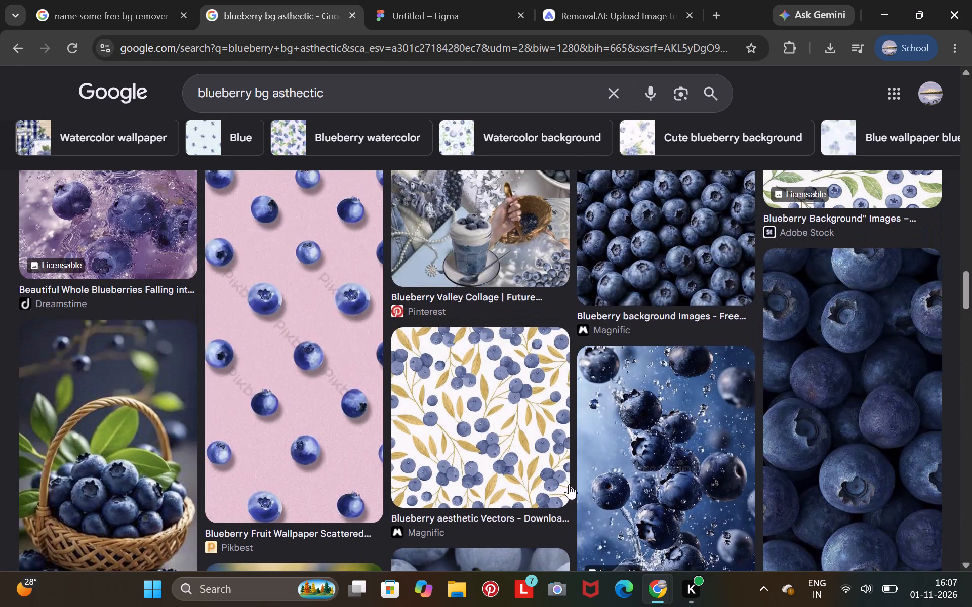
scroll(460, 606, "up", 1)
scroll(463, 441, "up", 5)
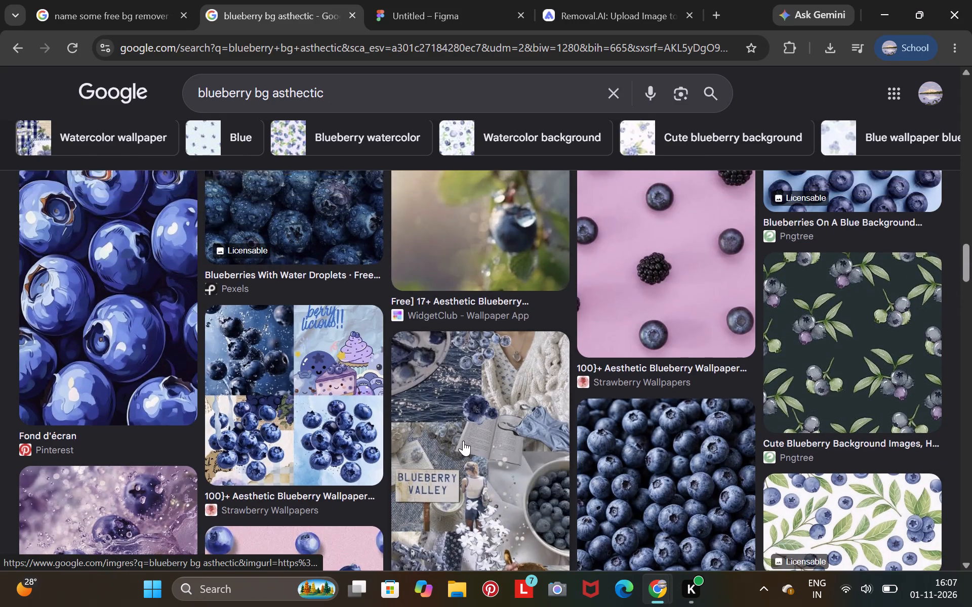
scroll(463, 441, "up", 6)
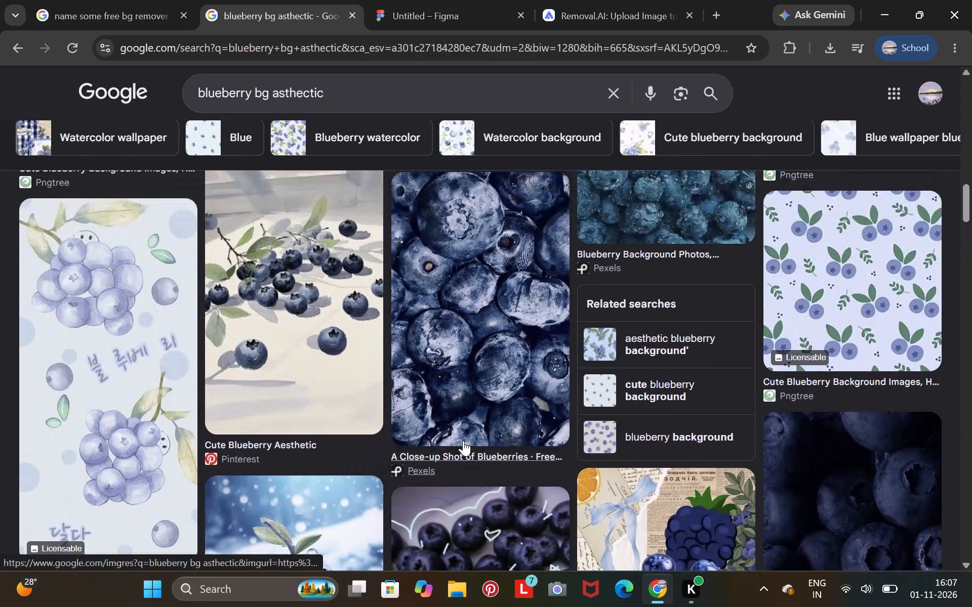
scroll(463, 441, "up", 4)
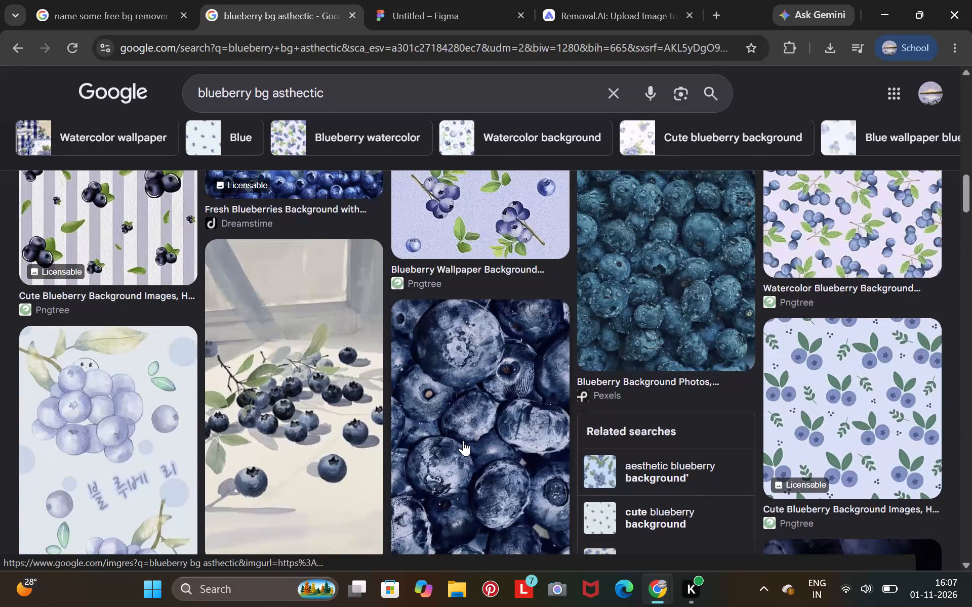
scroll(463, 441, "up", 2)
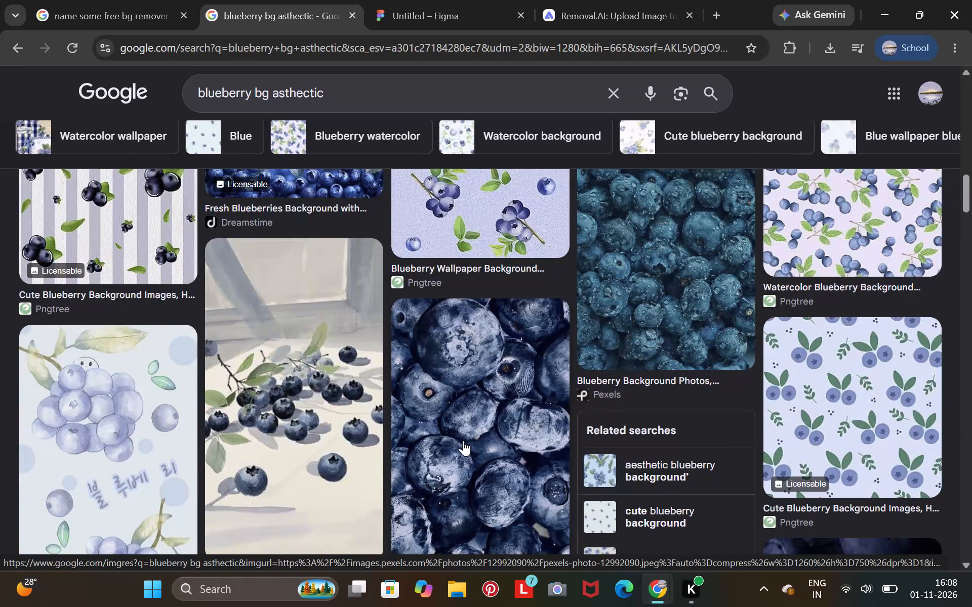
scroll(463, 441, "up", 1)
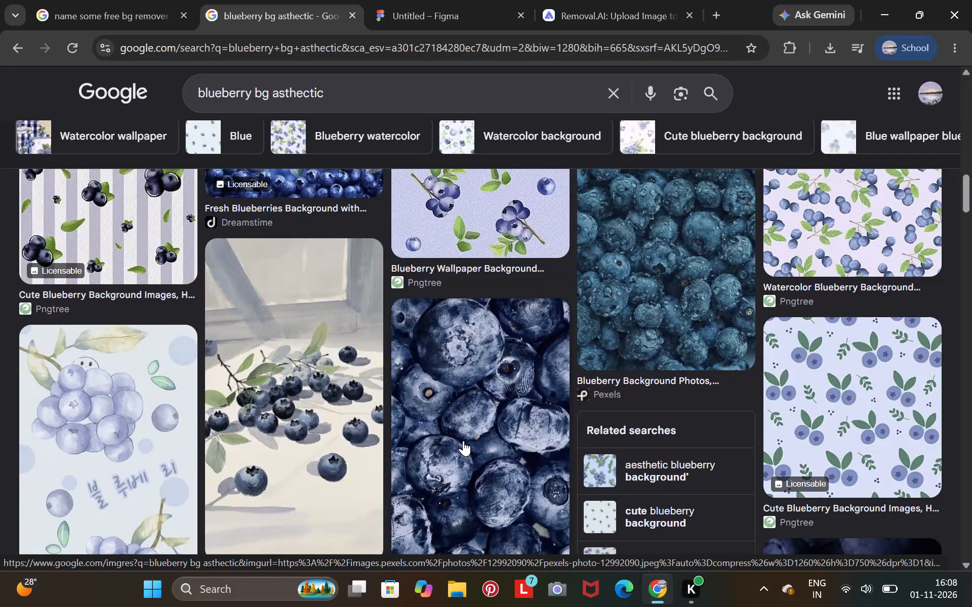
scroll(463, 441, "up", 3)
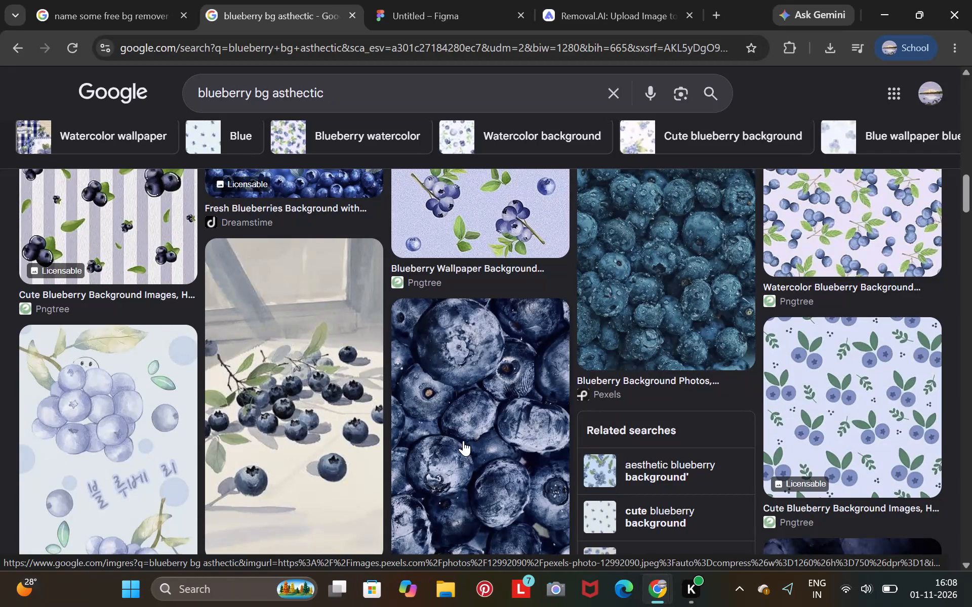
scroll(463, 441, "up", 3)
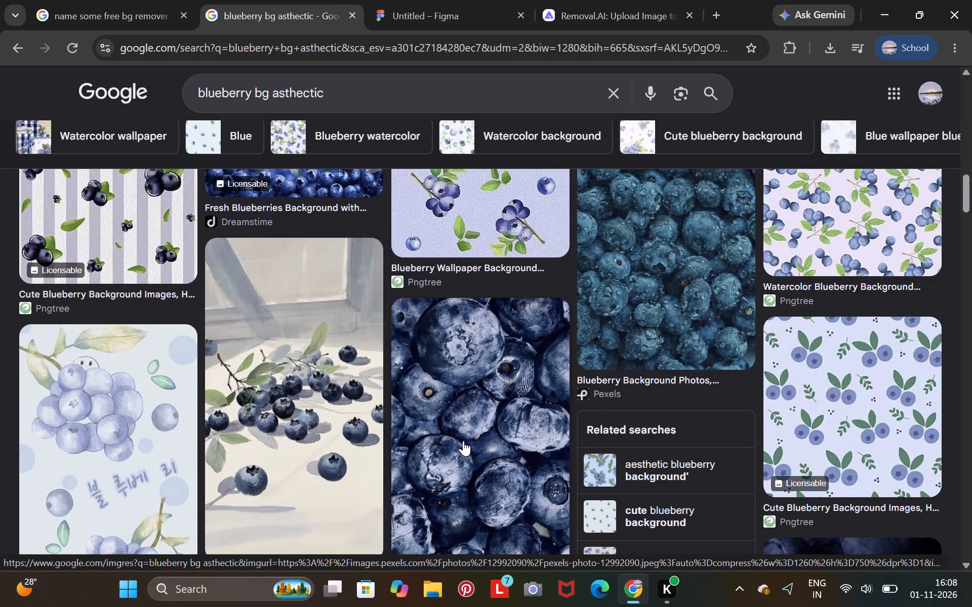
scroll(463, 441, "up", 1)
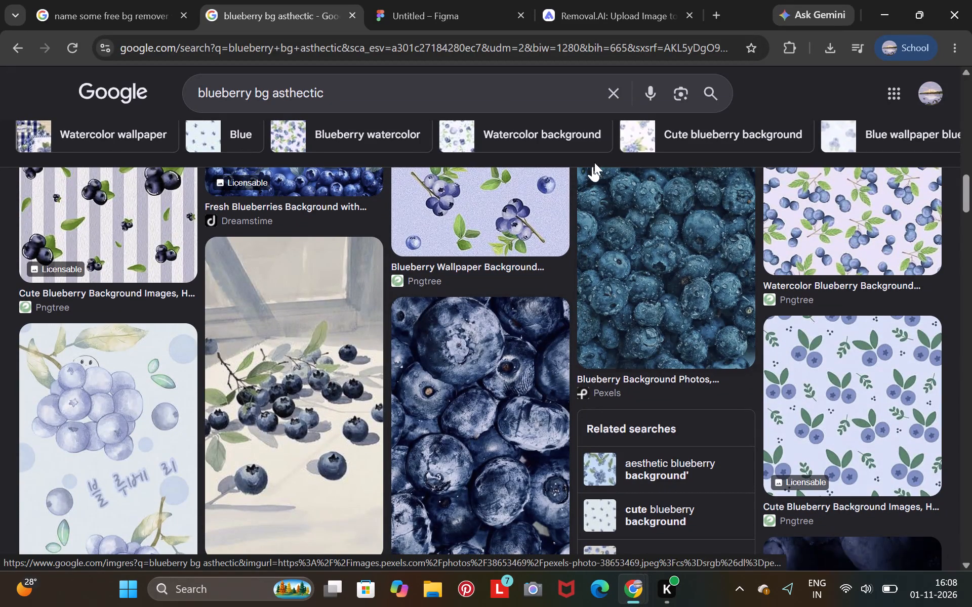
Replace the image search query with "blueberry donut fighma" and run the search.
left_click(615, 102)
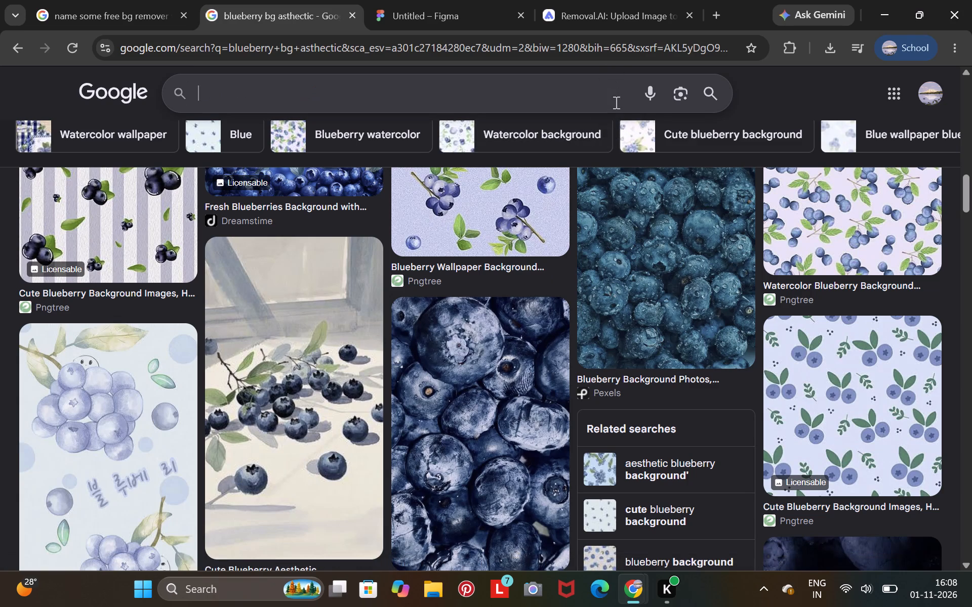
type("blueberry")
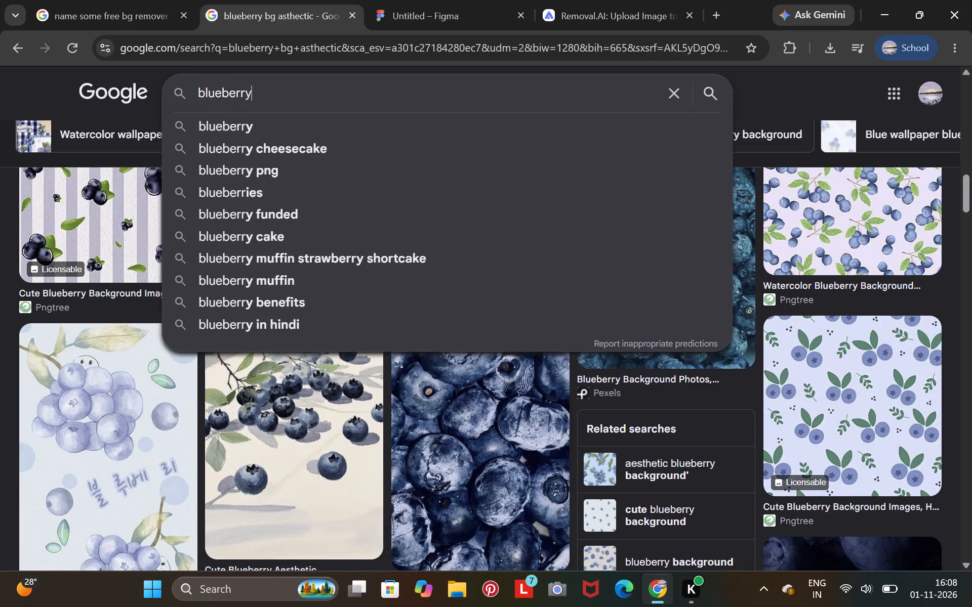
key("space")
type("donut")
key("space")
type("fighma")
key("Return")
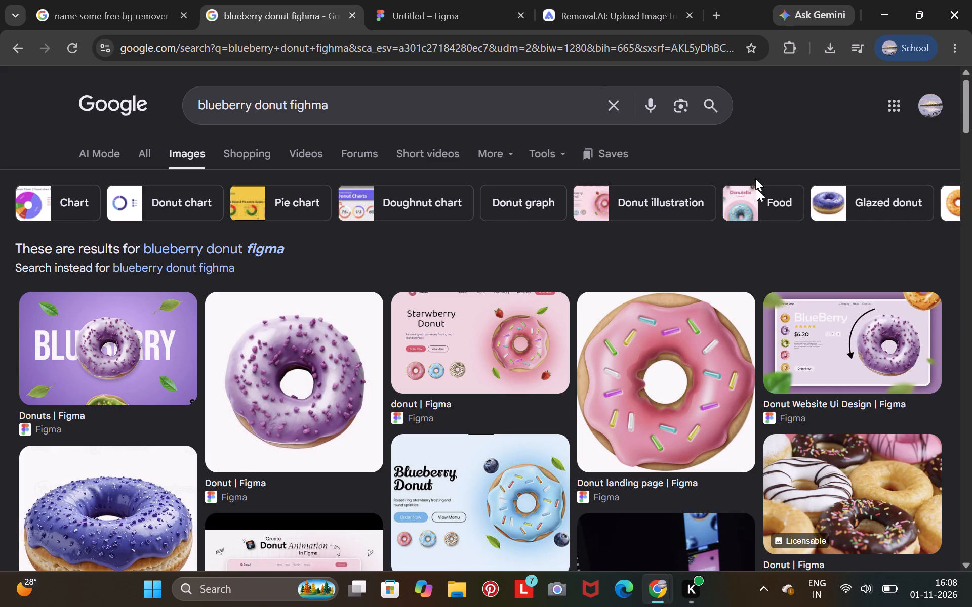
Browse the image results for "blueberry donut fighma" for a blueberry donut banner layout to use as reference.
scroll(674, 304, "down", 1)
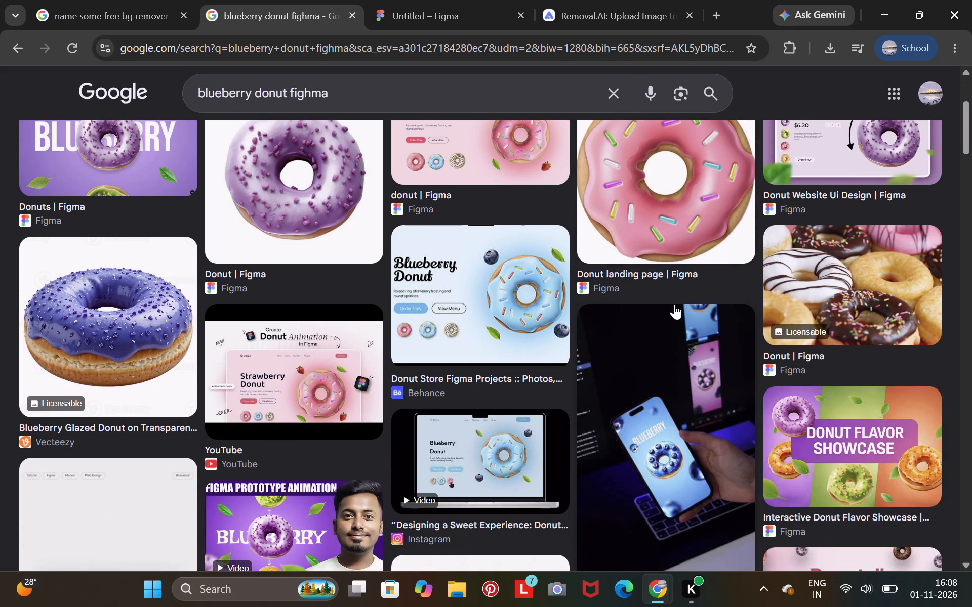
scroll(674, 304, "down", 4)
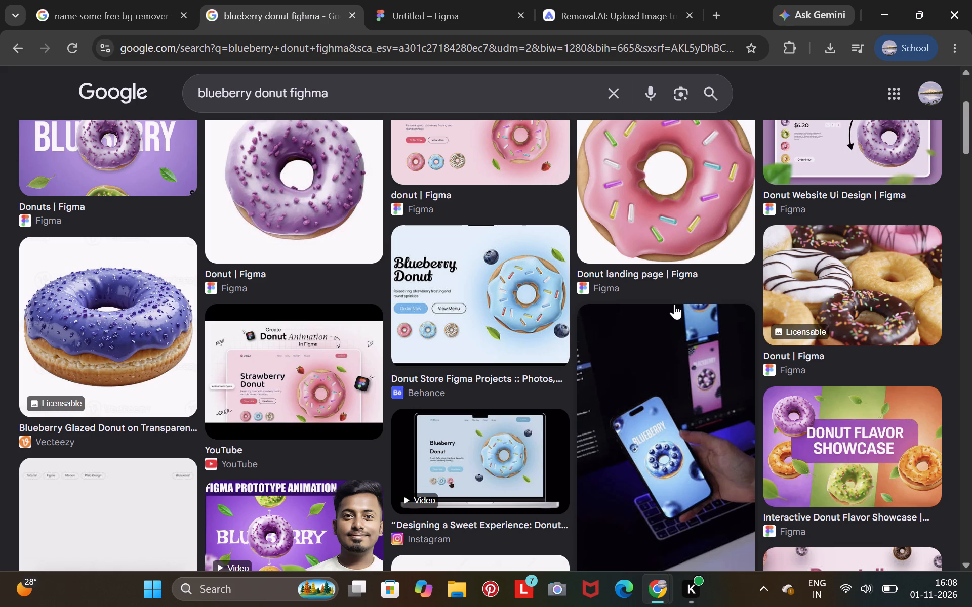
scroll(674, 304, "down", 8)
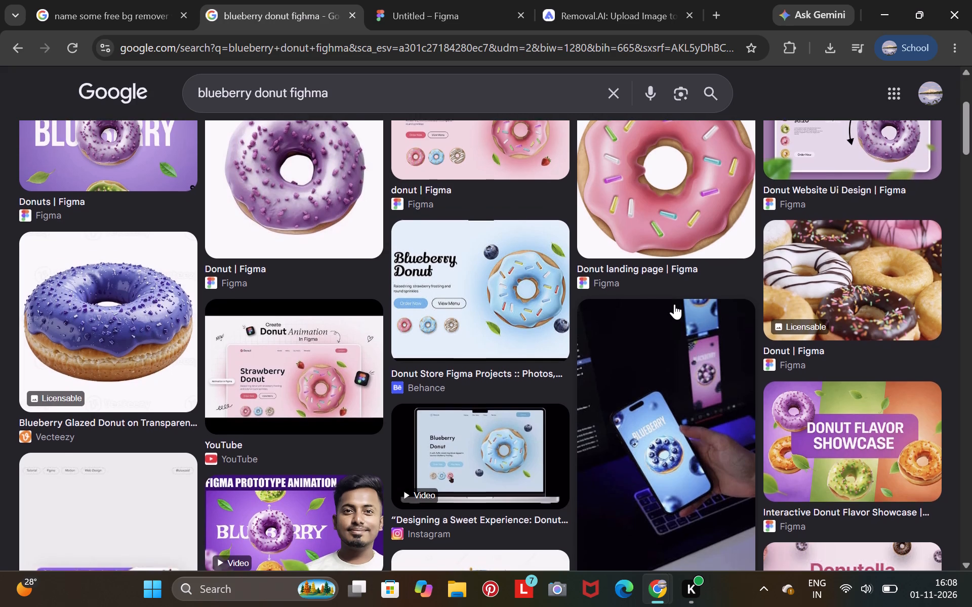
scroll(674, 304, "down", 4)
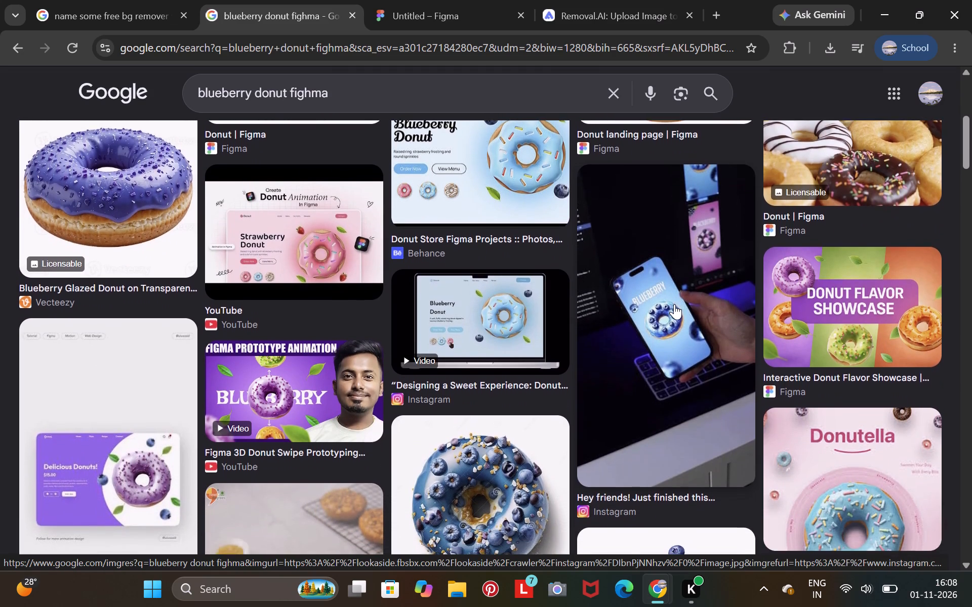
scroll(674, 304, "down", 4)
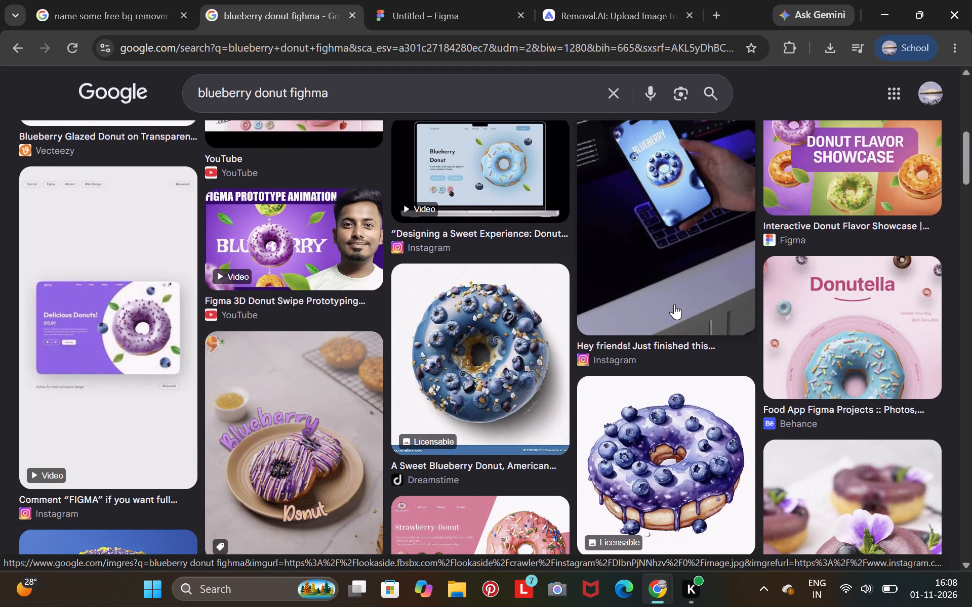
scroll(674, 304, "down", 4)
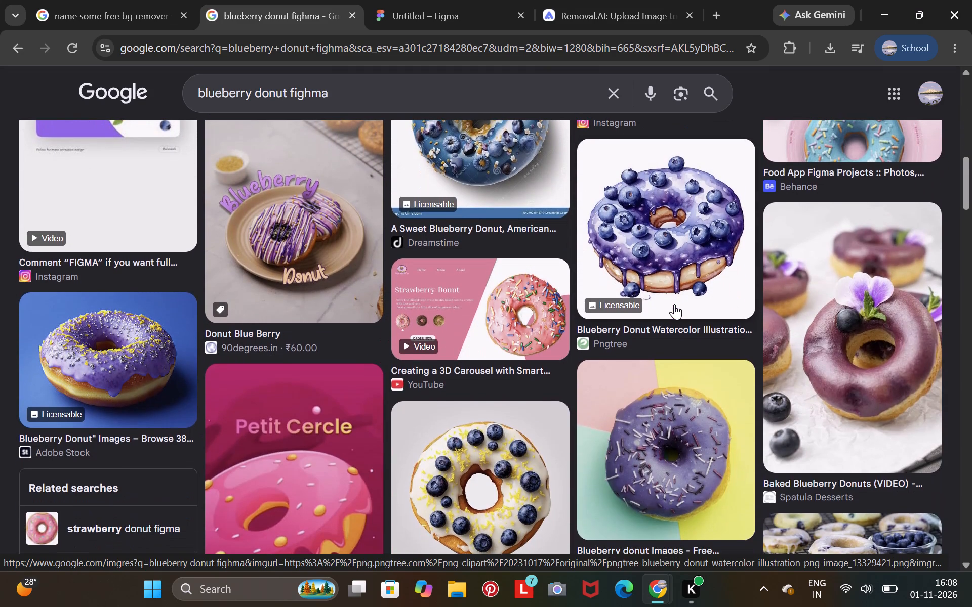
scroll(674, 304, "down", 2)
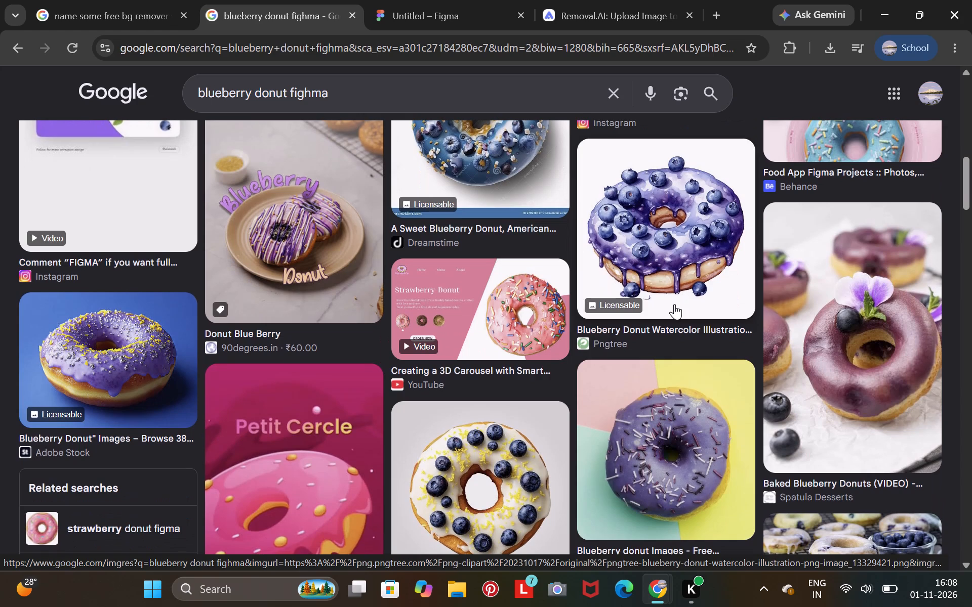
scroll(674, 304, "down", 5)
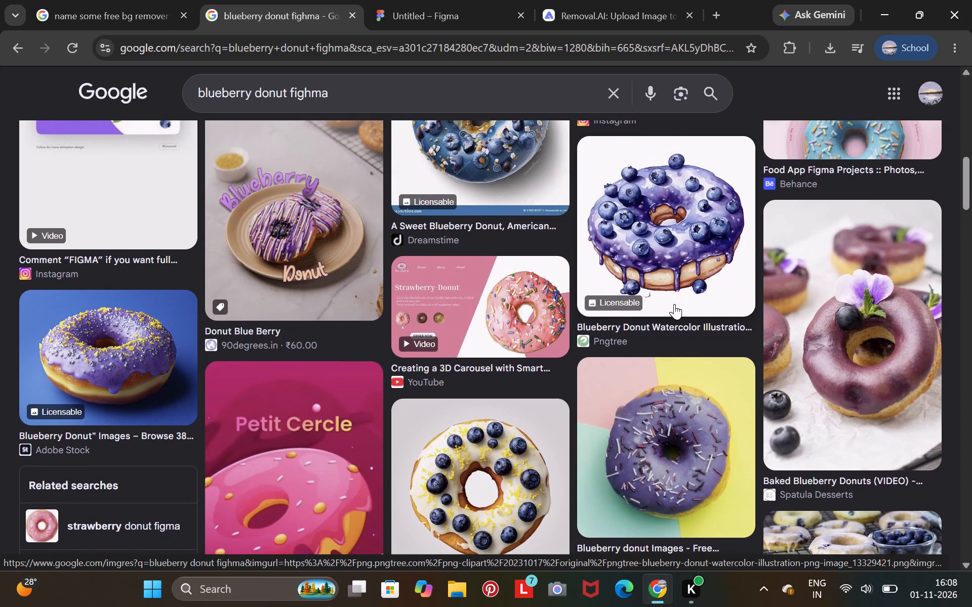
scroll(674, 304, "down", 6)
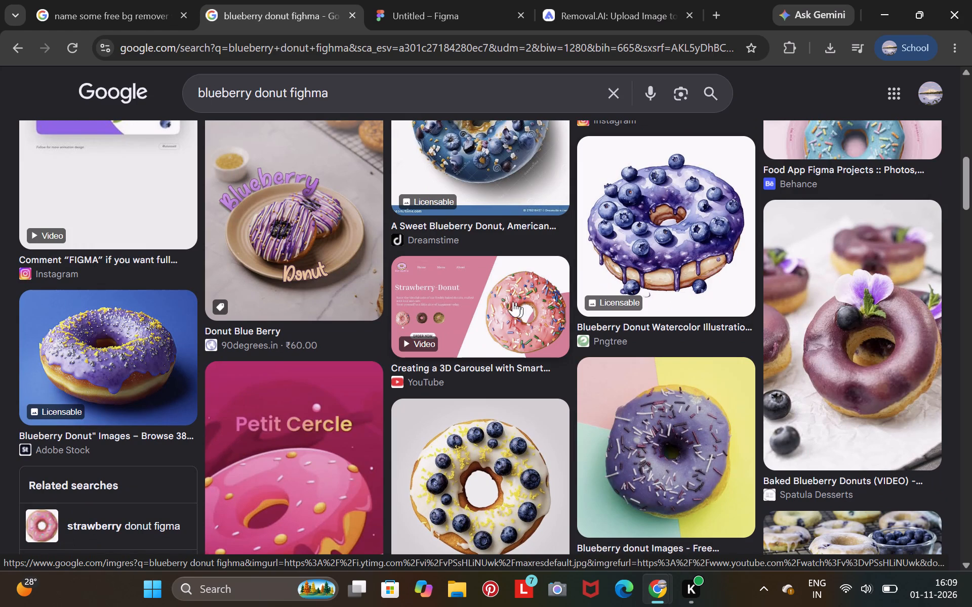
Open the preview of the pink Strawberry-Donut result "Creating a 3D Carousel with Smart Animate in Figma".
left_click(496, 295)
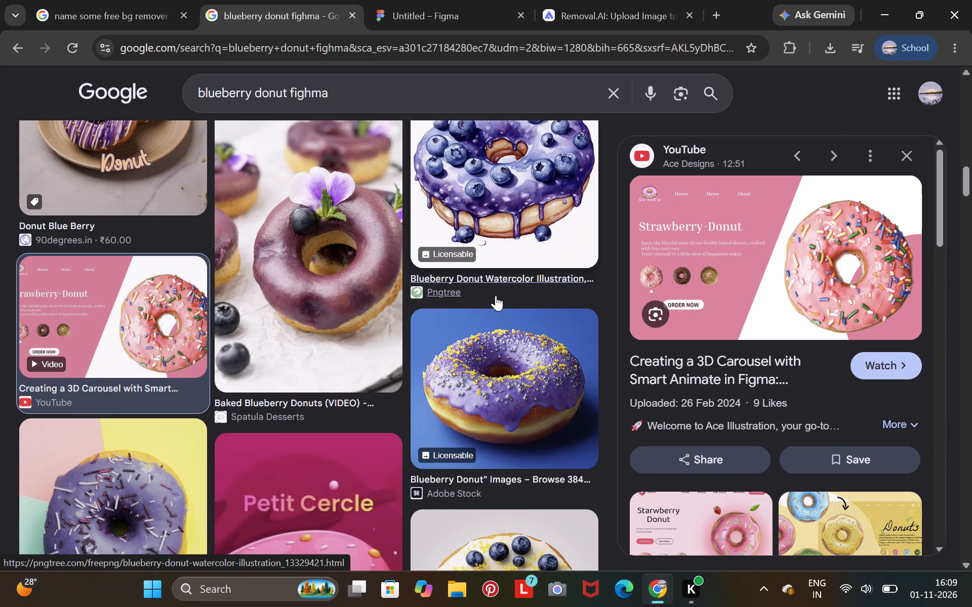
Switch to the Figma file and draw a diagonal line about 464 long at about 59° across the purple banner, from bottom edge to top edge.
left_click(477, 1)
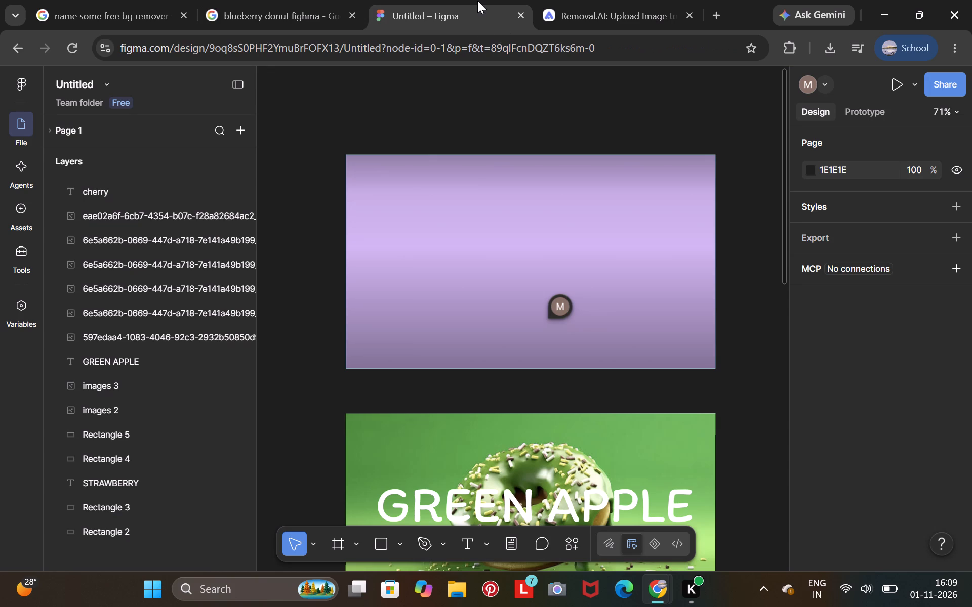
left_click(547, 303)
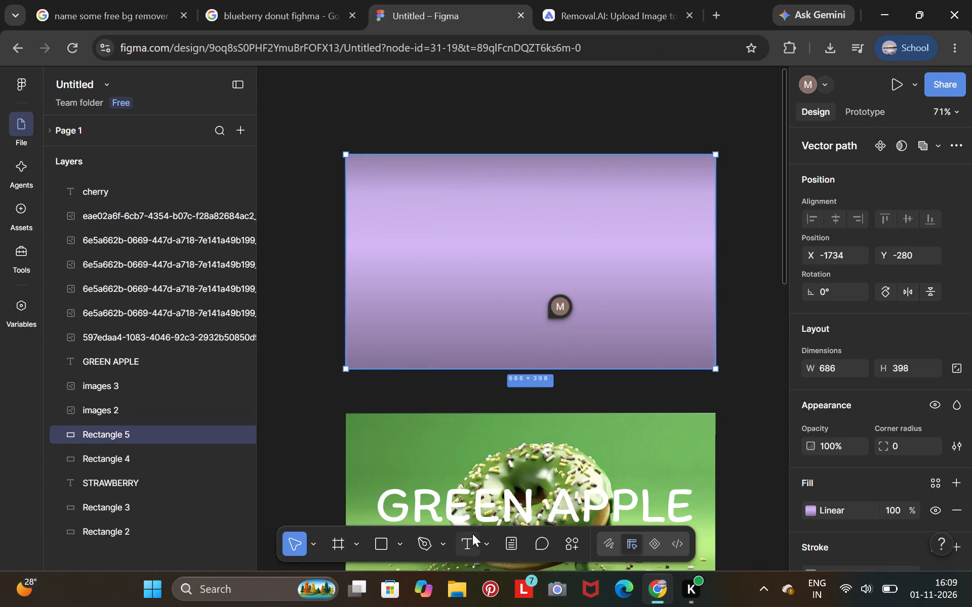
left_click(387, 542)
left_click(393, 542)
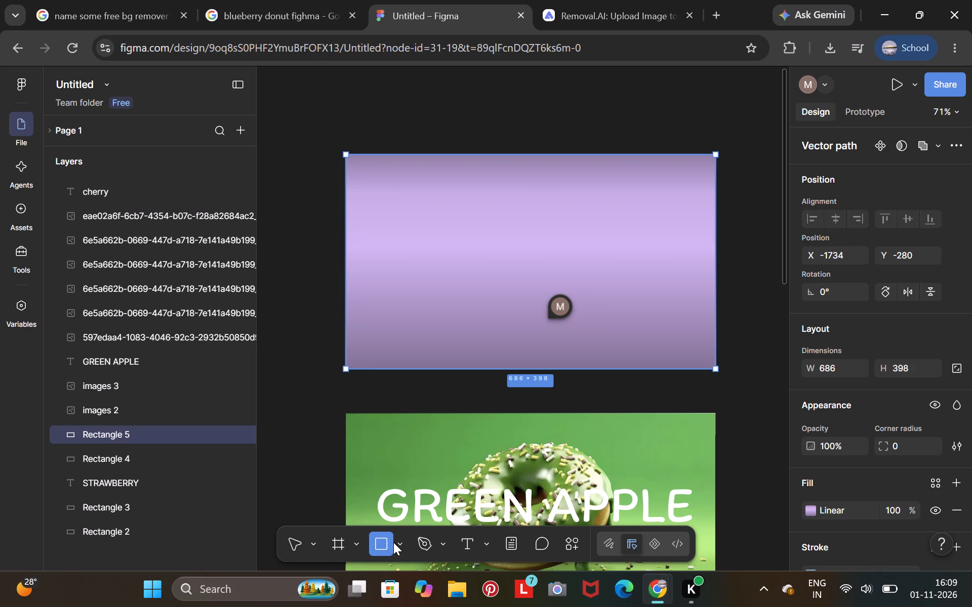
left_click_drag(407, 543, 391, 543)
left_click(397, 543)
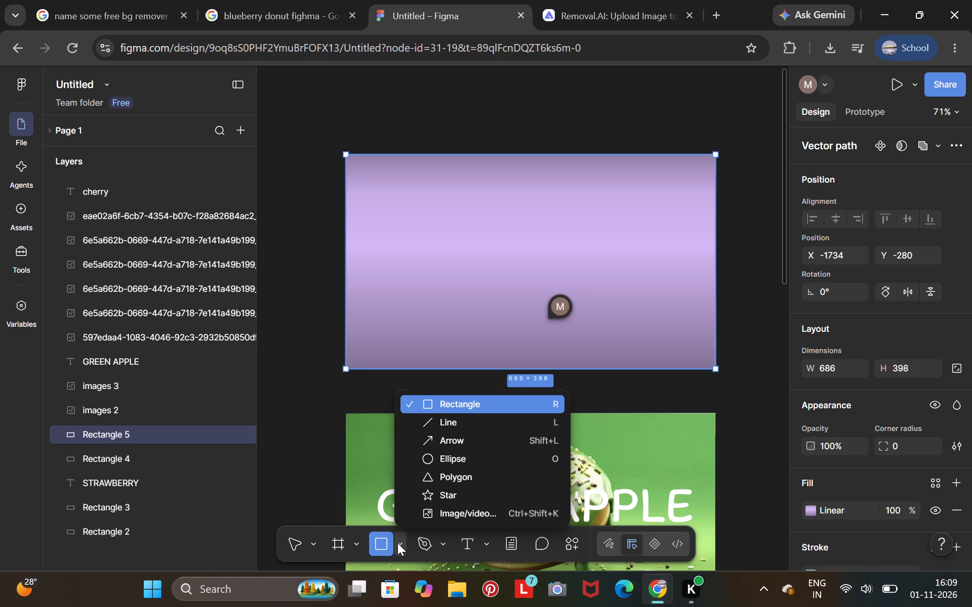
left_click(449, 425)
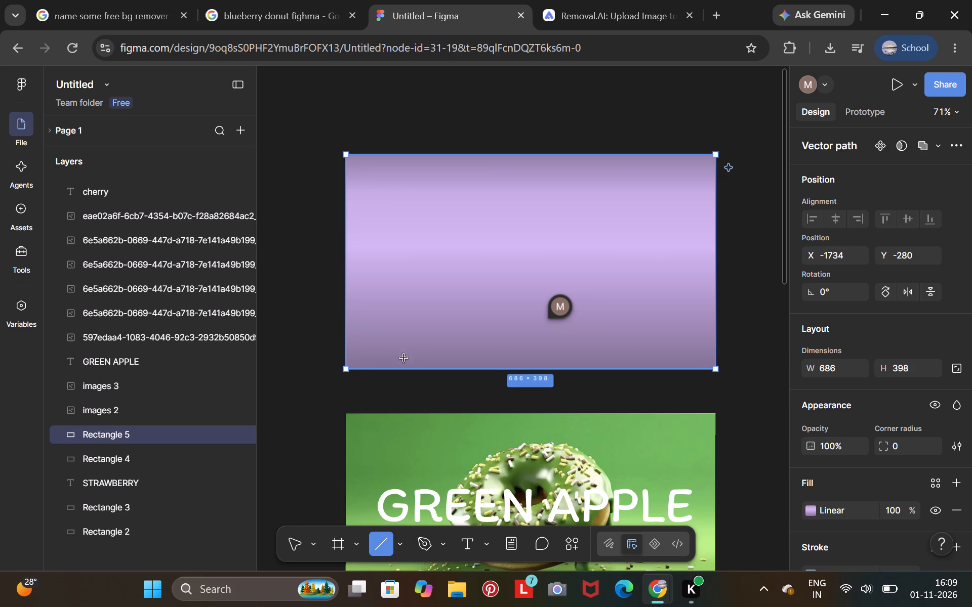
left_click_drag(443, 369, 471, 329)
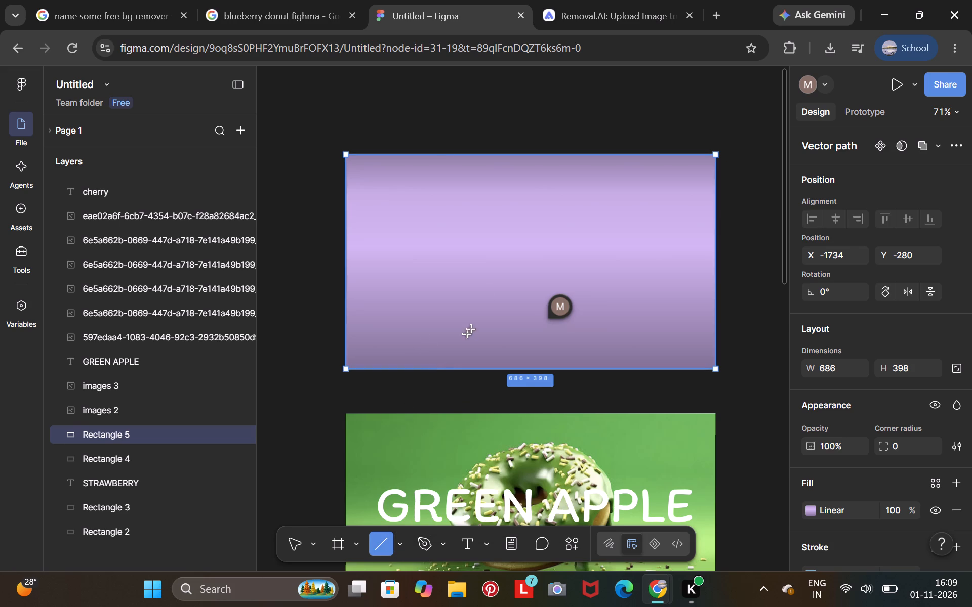
left_click_drag(471, 329, 573, 157)
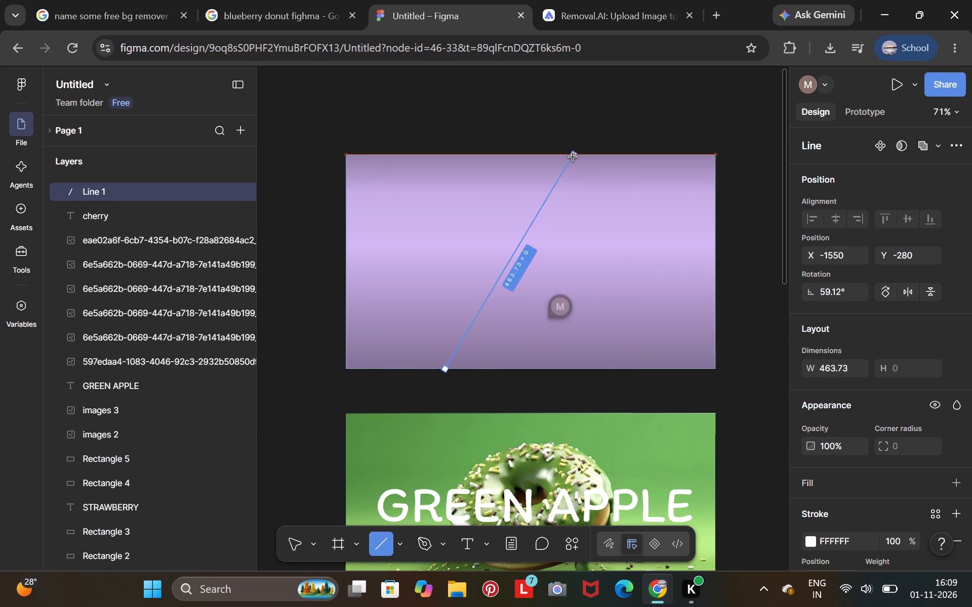
left_click_drag(573, 157, 572, 157)
left_click(428, 262)
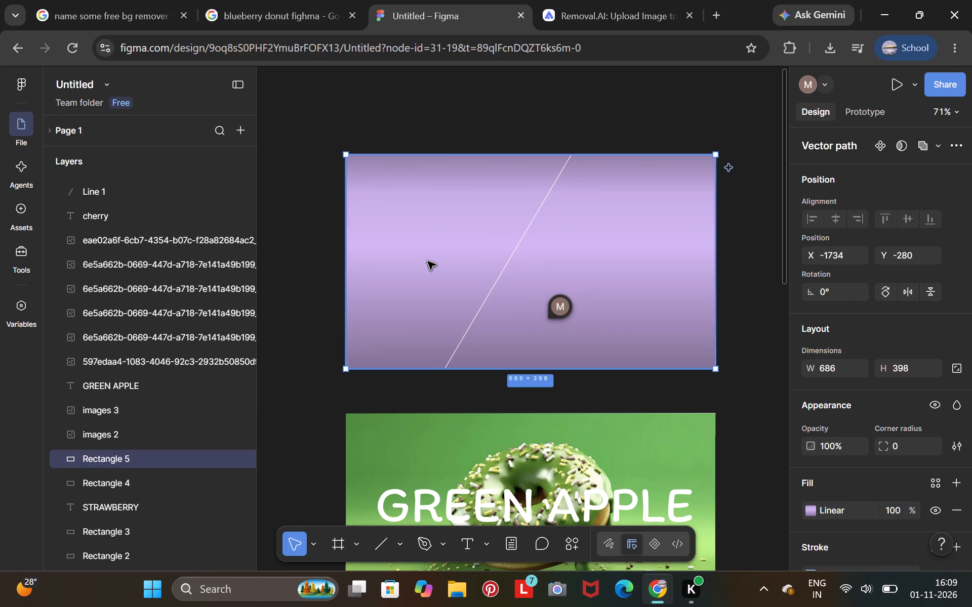
left_click(428, 262)
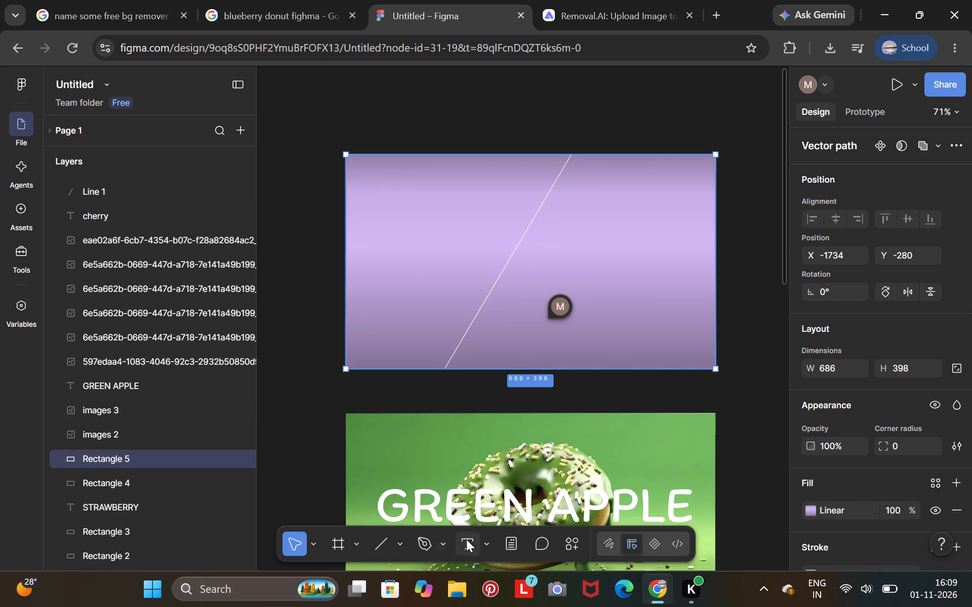
Draw a second, short line about 94 long on the purple banner, from the diagonal line up and to its left.
left_click(395, 542)
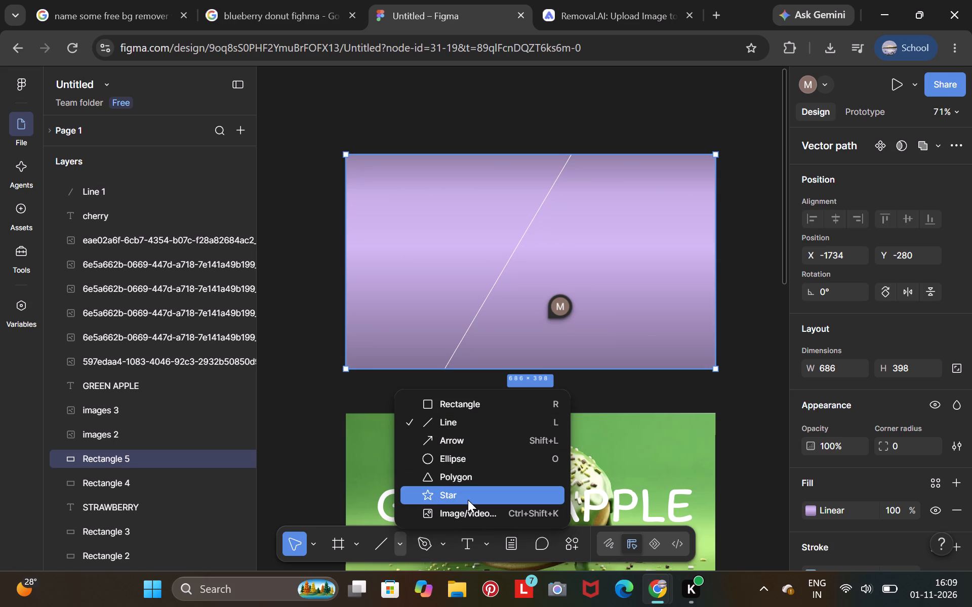
scroll(468, 500, "down", 1)
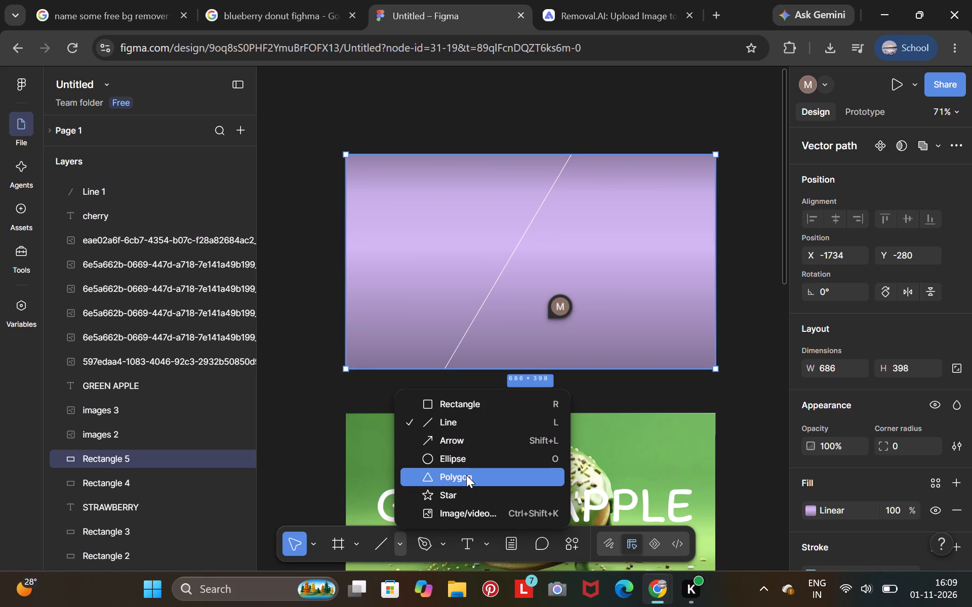
scroll(461, 520, "down", 2)
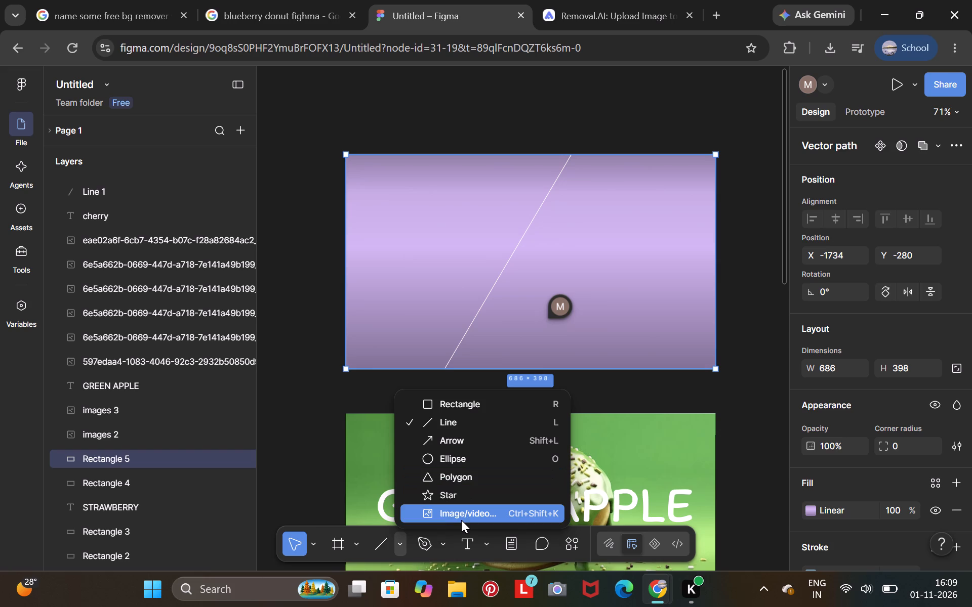
scroll(461, 520, "down", 1)
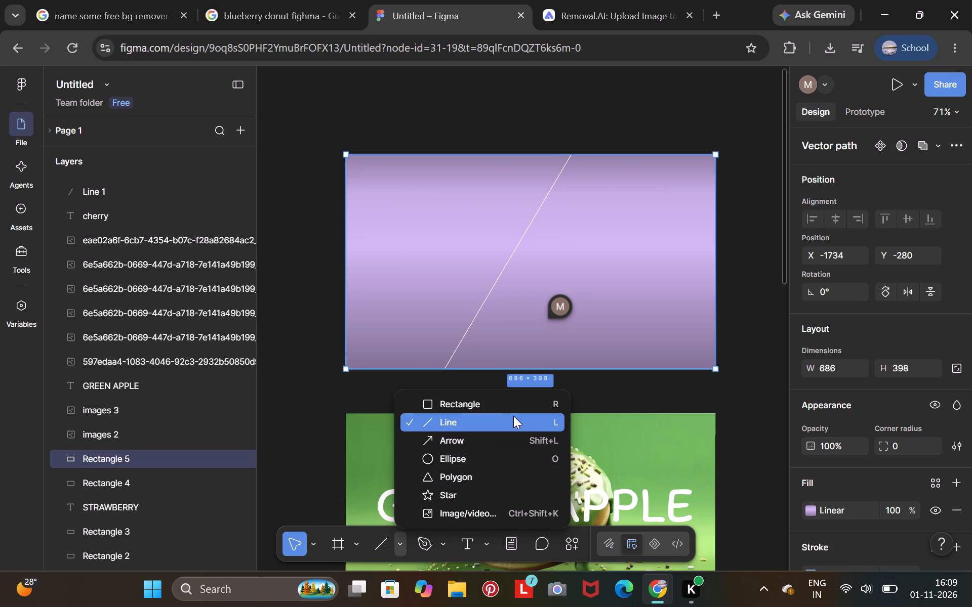
left_click(526, 417)
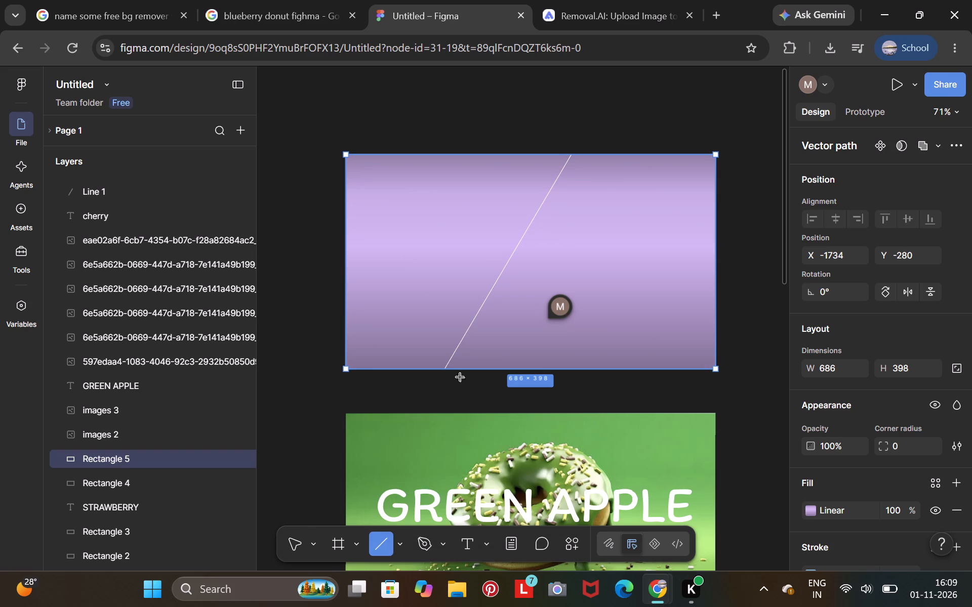
double_click(439, 263)
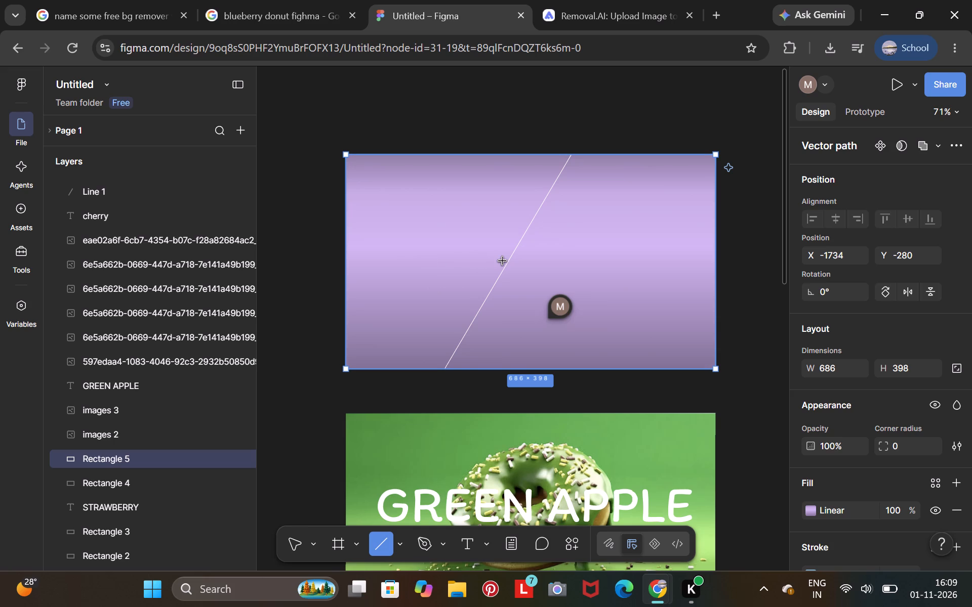
double_click(510, 261)
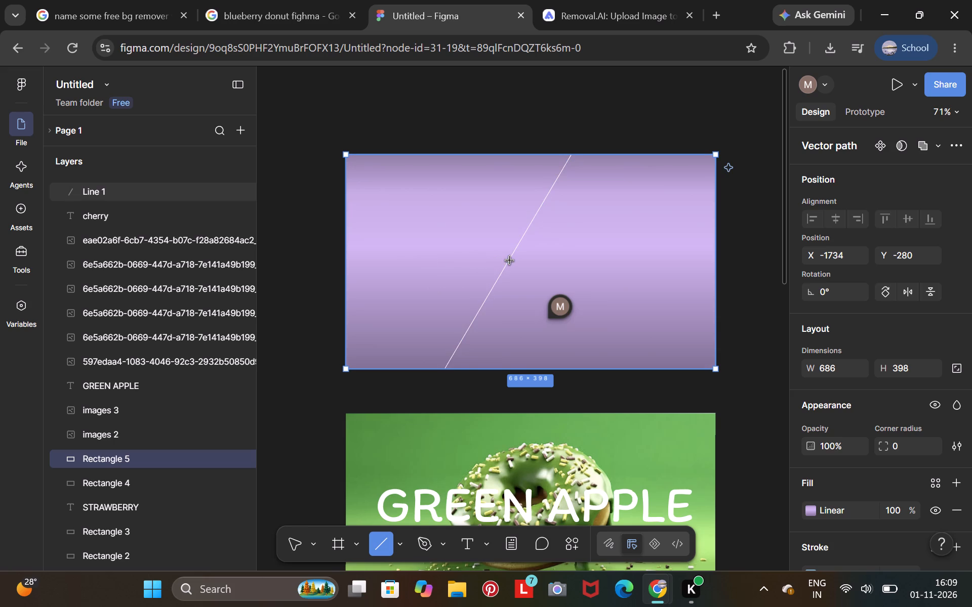
left_click(510, 261)
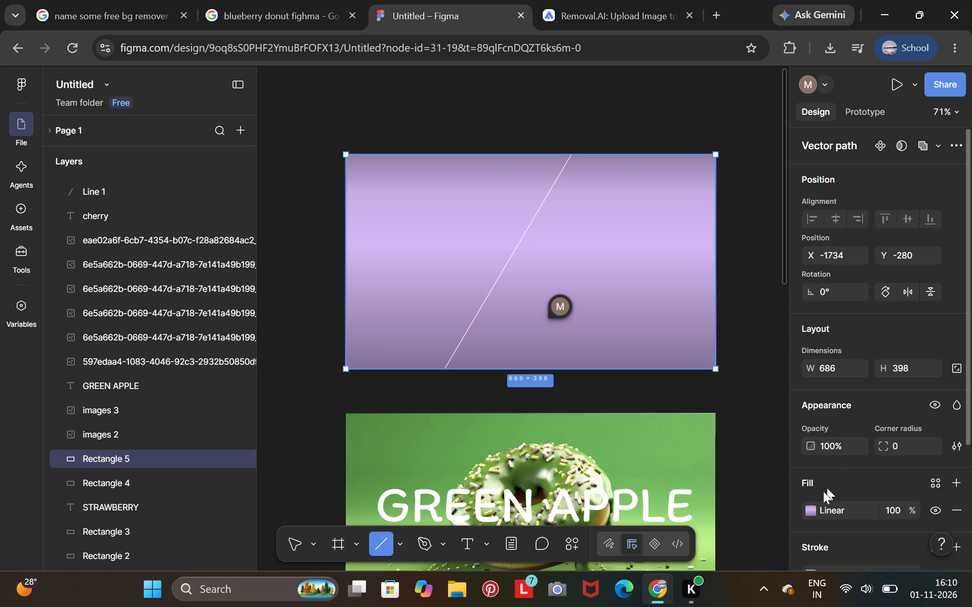
left_click_drag(498, 282, 452, 261)
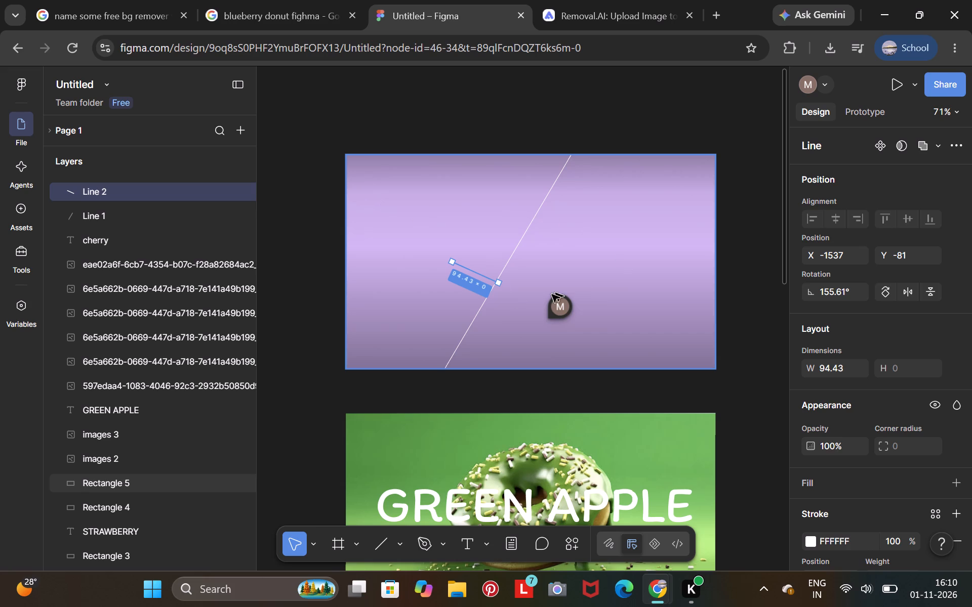
left_click(501, 228)
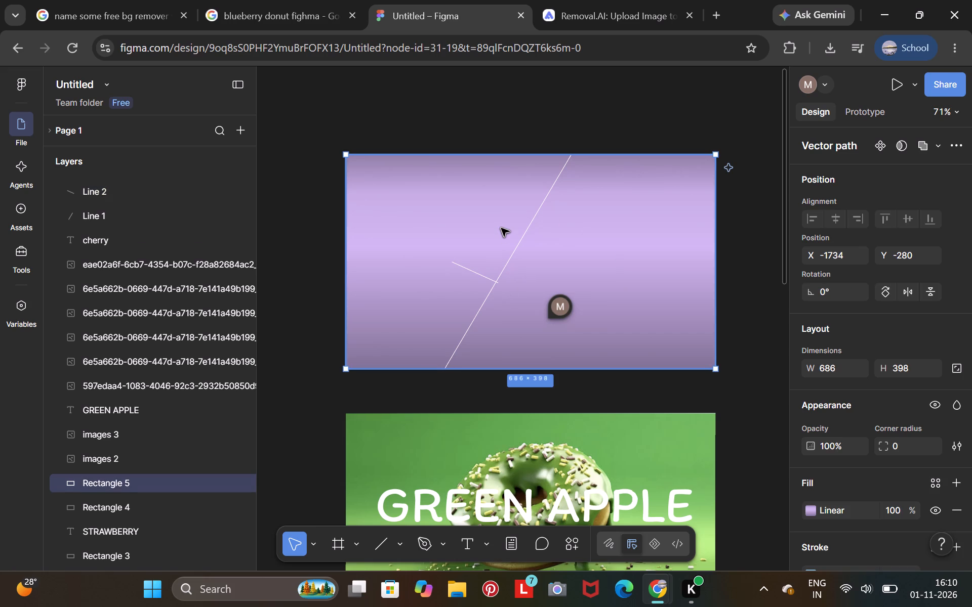
Undo the short line on the purple banner and delete the long diagonal line across it.
key("ctrl+z")
key("ctrl+z")
left_click(501, 228)
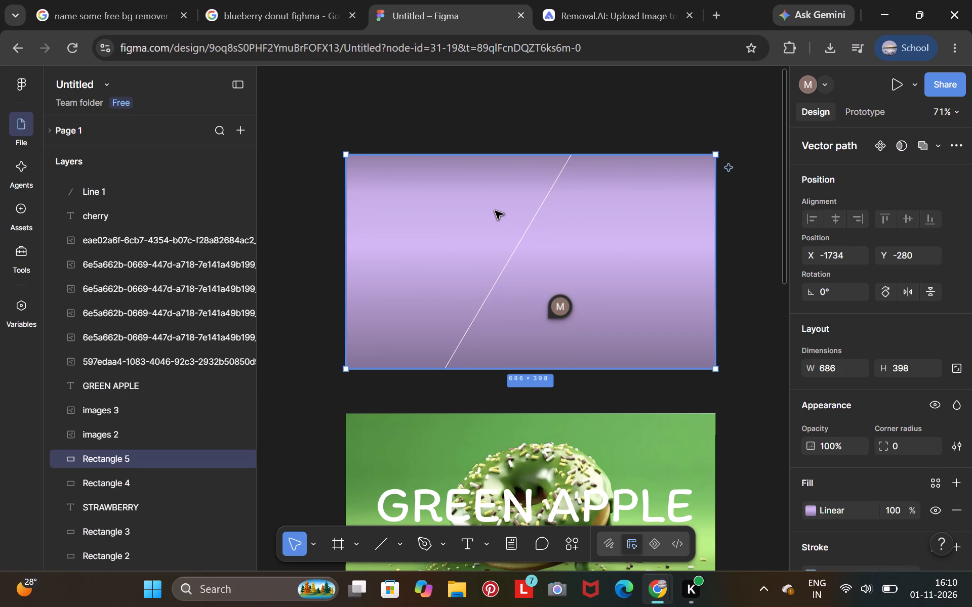
left_click(534, 220)
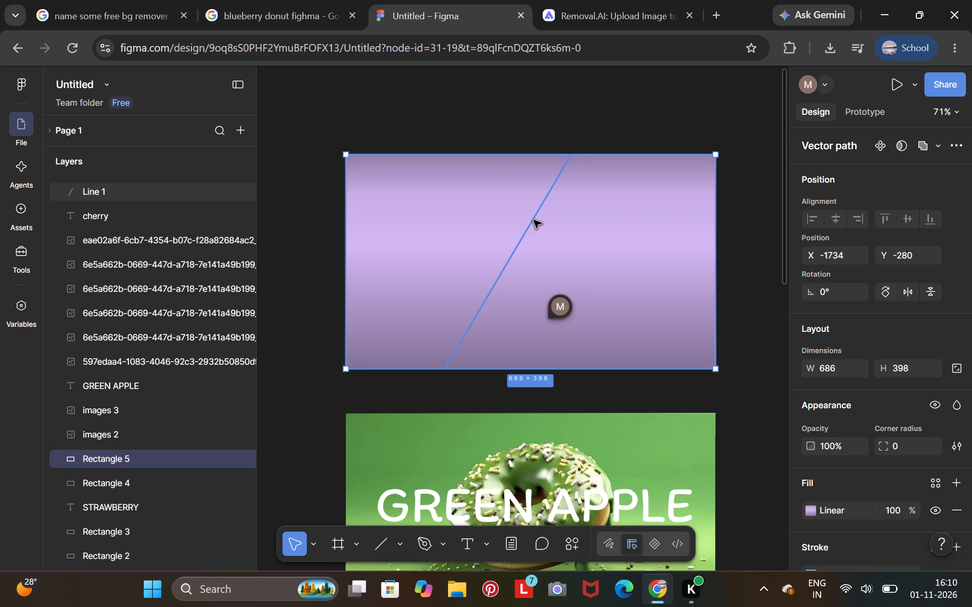
key("BackSpace")
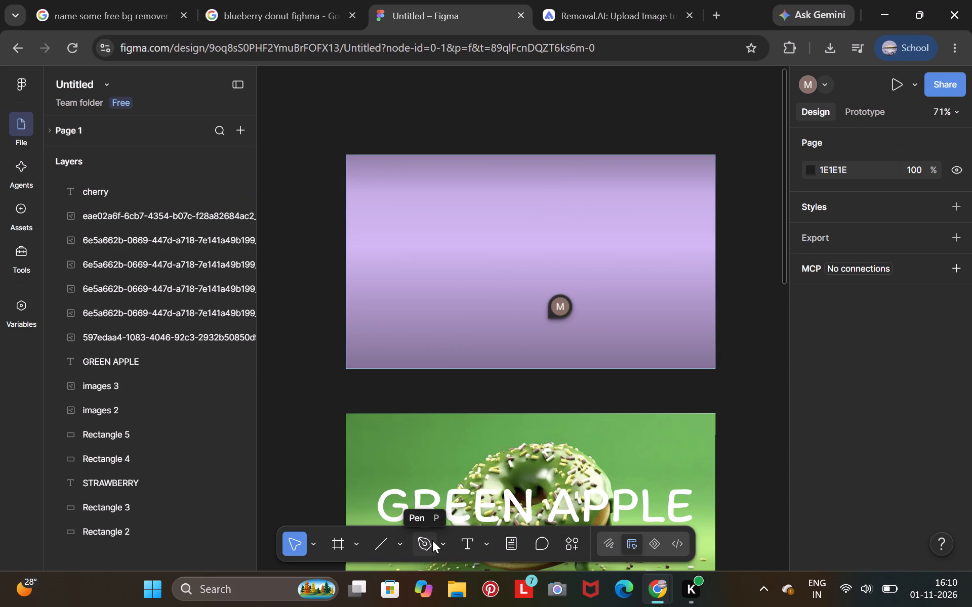
Draw a rectangle about 326 × 398 over the purple banner, starting at its top-left corner and spanning its full height.
left_click(392, 541)
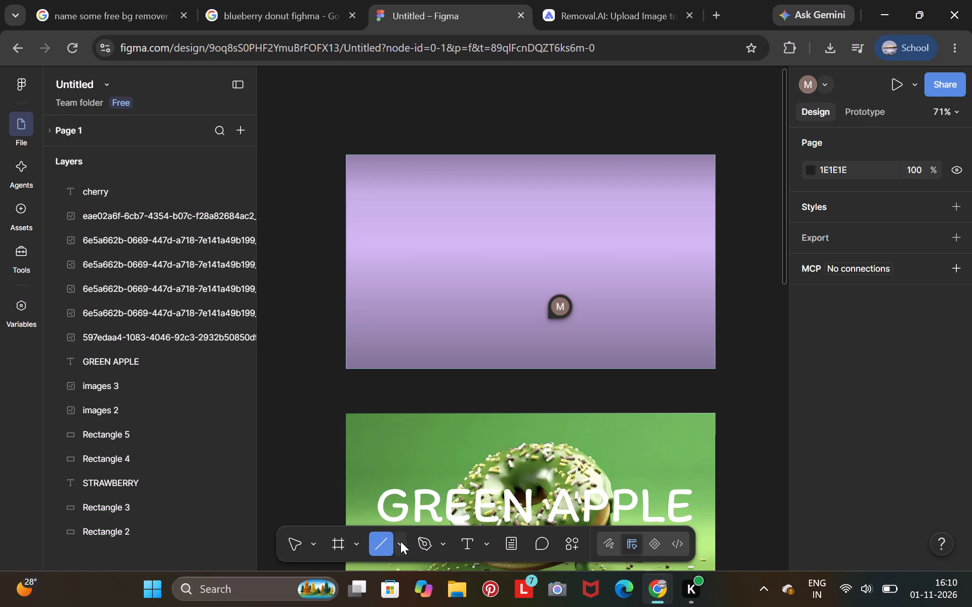
left_click(400, 541)
left_click(448, 407)
left_click_drag(346, 156, 469, 371)
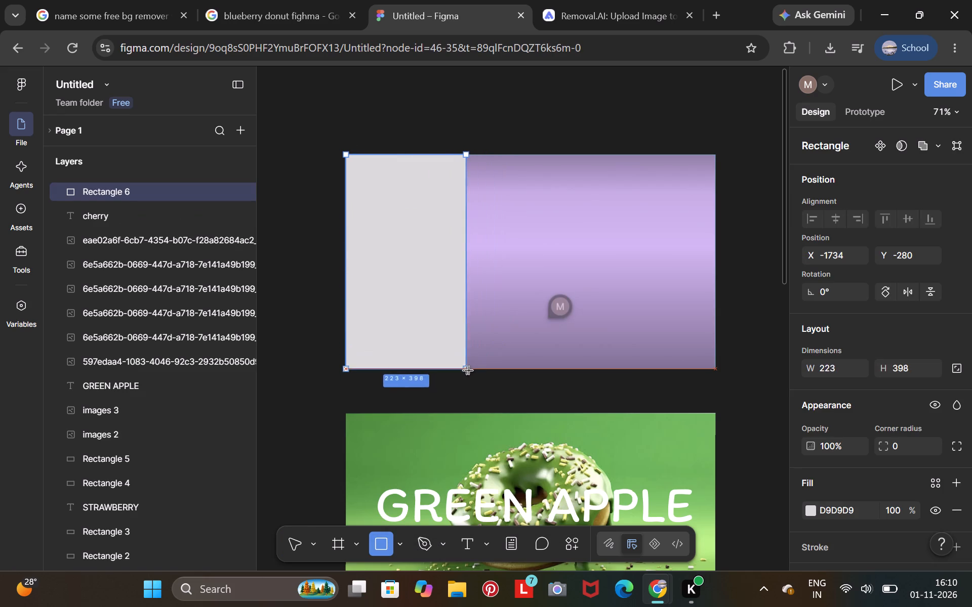
left_click_drag(469, 371, 534, 368)
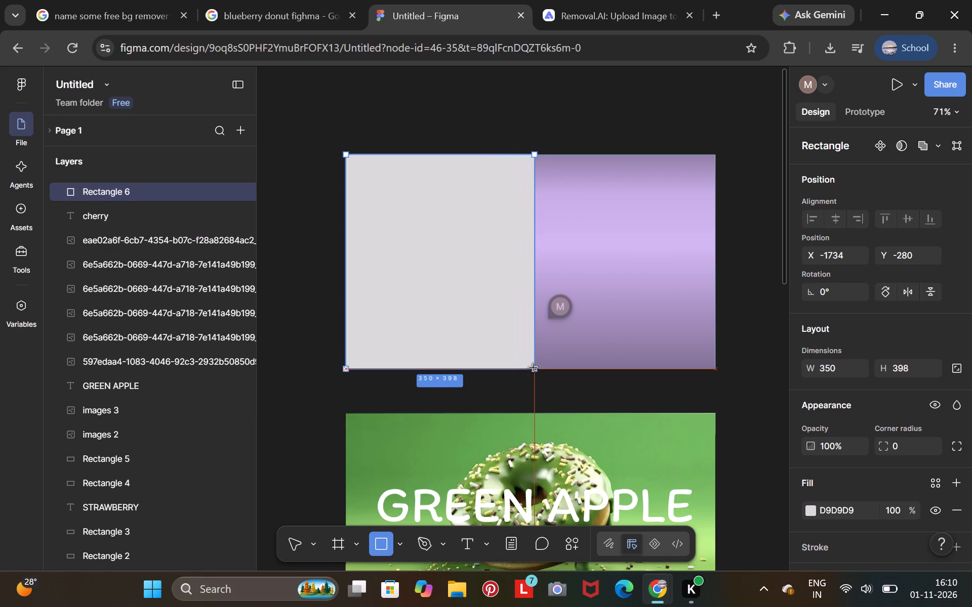
left_click_drag(534, 368, 521, 373)
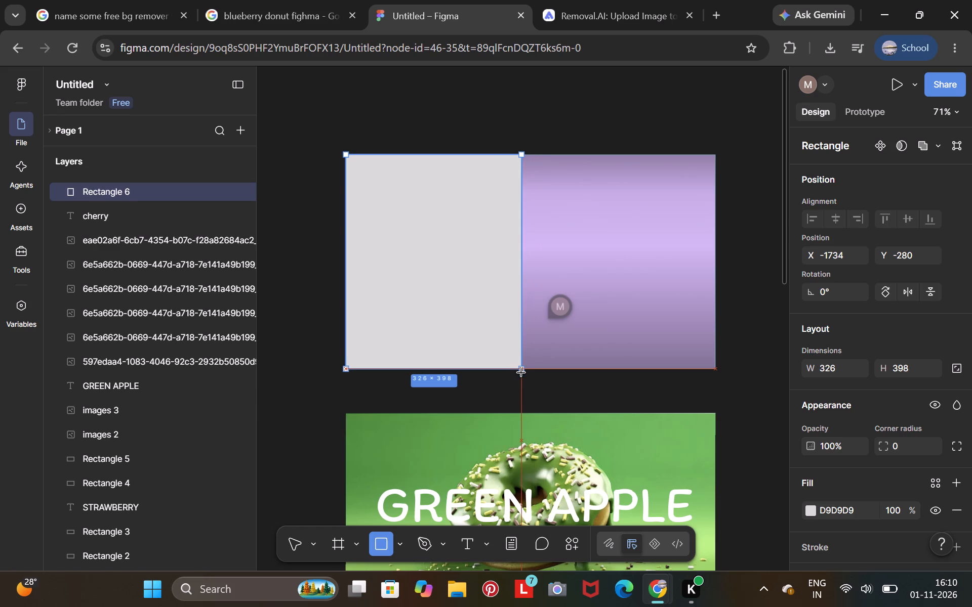
left_click_drag(521, 373, 521, 372)
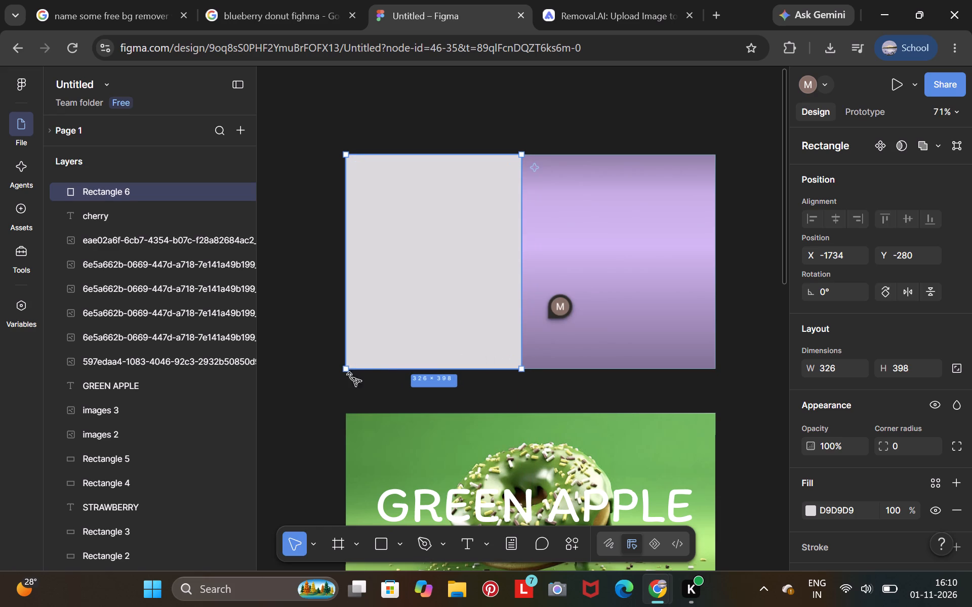
Change the new rectangle's fill to the white already used on this page.
left_click(434, 258)
left_click(840, 505)
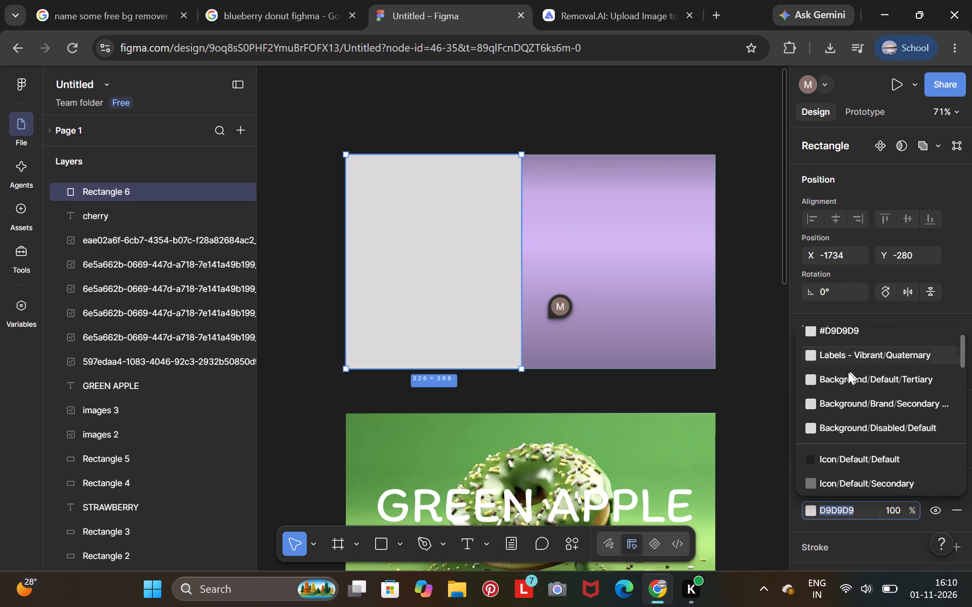
scroll(856, 452, "down", 13)
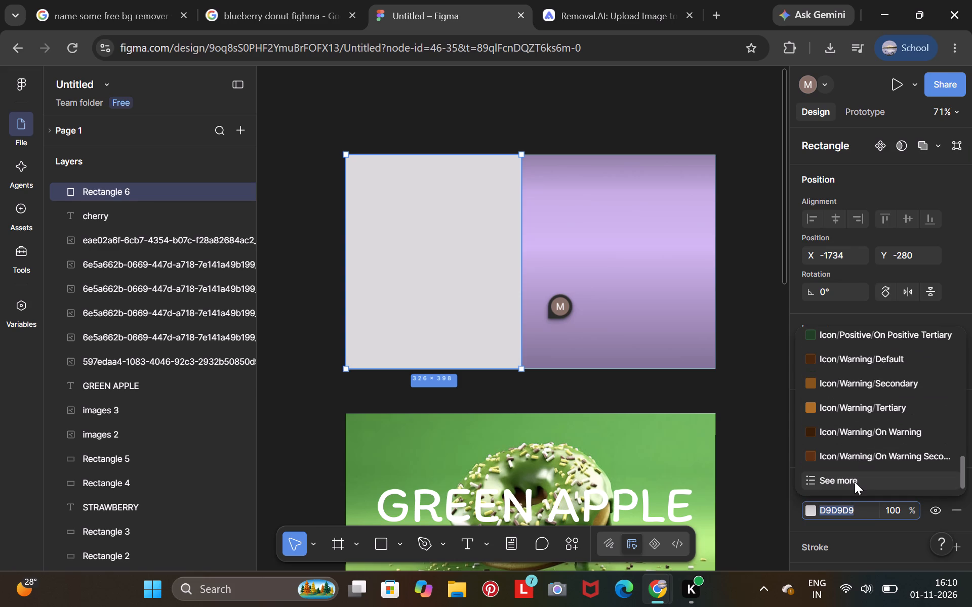
left_click(855, 482)
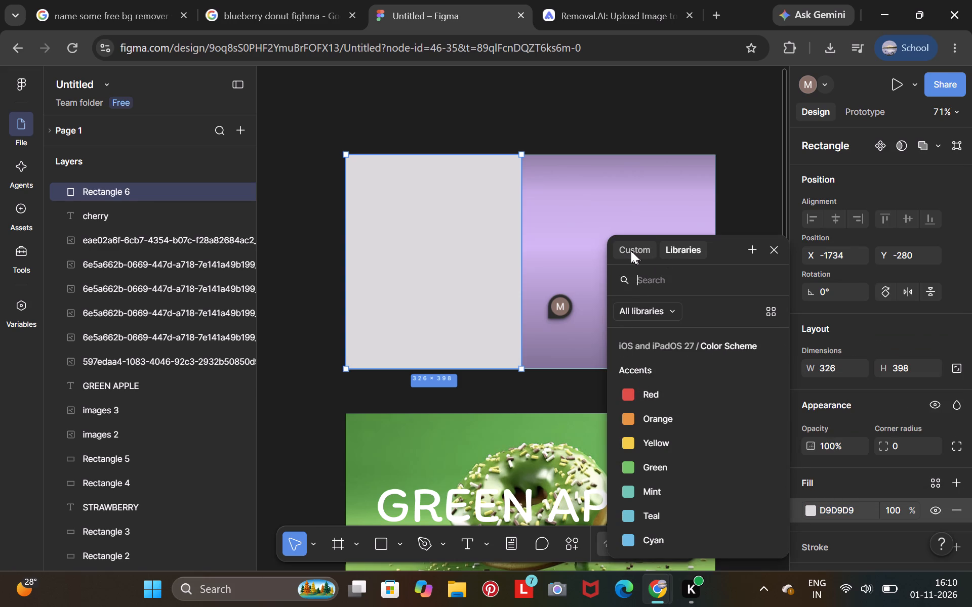
left_click(631, 250)
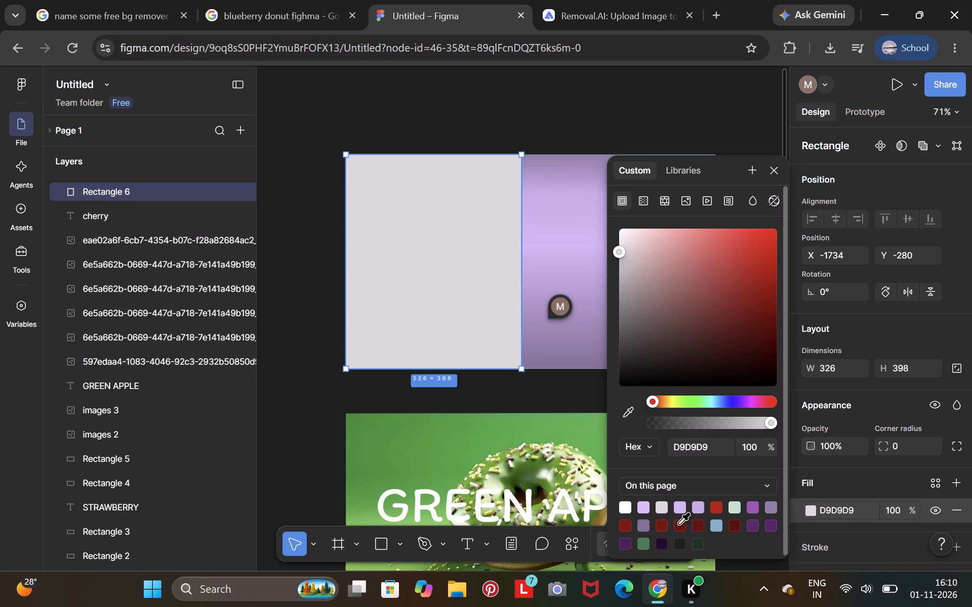
left_click(627, 504)
left_click(700, 131)
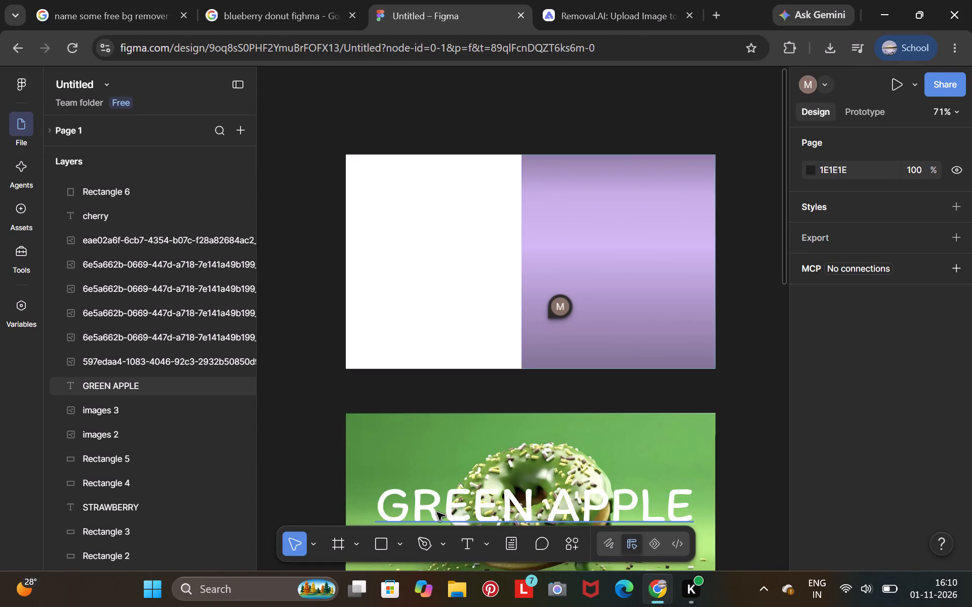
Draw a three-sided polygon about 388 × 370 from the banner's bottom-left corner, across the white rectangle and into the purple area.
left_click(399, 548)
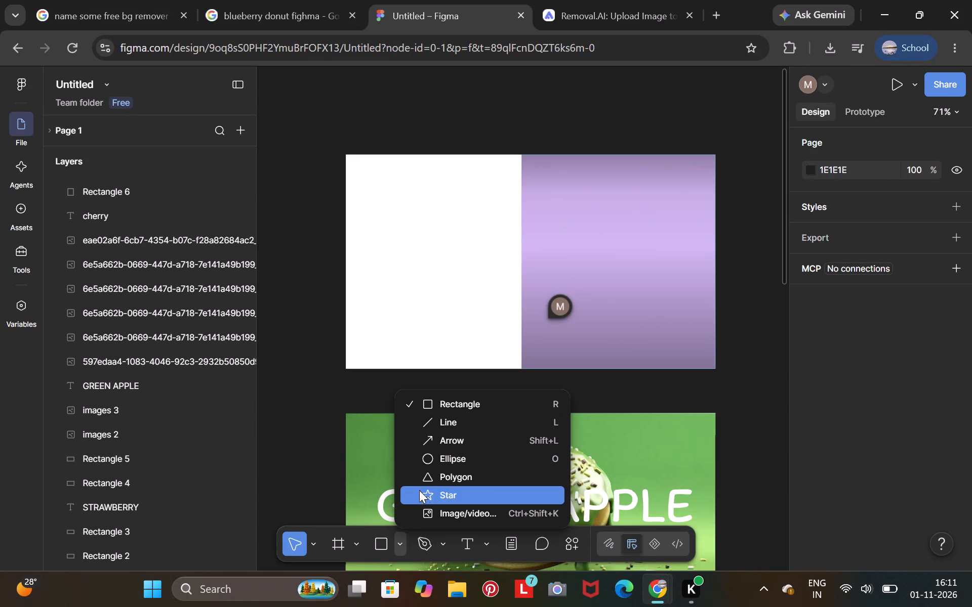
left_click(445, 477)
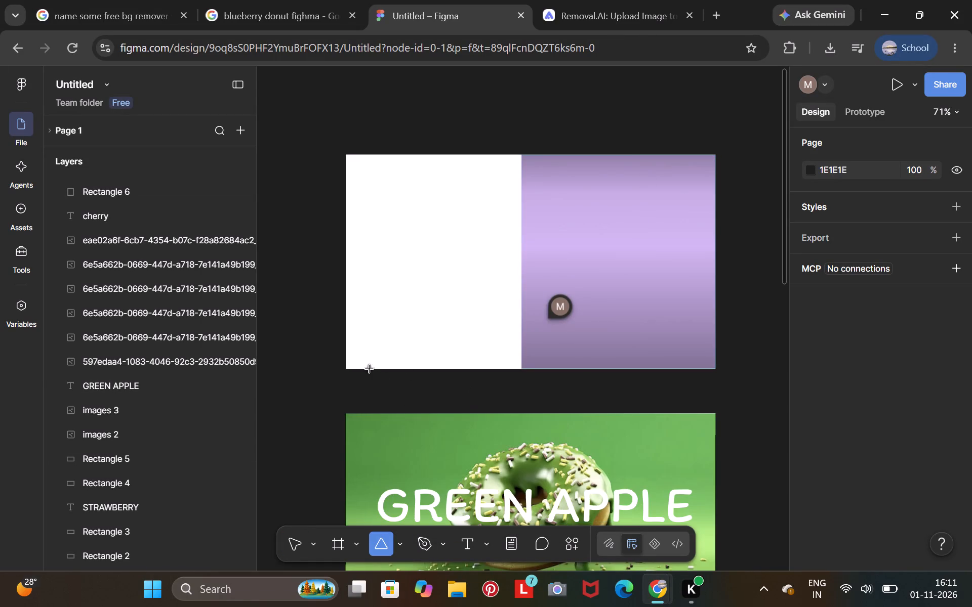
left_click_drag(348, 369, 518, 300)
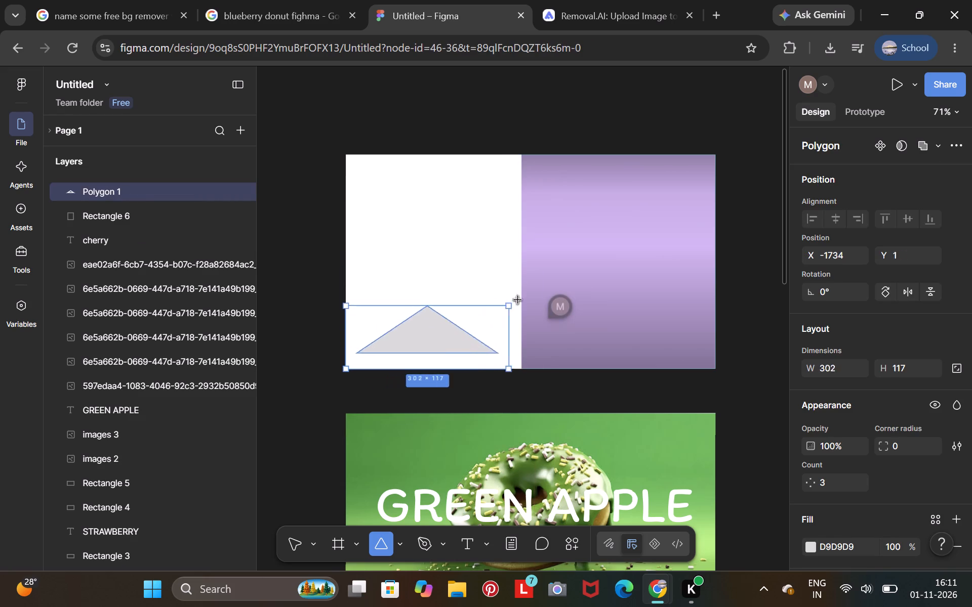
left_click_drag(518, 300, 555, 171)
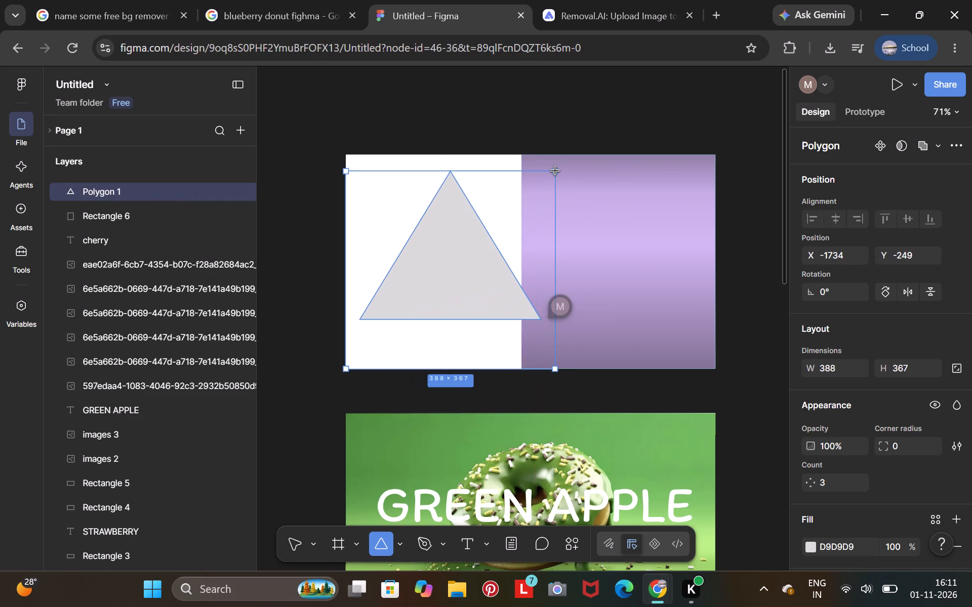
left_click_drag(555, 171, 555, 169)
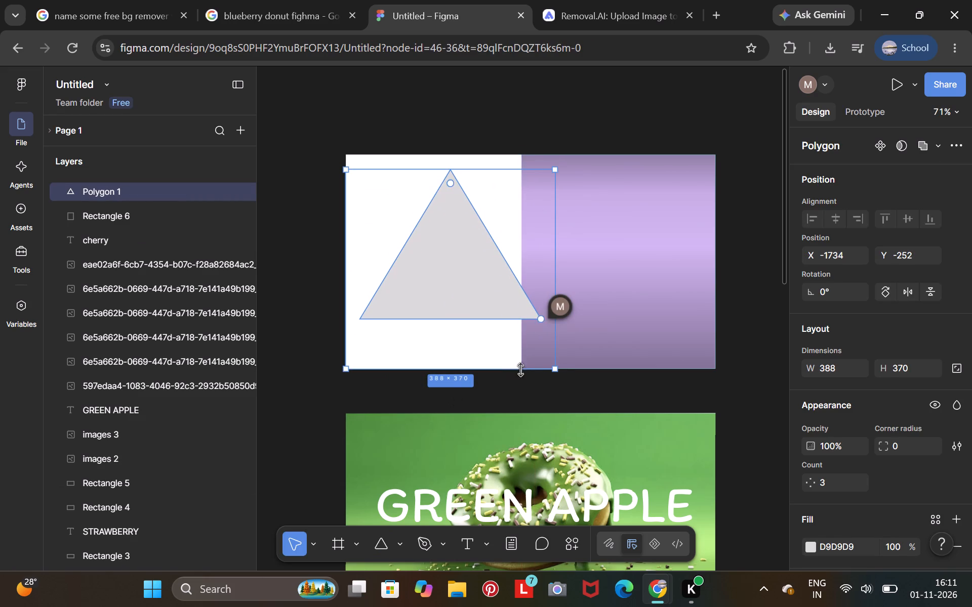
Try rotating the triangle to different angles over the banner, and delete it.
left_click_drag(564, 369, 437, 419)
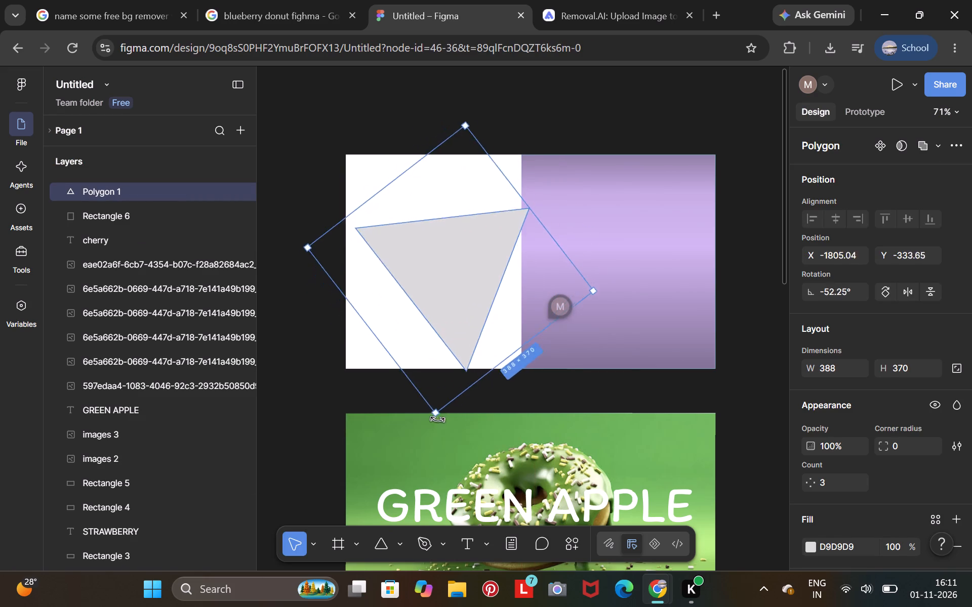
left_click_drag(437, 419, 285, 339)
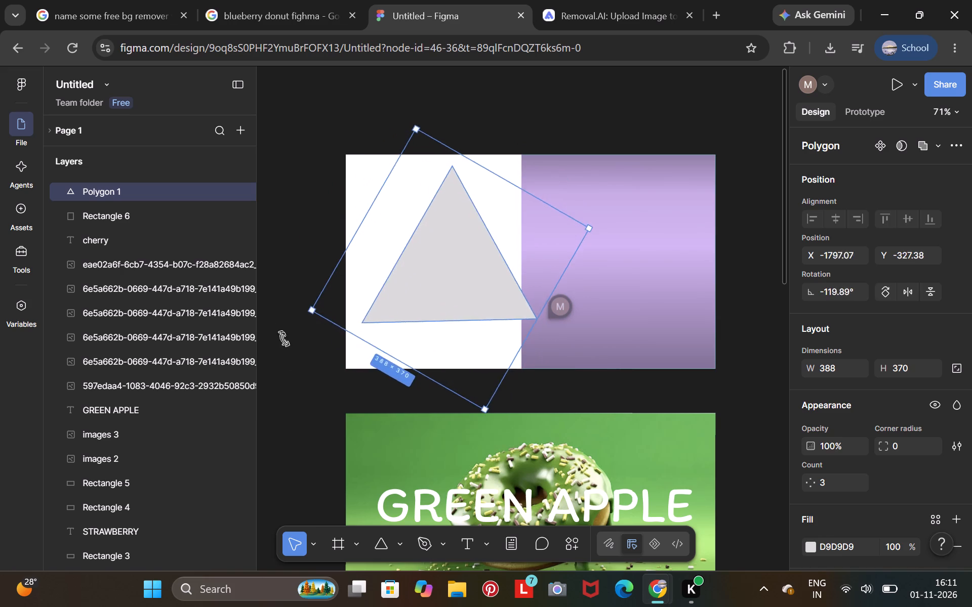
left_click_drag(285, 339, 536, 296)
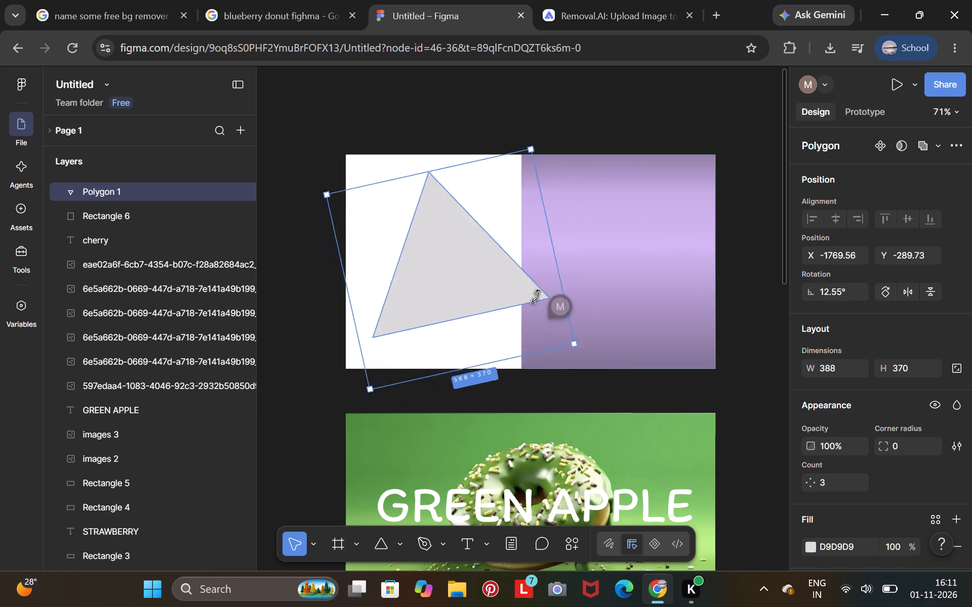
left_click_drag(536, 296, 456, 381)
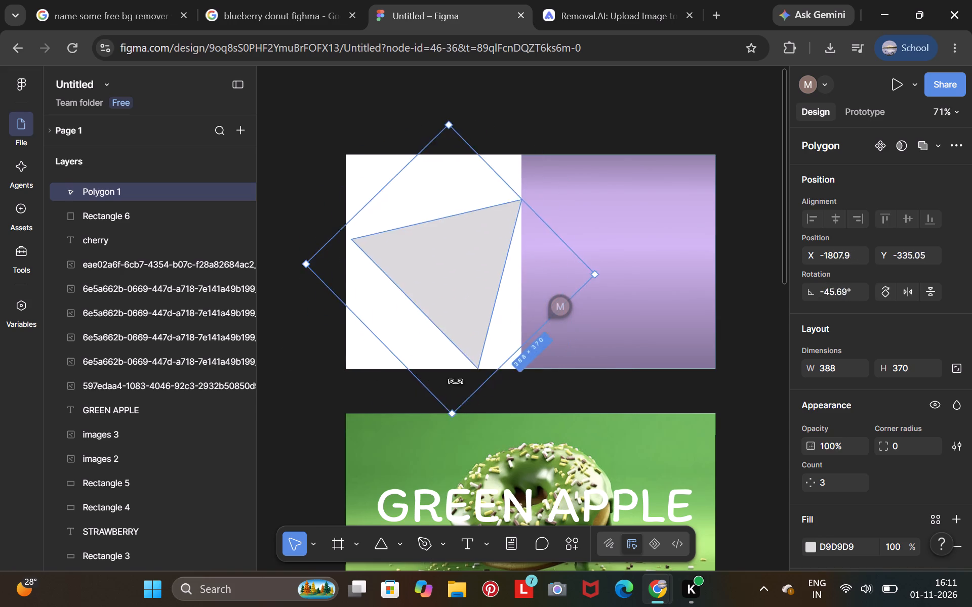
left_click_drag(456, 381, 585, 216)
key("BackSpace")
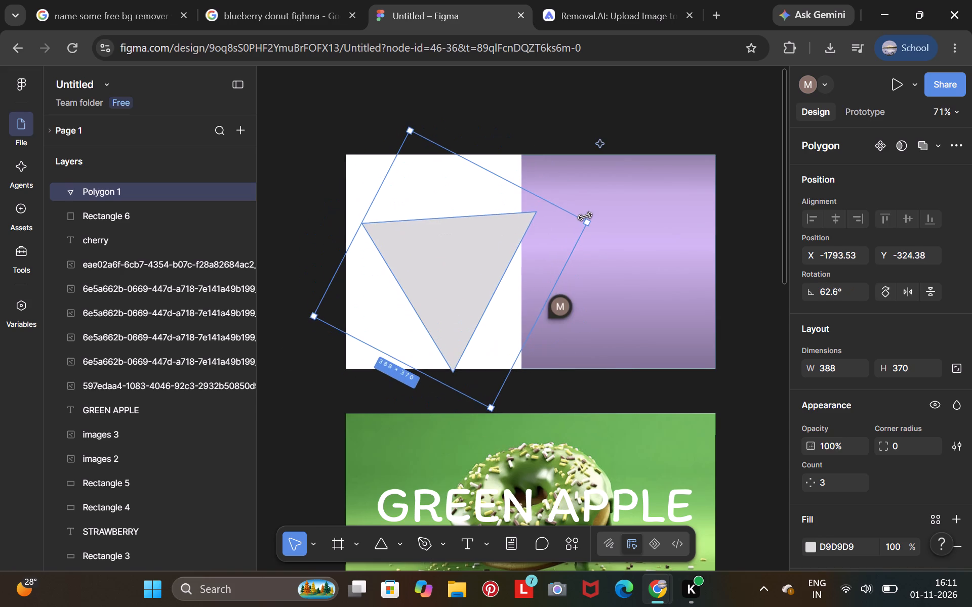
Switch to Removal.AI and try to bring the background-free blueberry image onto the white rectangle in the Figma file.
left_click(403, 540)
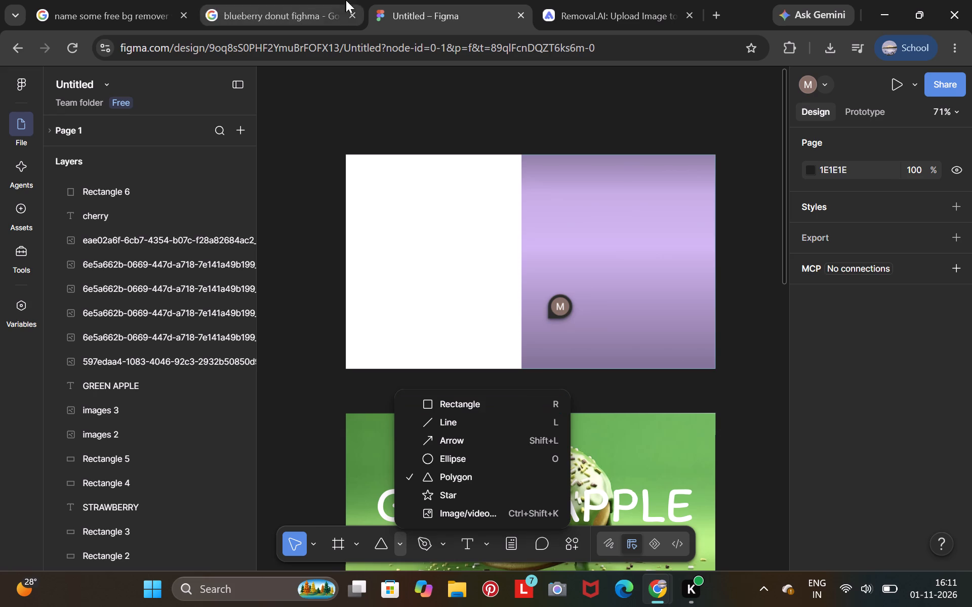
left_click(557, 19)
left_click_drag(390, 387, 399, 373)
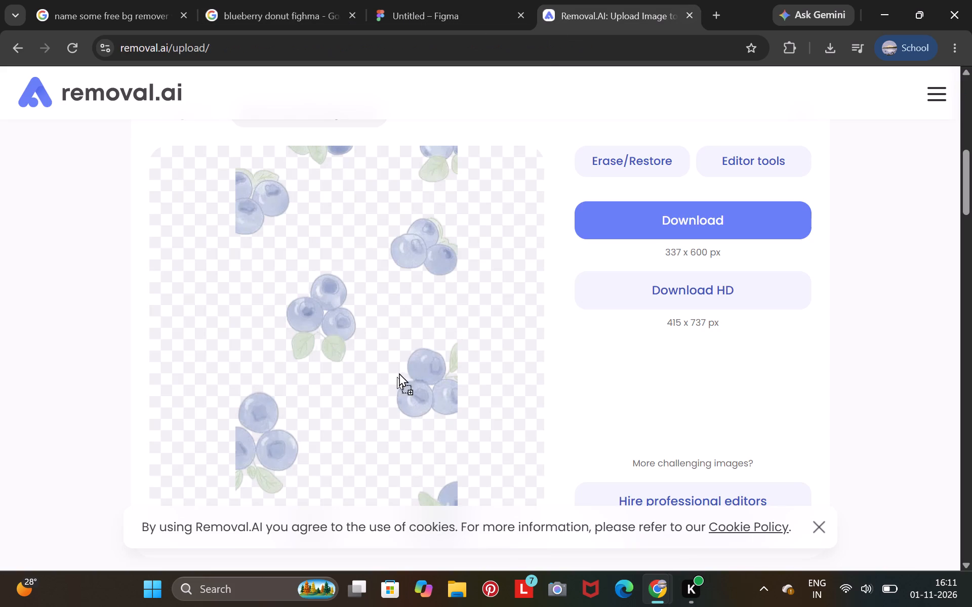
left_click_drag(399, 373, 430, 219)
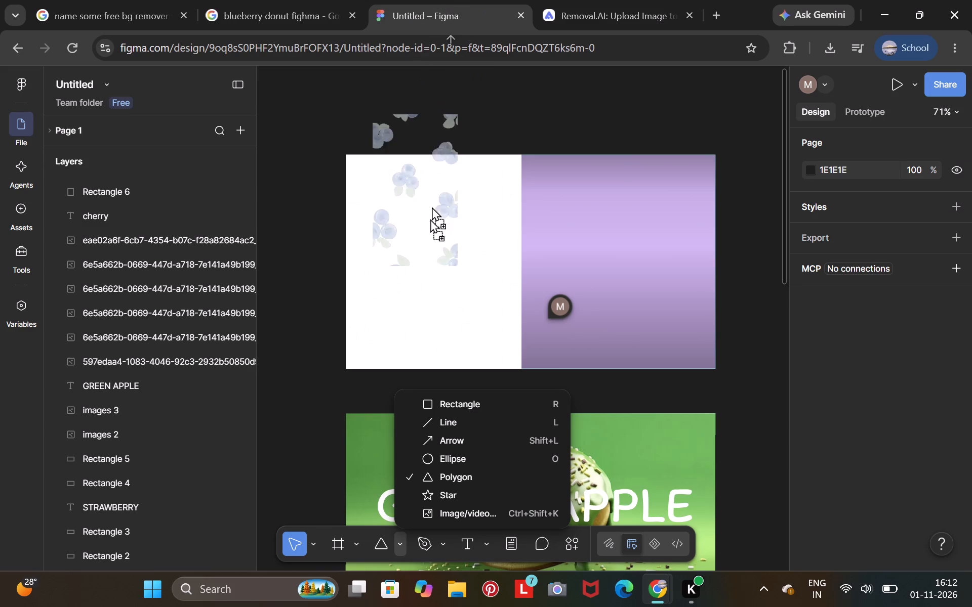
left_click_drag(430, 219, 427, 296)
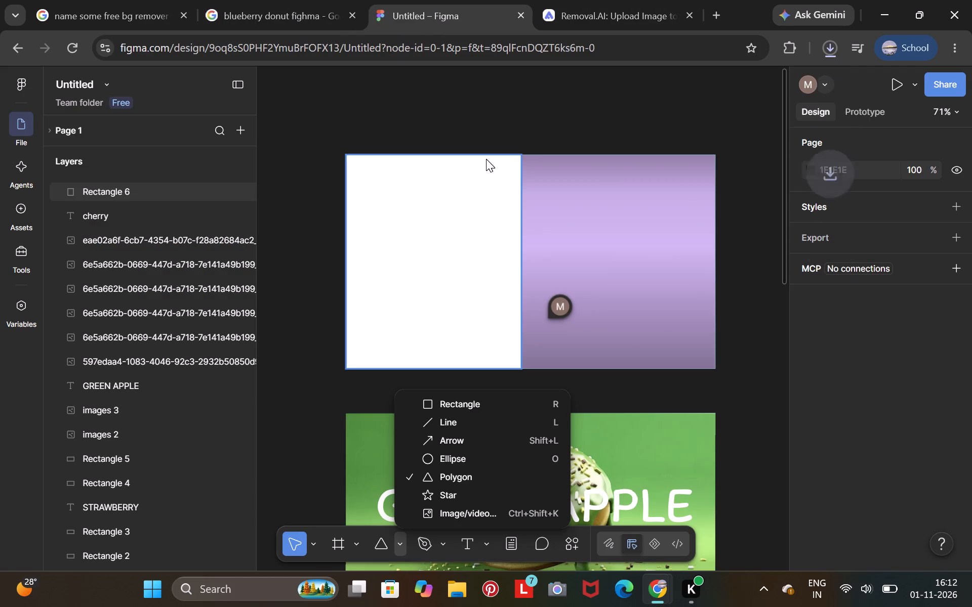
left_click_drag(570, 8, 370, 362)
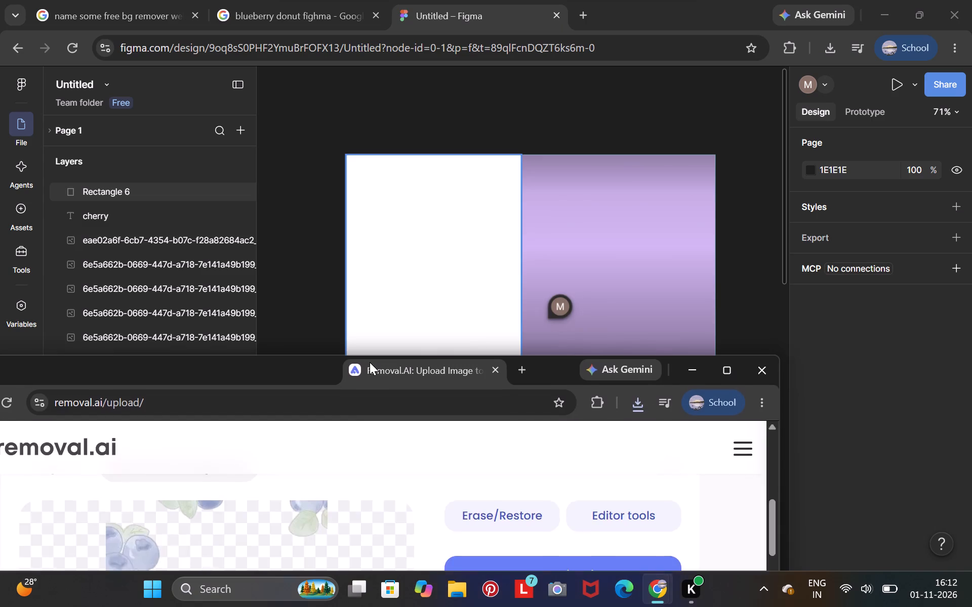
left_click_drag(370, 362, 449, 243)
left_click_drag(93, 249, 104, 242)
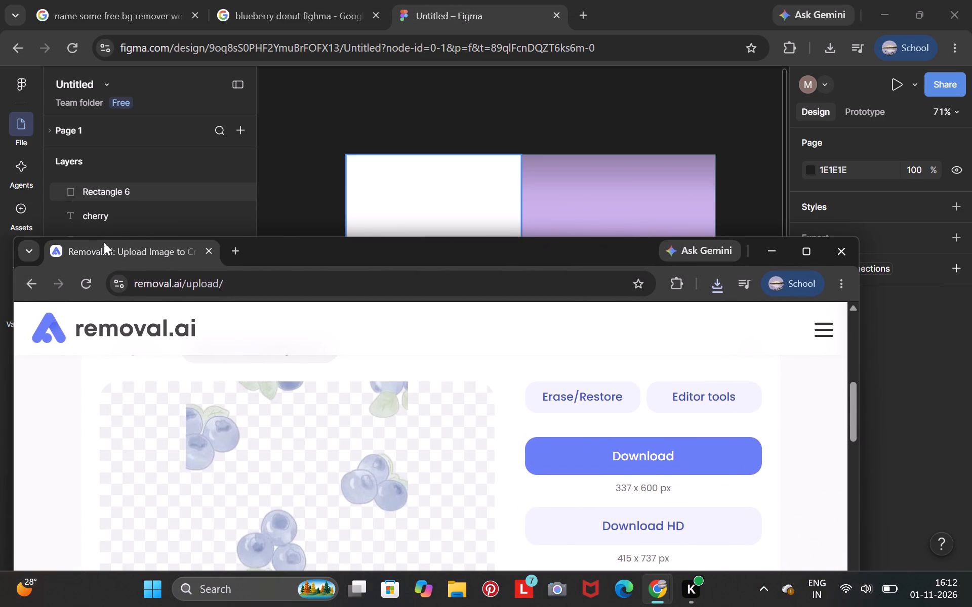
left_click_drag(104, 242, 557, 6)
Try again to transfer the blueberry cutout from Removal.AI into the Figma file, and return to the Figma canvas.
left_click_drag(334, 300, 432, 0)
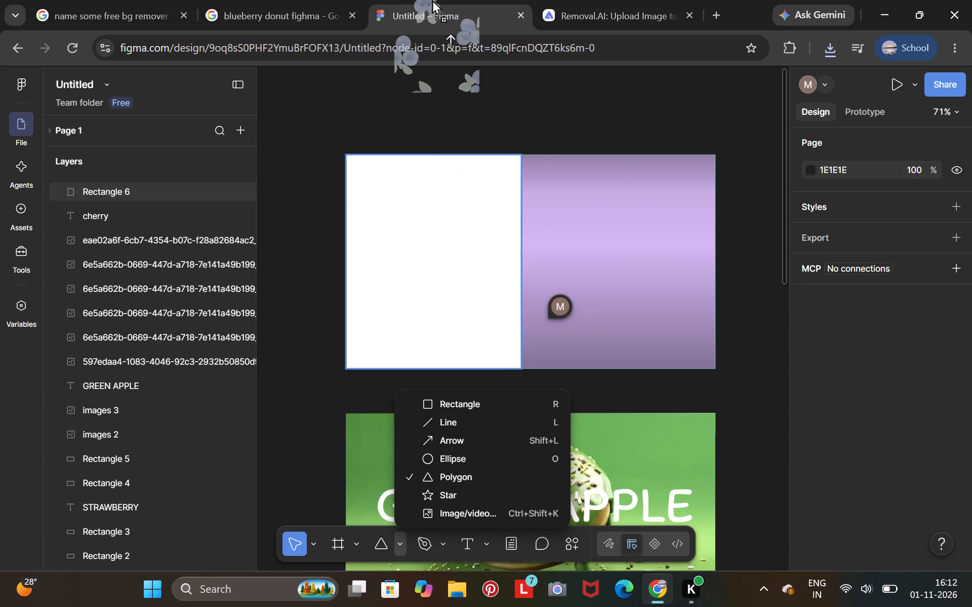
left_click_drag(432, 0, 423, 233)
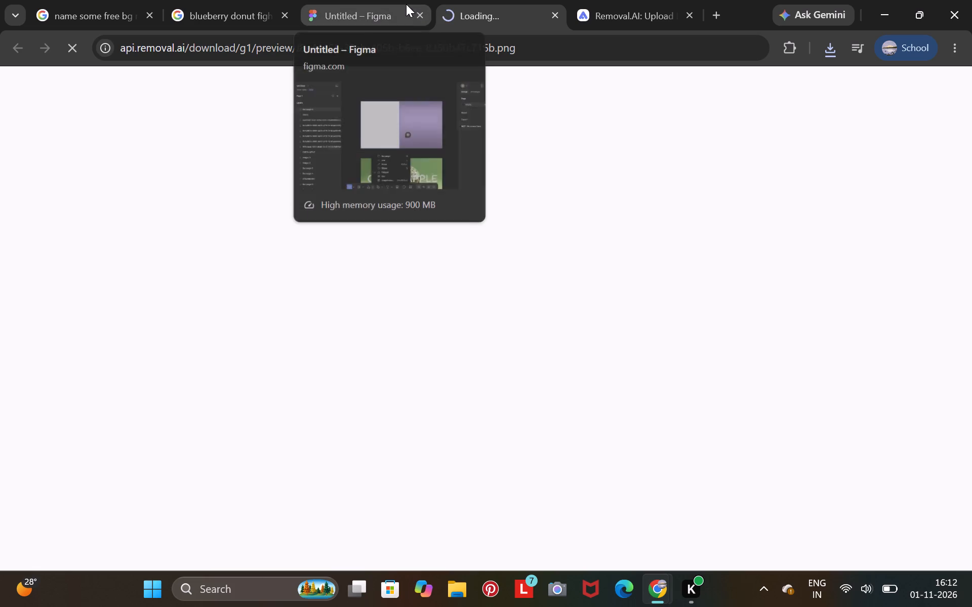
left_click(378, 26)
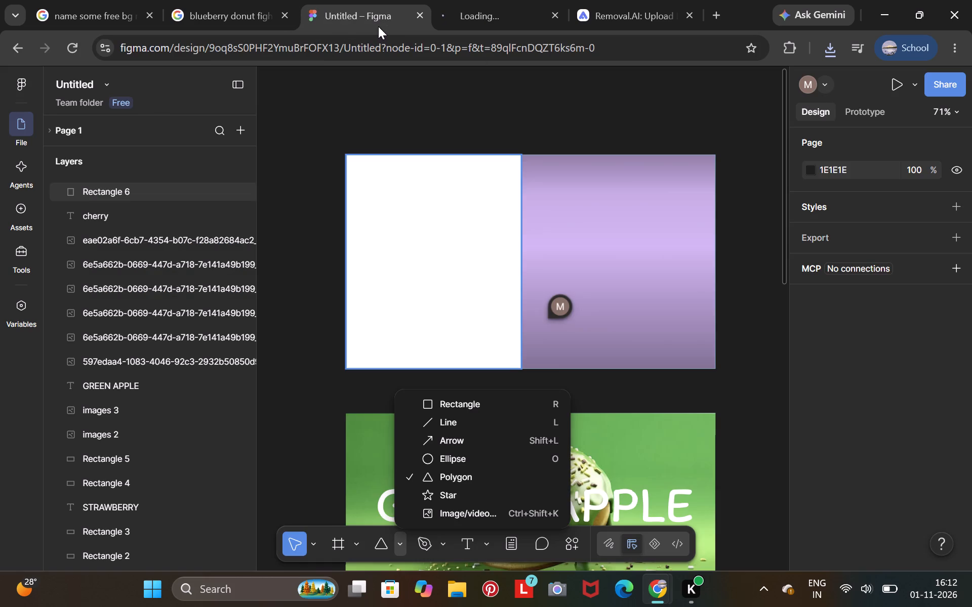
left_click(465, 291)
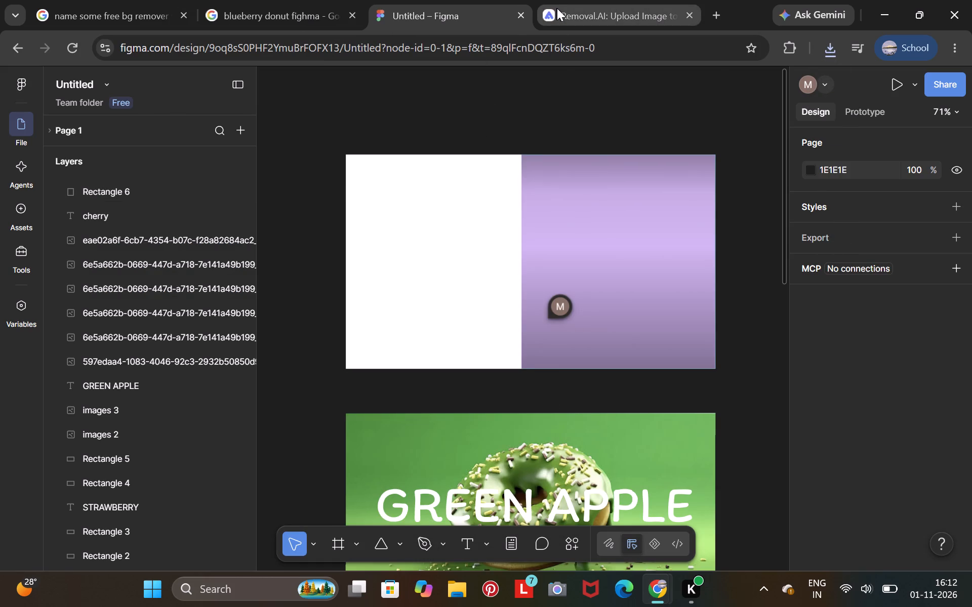
Bring the background-free blueberry image from Removal.AI into the Figma file and place it over the banner's white rectangle.
left_click(557, 9)
left_click_drag(364, 423, 451, 0)
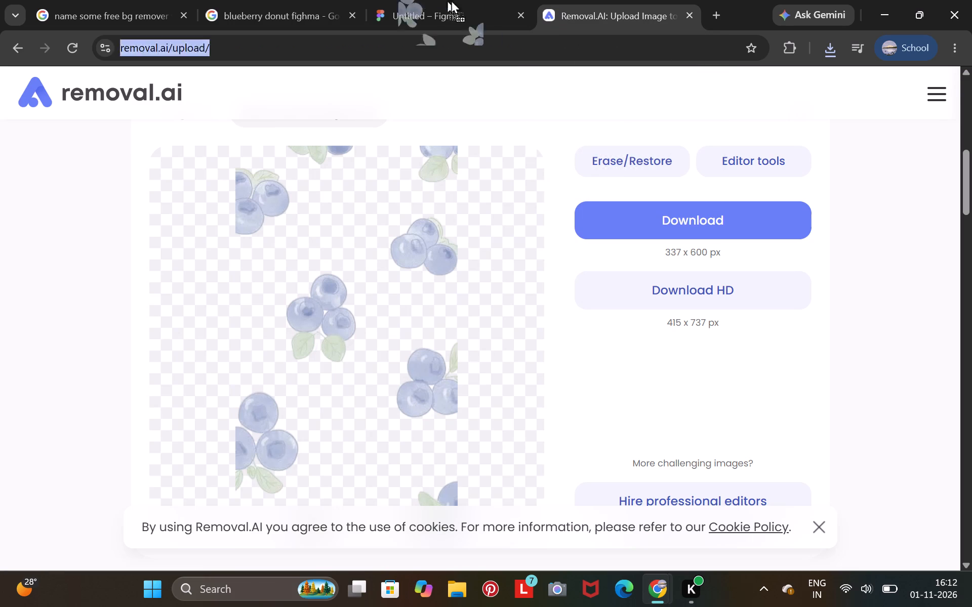
left_click_drag(451, 0, 618, 284)
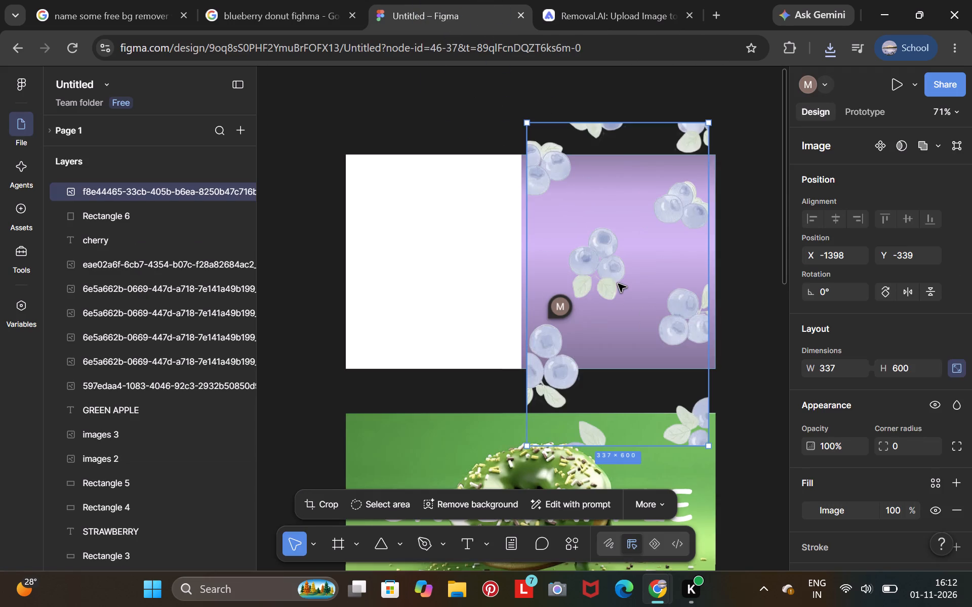
left_click_drag(618, 284, 432, 305)
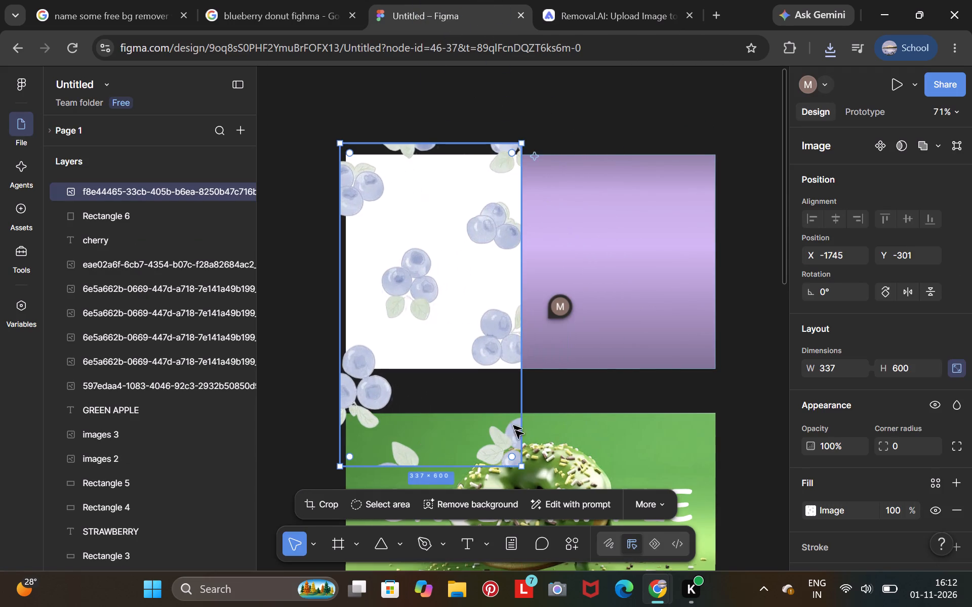
Scale the blueberry cutout down to about 184 × 327 and keep it against the white rectangle's left edge.
left_click_drag(526, 465, 448, 244)
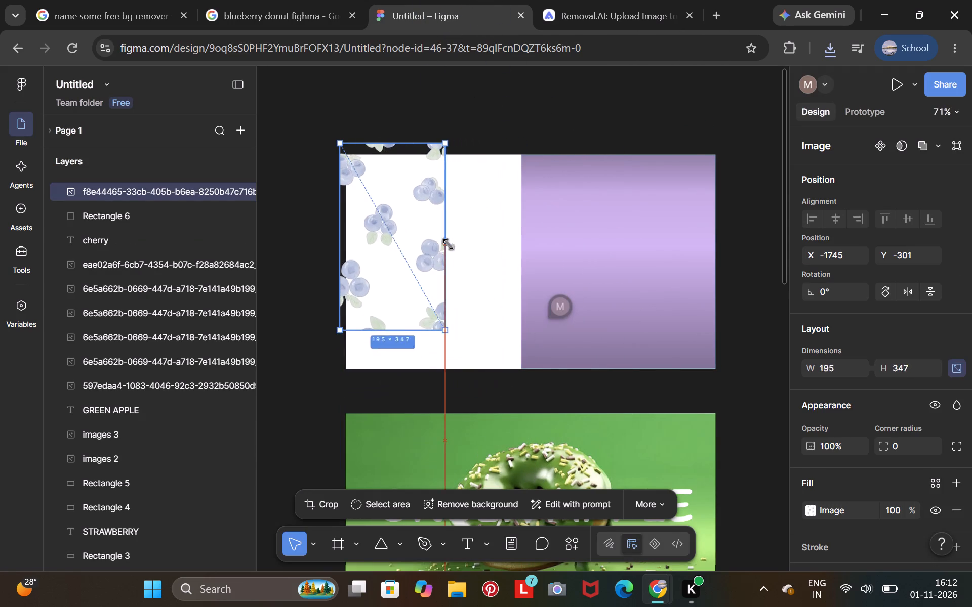
left_click_drag(448, 244, 443, 238)
left_click_drag(373, 236, 383, 252)
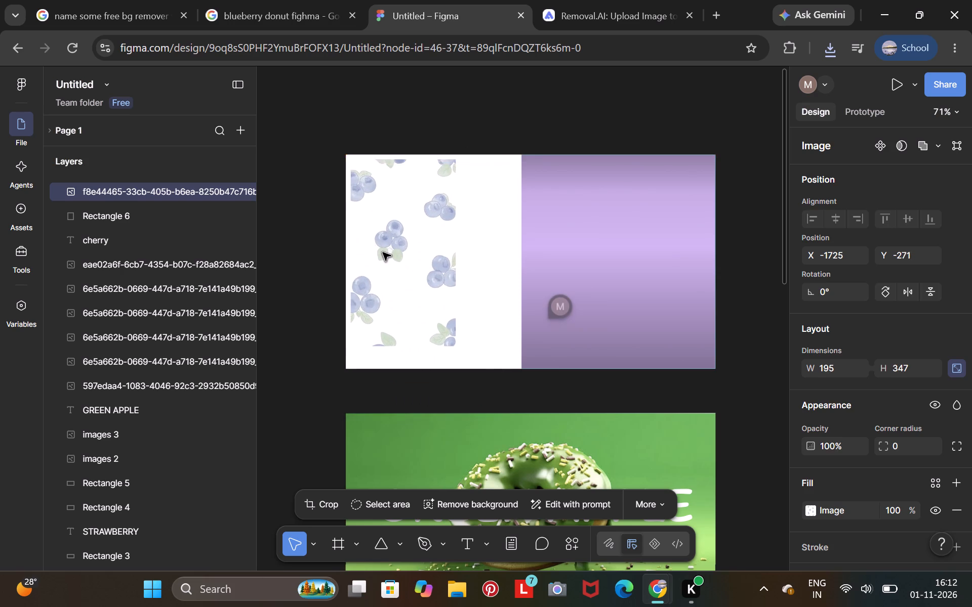
left_click_drag(383, 252, 381, 249)
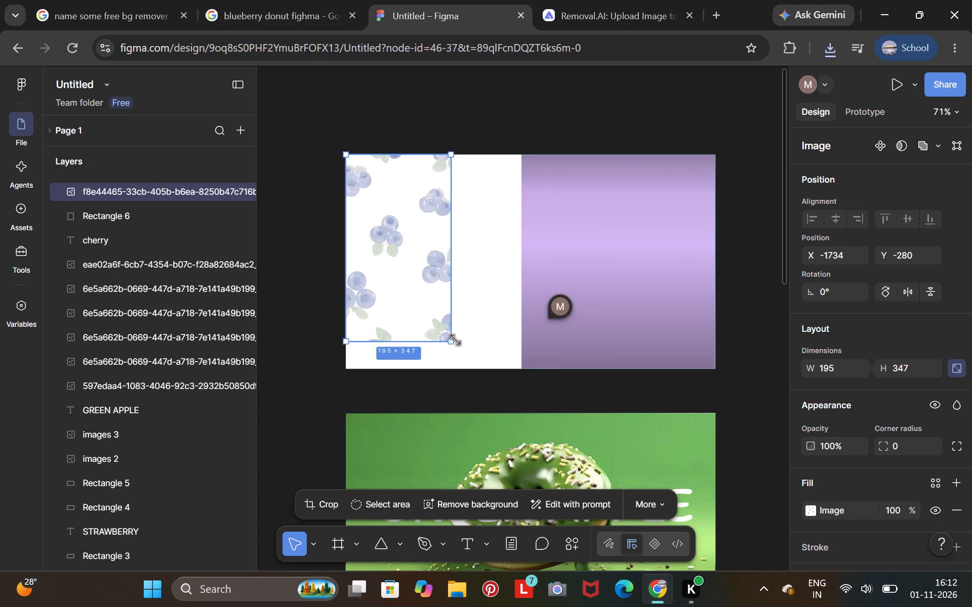
left_click_drag(455, 340, 467, 337)
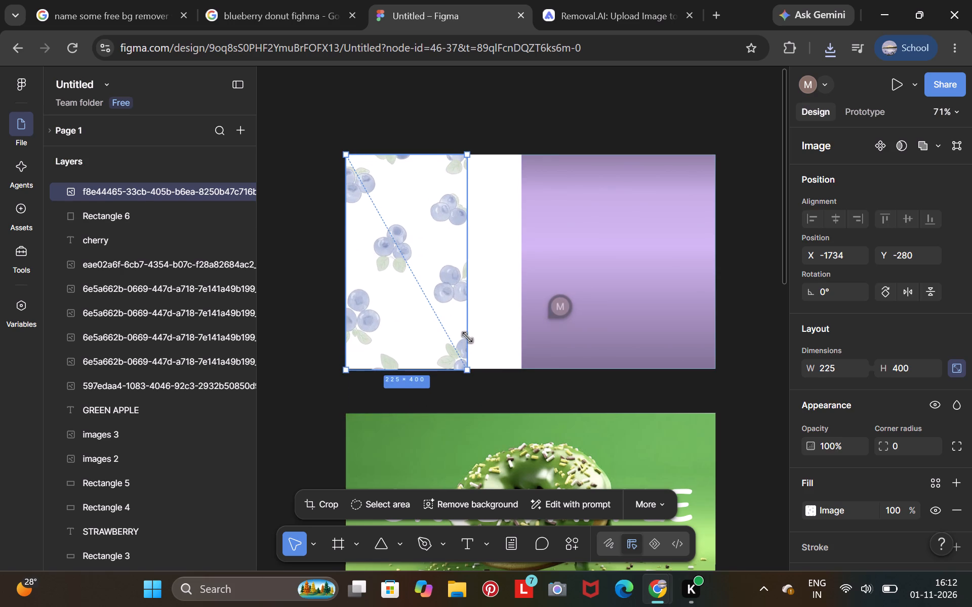
left_click_drag(467, 337, 466, 340)
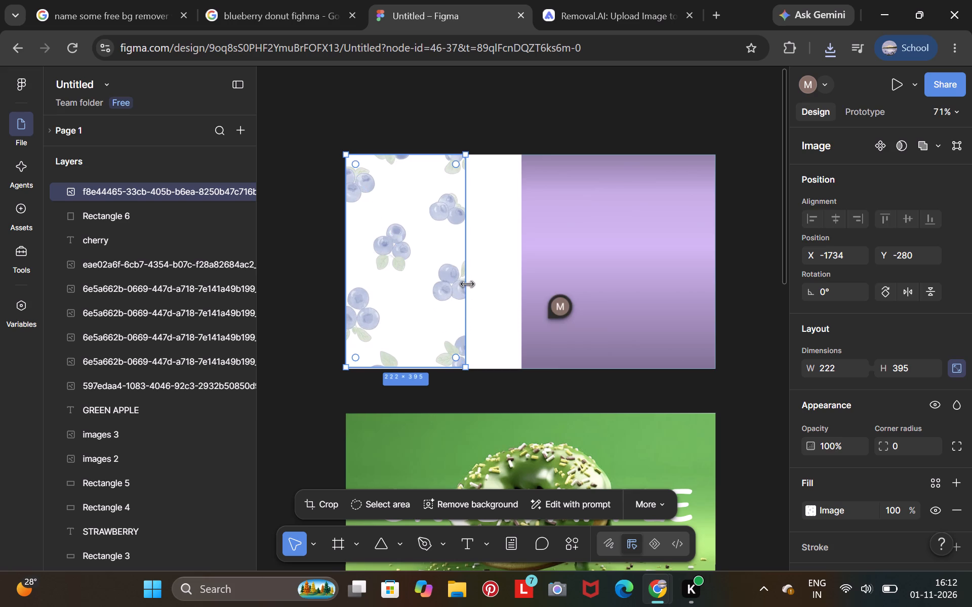
left_click_drag(468, 284, 521, 271)
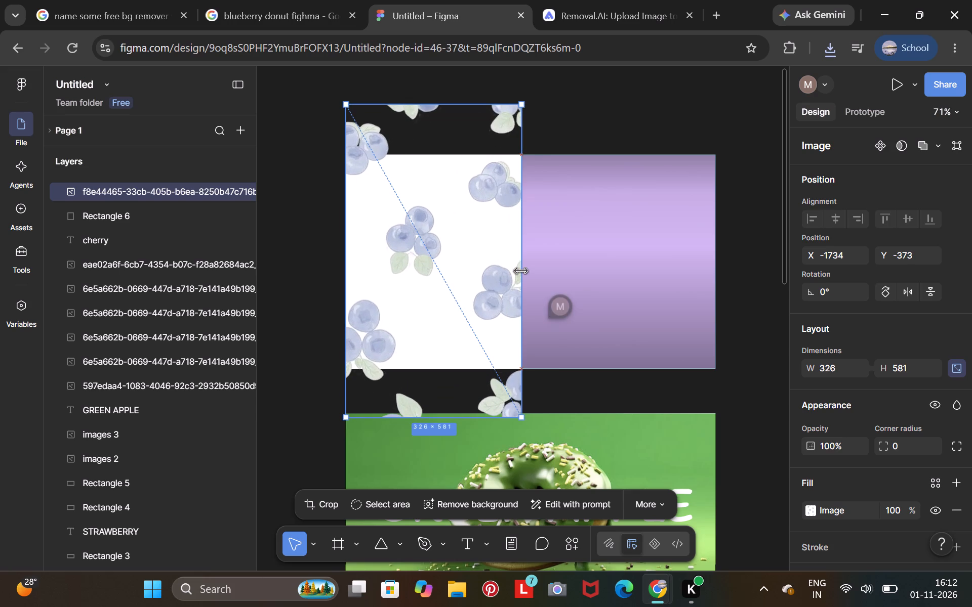
left_click_drag(521, 271, 442, 289)
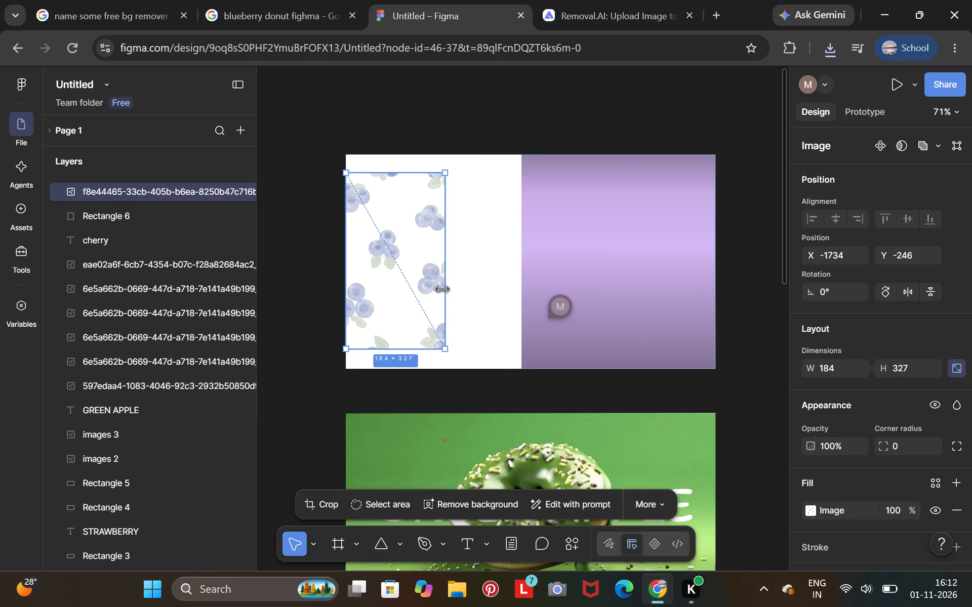
left_click_drag(442, 289, 444, 290)
left_click_drag(415, 279, 419, 274)
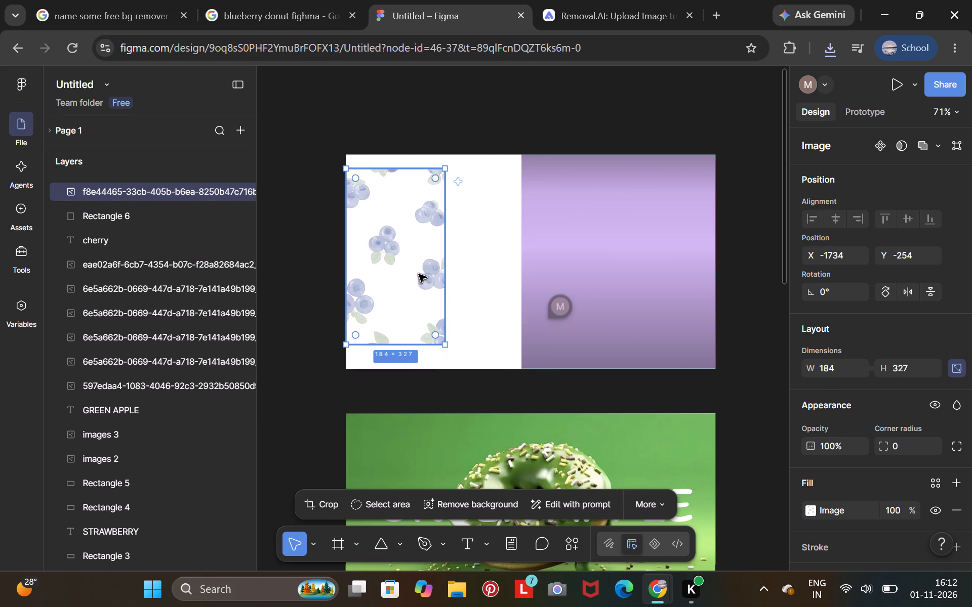
Rotate the blueberry cutout to about 90° and fit it across the top of the white rectangle.
left_click_drag(452, 353, 486, 206)
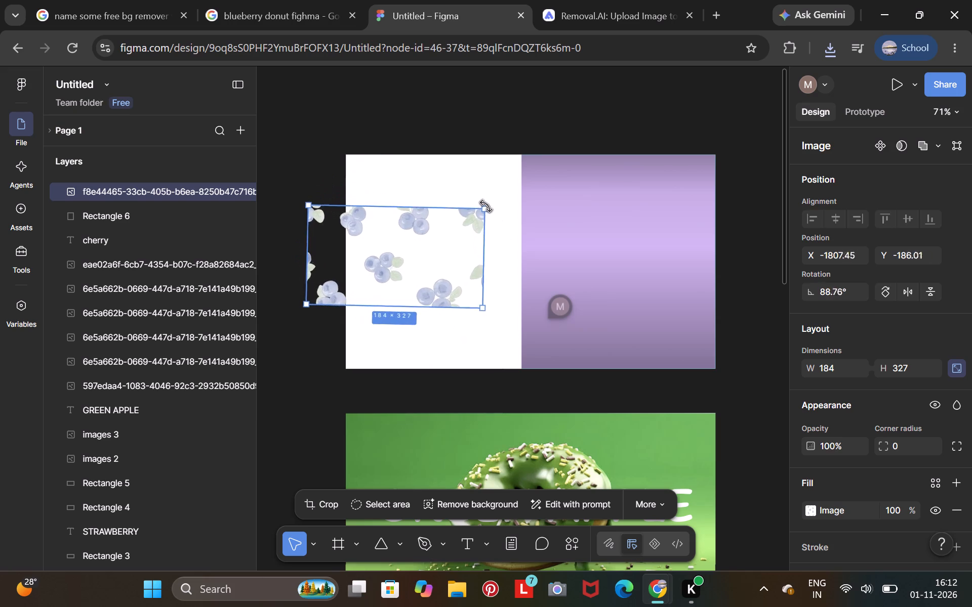
left_click_drag(486, 206, 484, 208)
left_click_drag(398, 230, 430, 194)
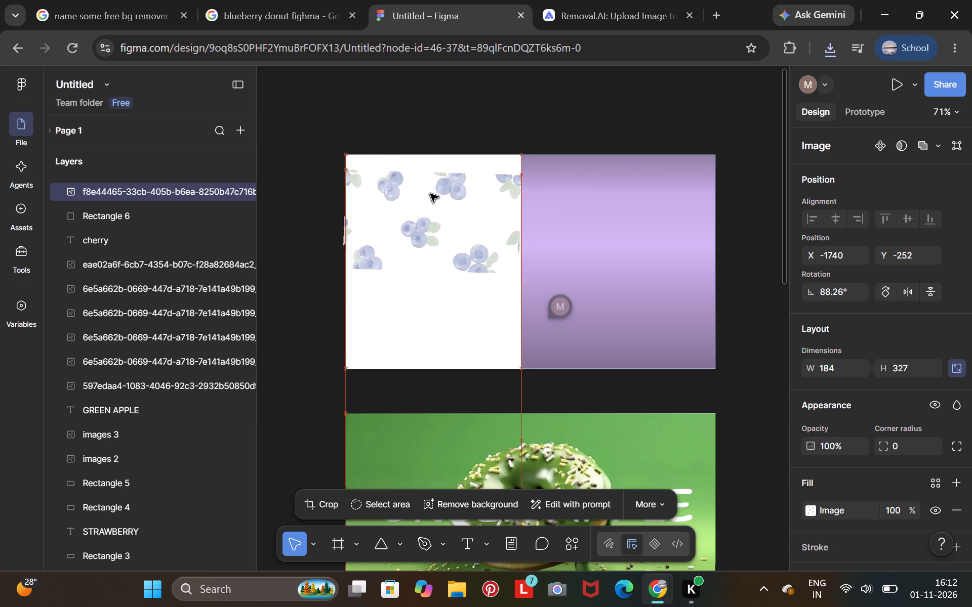
left_click_drag(430, 194, 434, 182)
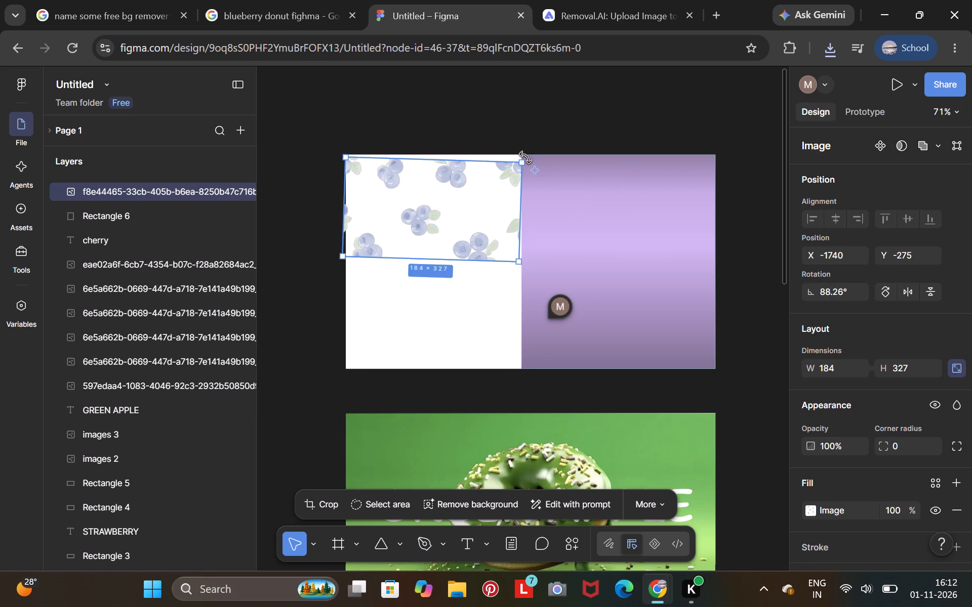
left_click(528, 156)
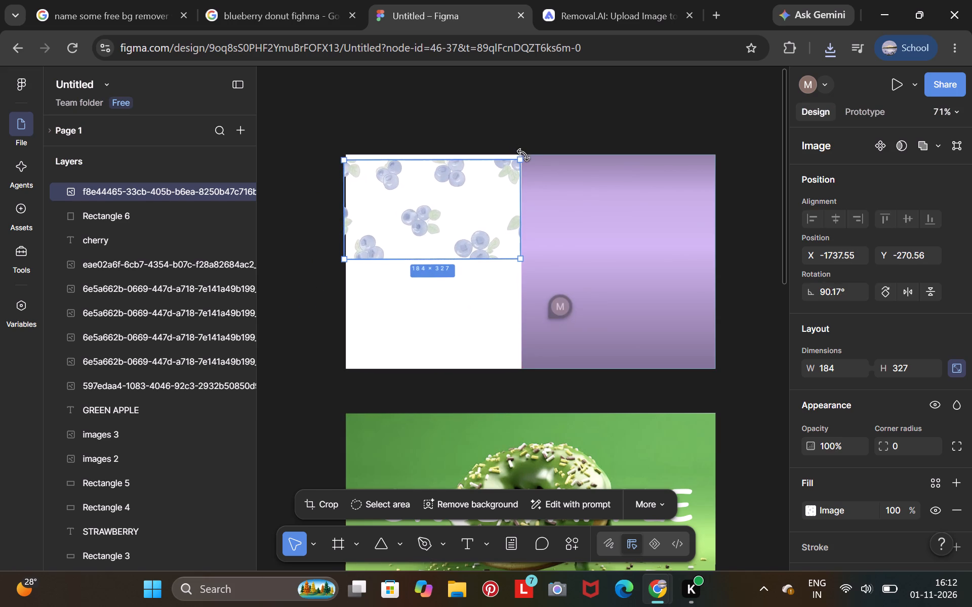
left_click_drag(465, 206, 468, 200)
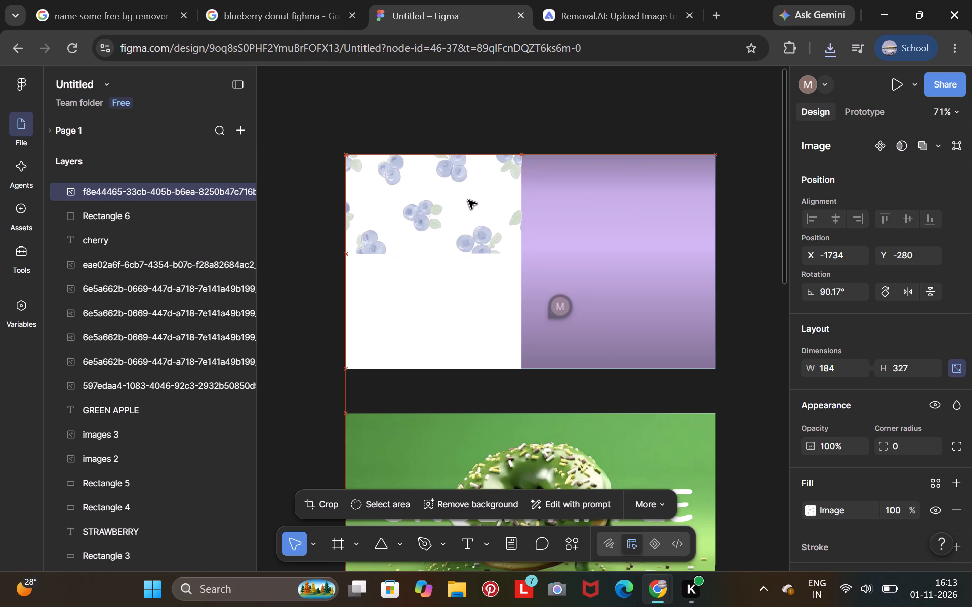
left_click_drag(468, 200, 468, 200)
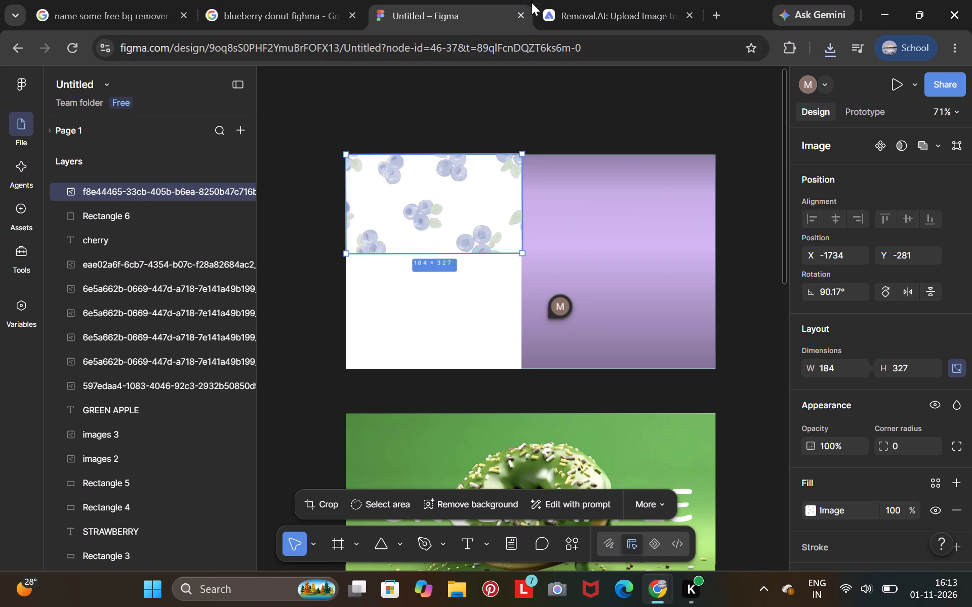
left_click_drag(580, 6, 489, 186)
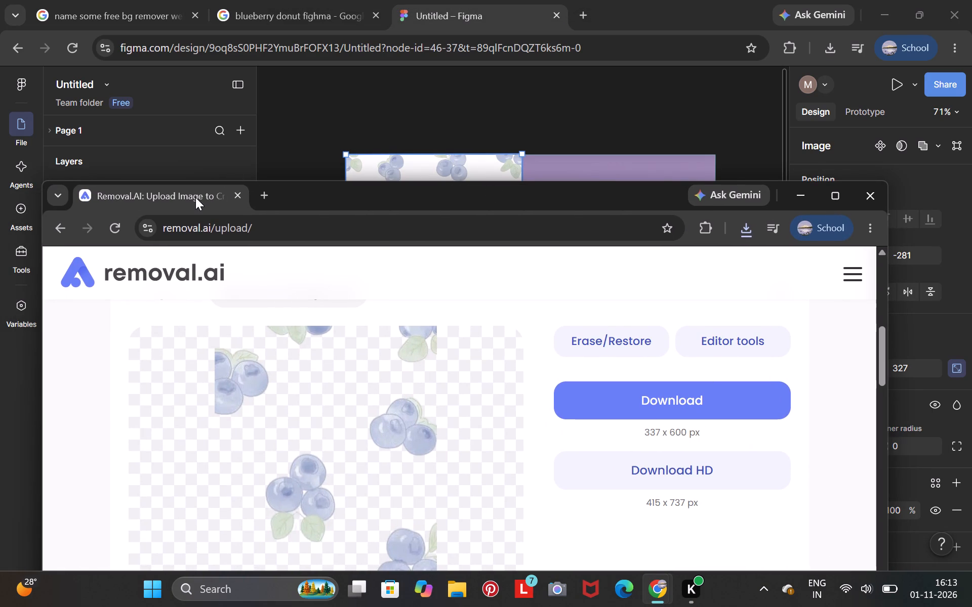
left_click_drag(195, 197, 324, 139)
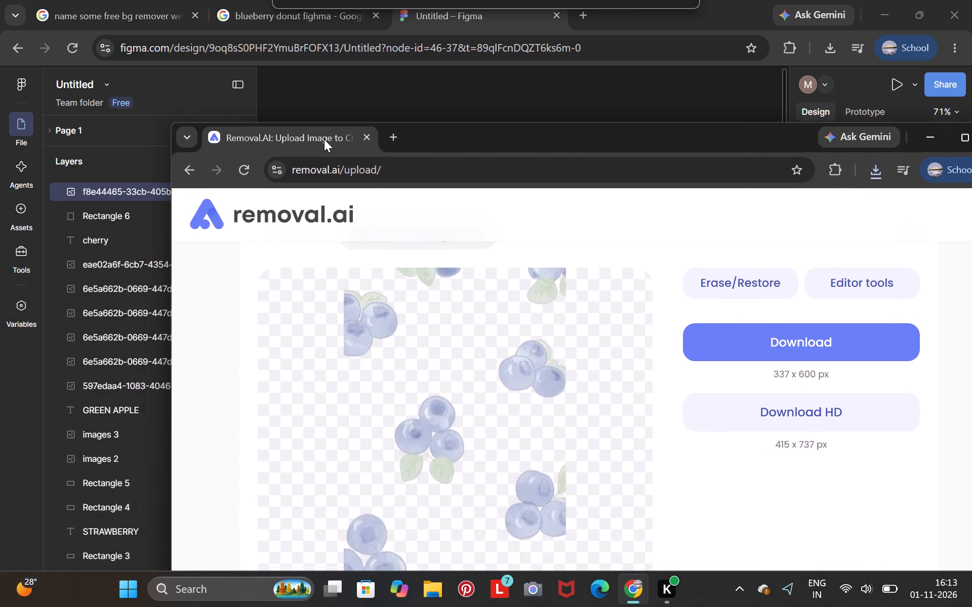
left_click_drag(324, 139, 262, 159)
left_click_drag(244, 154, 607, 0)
Bring a second blueberry cutout from Removal.AI onto the white rectangle in Figma and rotate it to about 90°.
left_click_drag(359, 322, 436, 34)
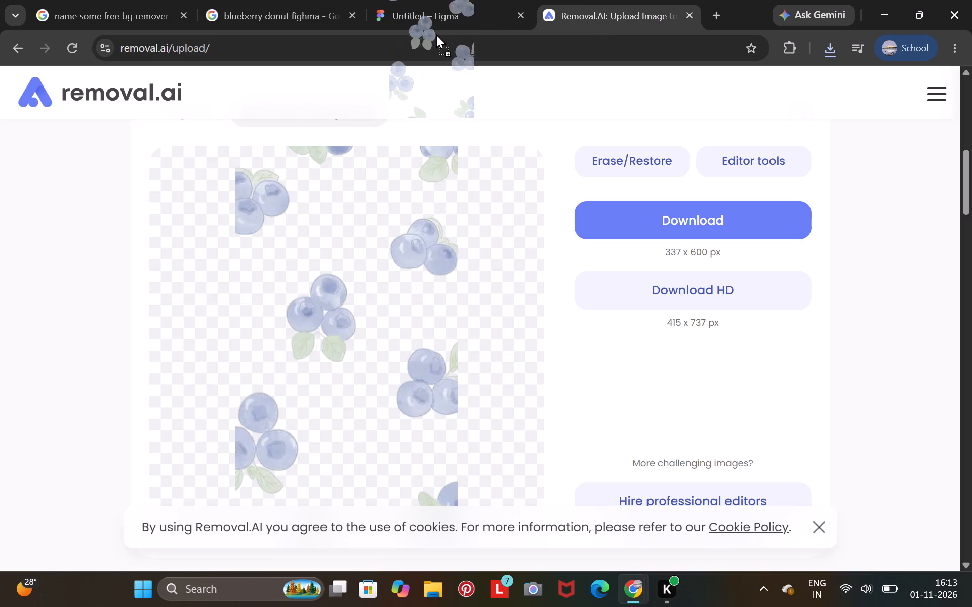
left_click_drag(436, 34, 417, 220)
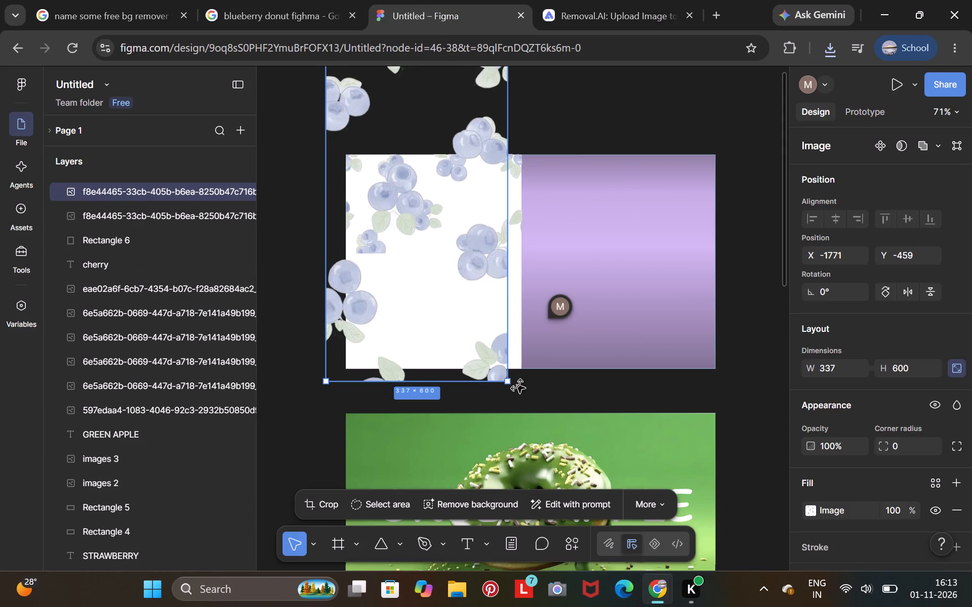
left_click_drag(511, 387, 506, 169)
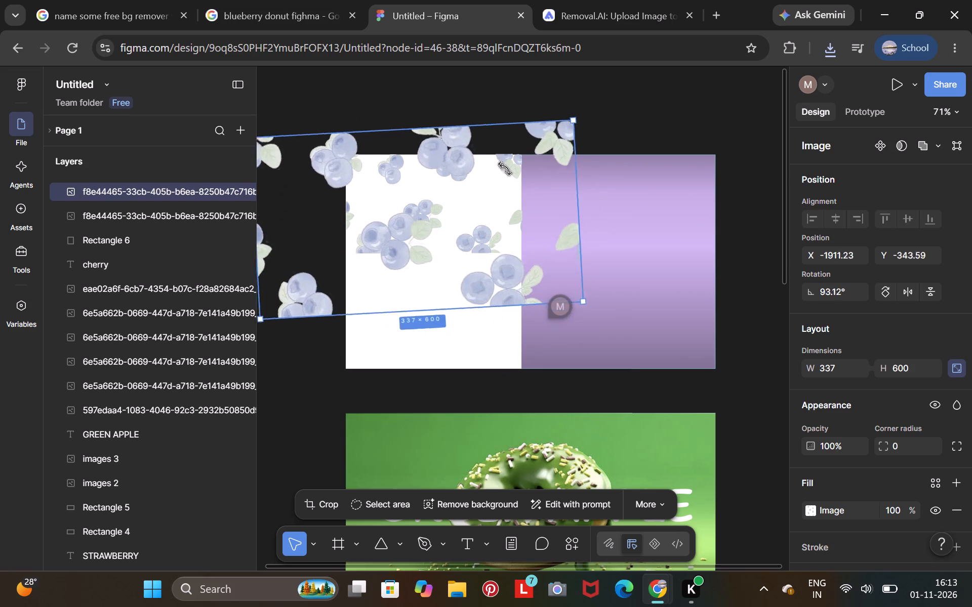
left_click_drag(506, 169, 509, 168)
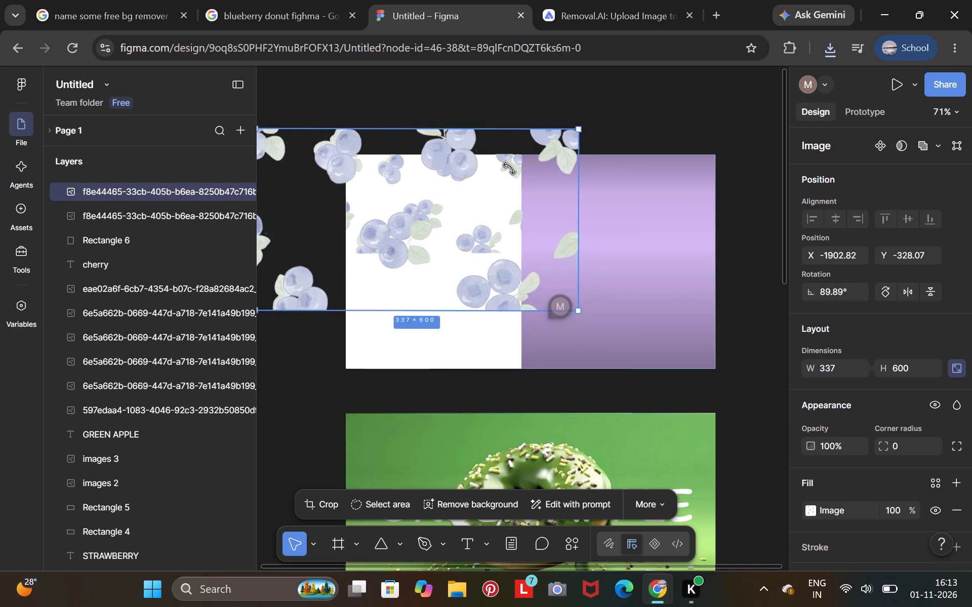
left_click_drag(509, 168, 509, 169)
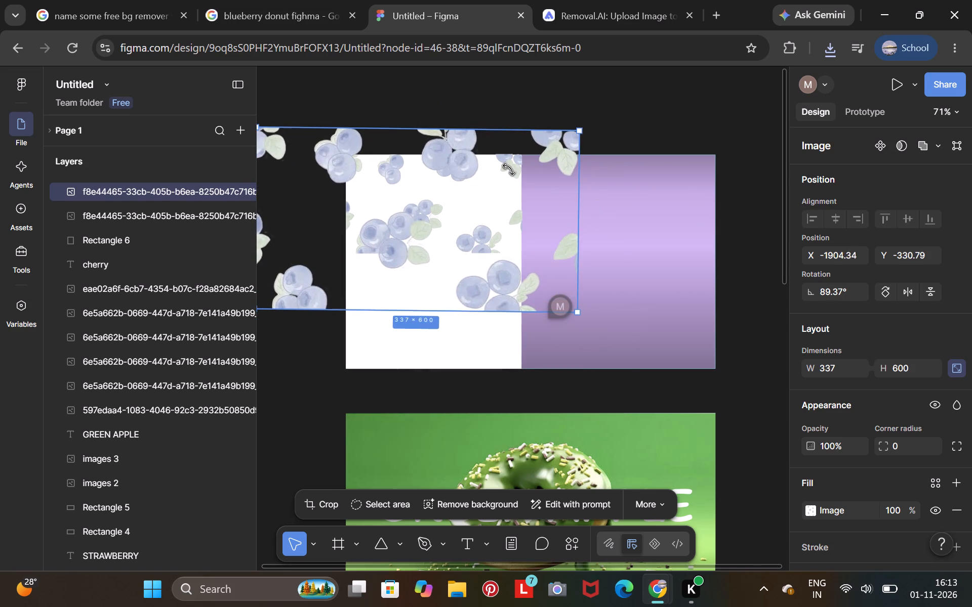
left_click_drag(509, 169, 509, 168)
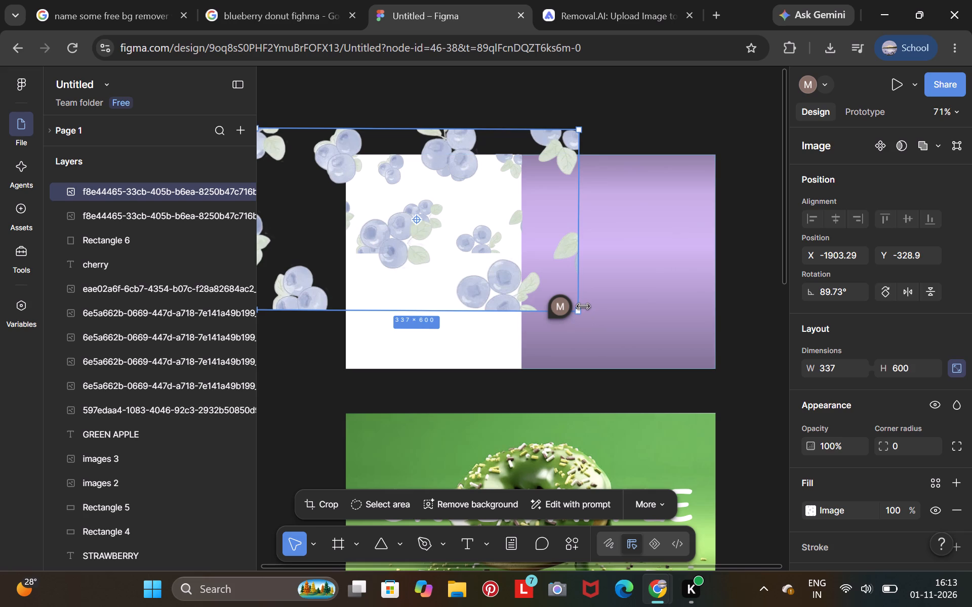
Scale the second blueberry cutout down to about 171 × 304 over the white rectangle.
left_click_drag(582, 307, 347, 254)
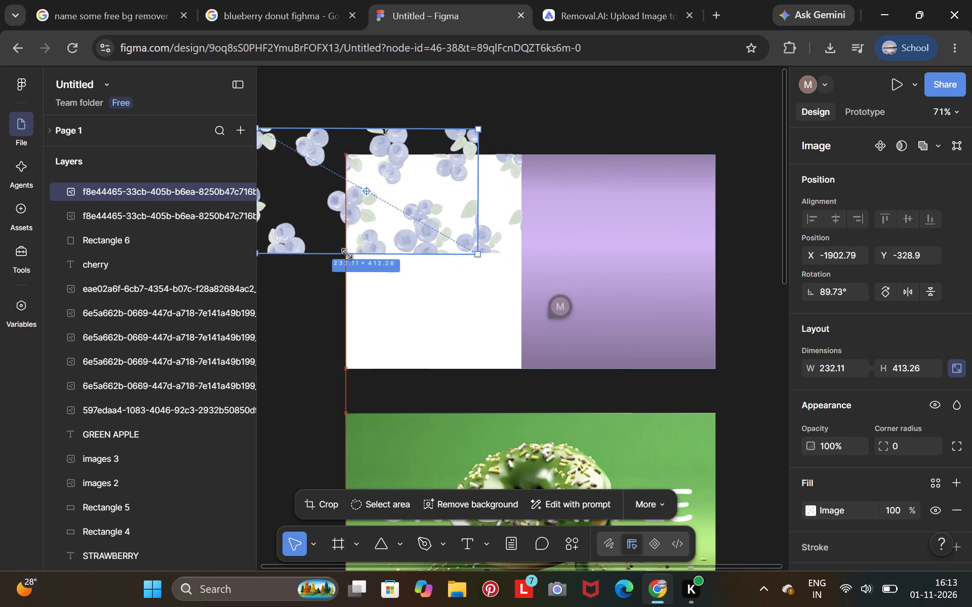
left_click_drag(347, 254, 306, 232)
left_click_drag(351, 140, 393, 207)
left_click_drag(484, 299, 480, 298)
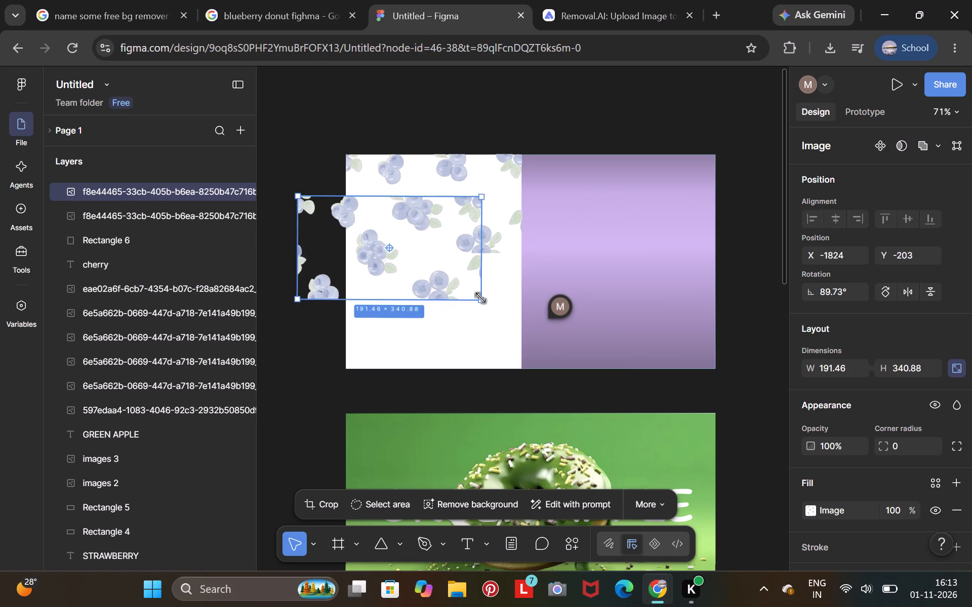
left_click_drag(480, 298, 460, 288)
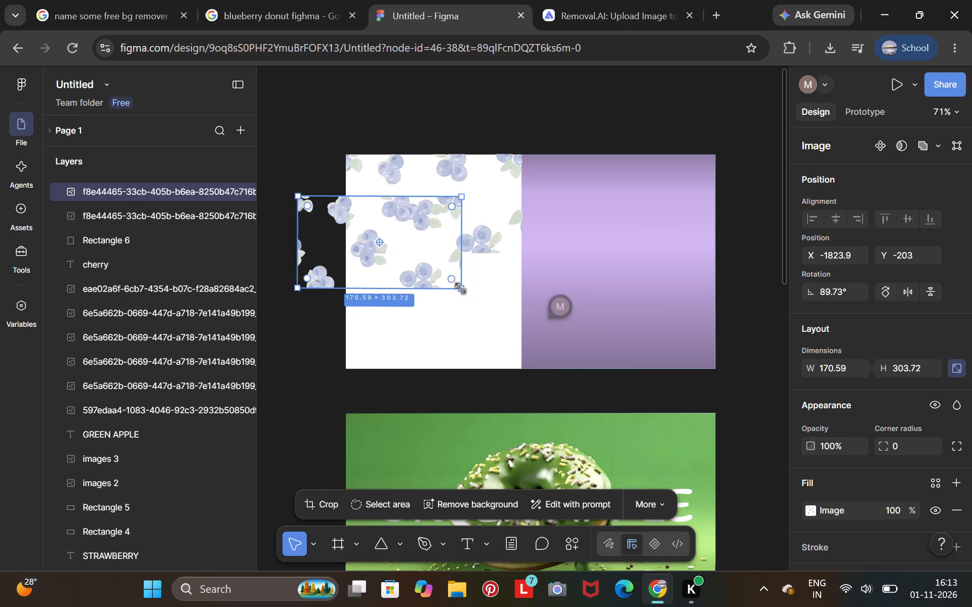
Place the second cutout below the first, enlarged to about 182 × 324, and align it with the white rectangle's bottom edge.
left_click_drag(399, 242, 457, 311)
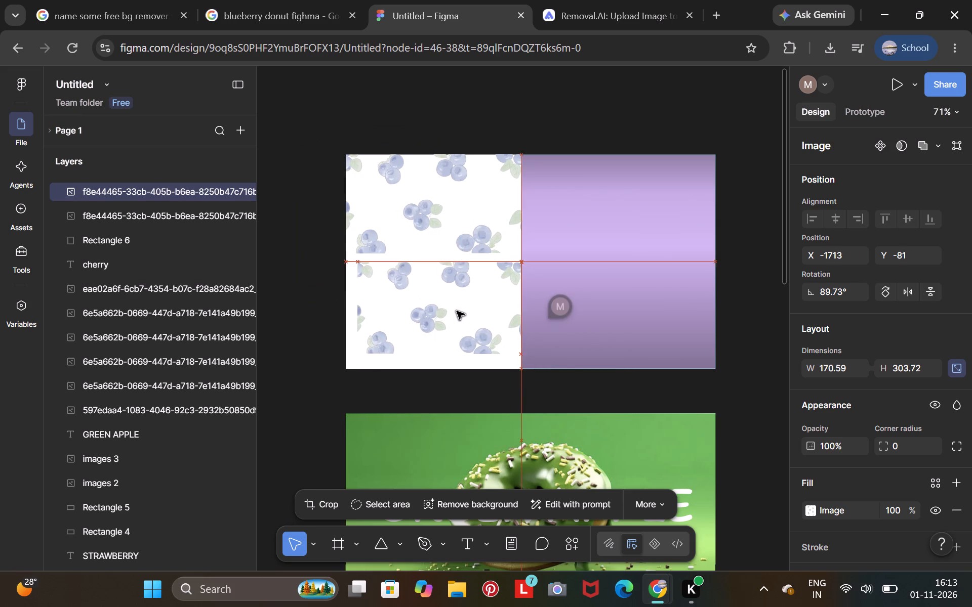
left_click_drag(457, 311, 445, 301)
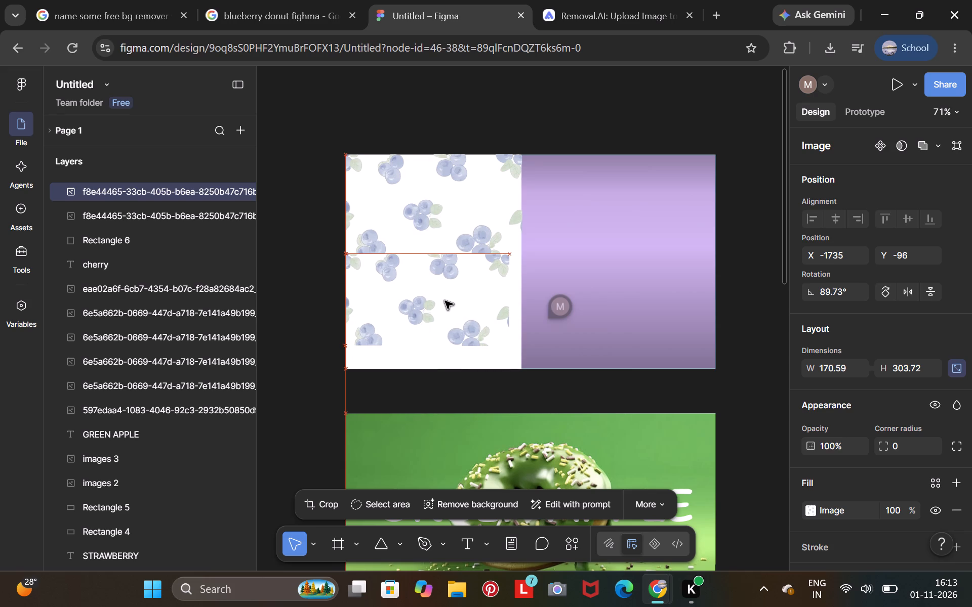
left_click_drag(445, 301, 449, 303)
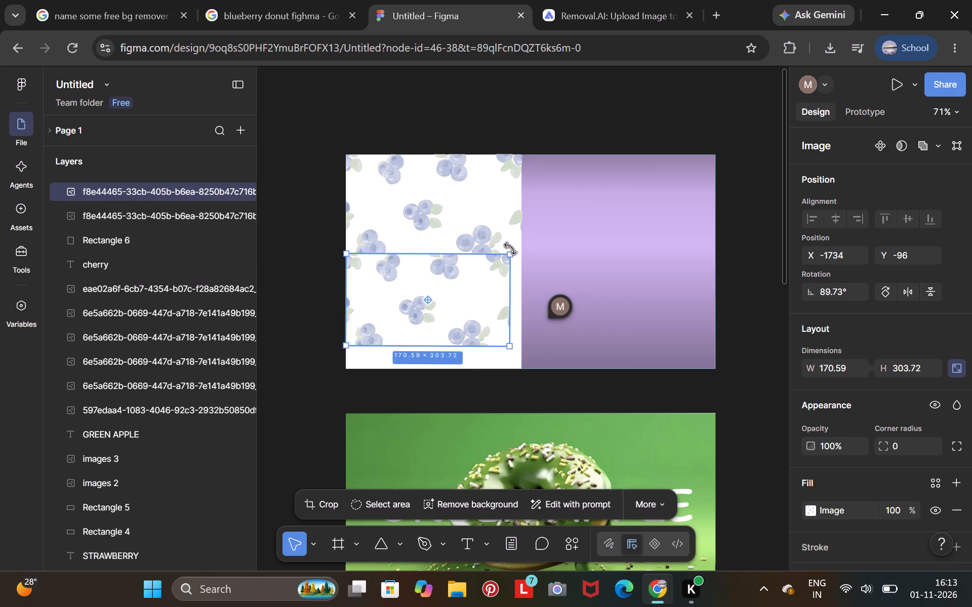
left_click_drag(508, 248, 514, 251)
left_click_drag(514, 251, 528, 250)
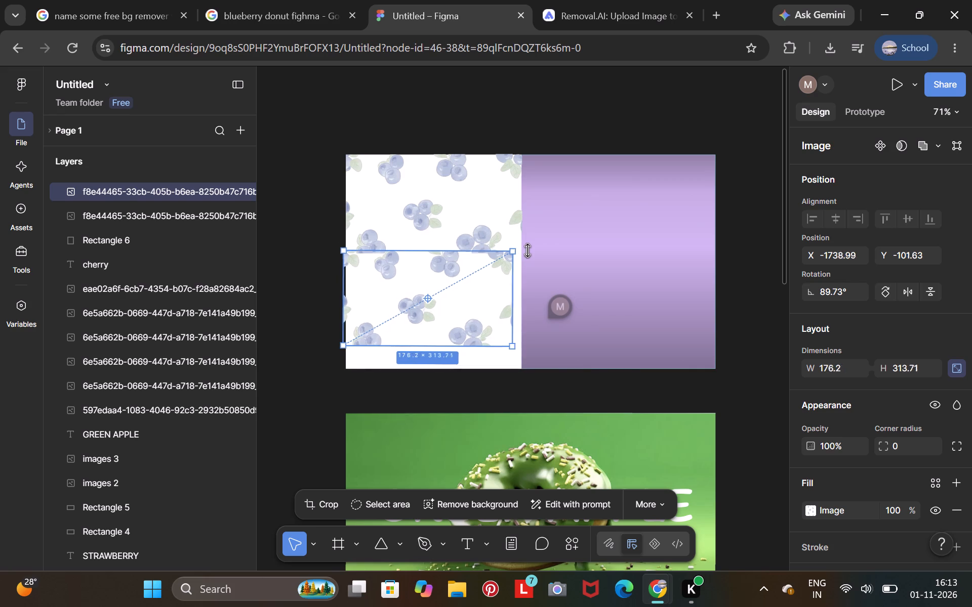
left_click_drag(528, 250, 530, 248)
left_click_drag(426, 284, 435, 291)
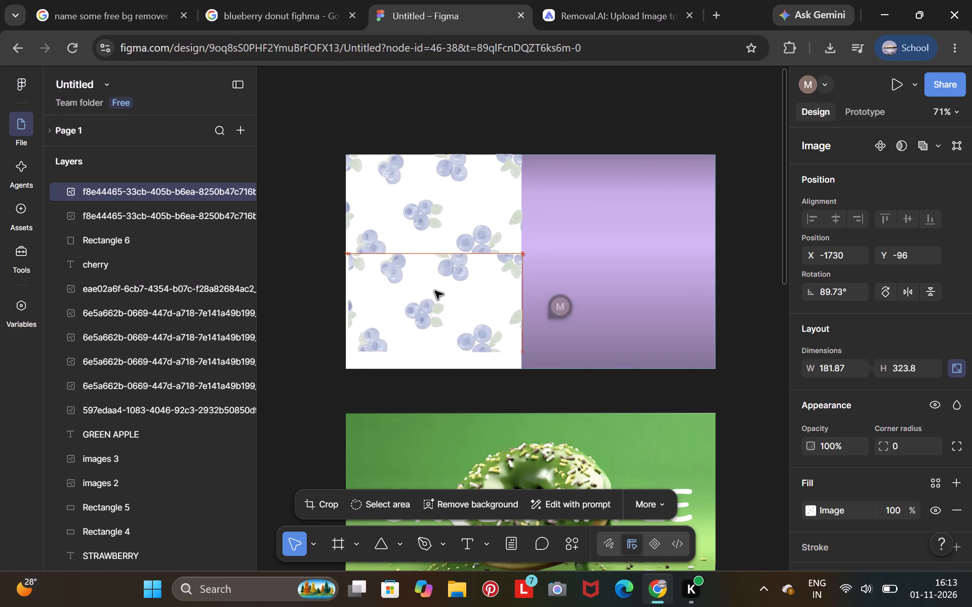
left_click_drag(435, 291, 432, 304)
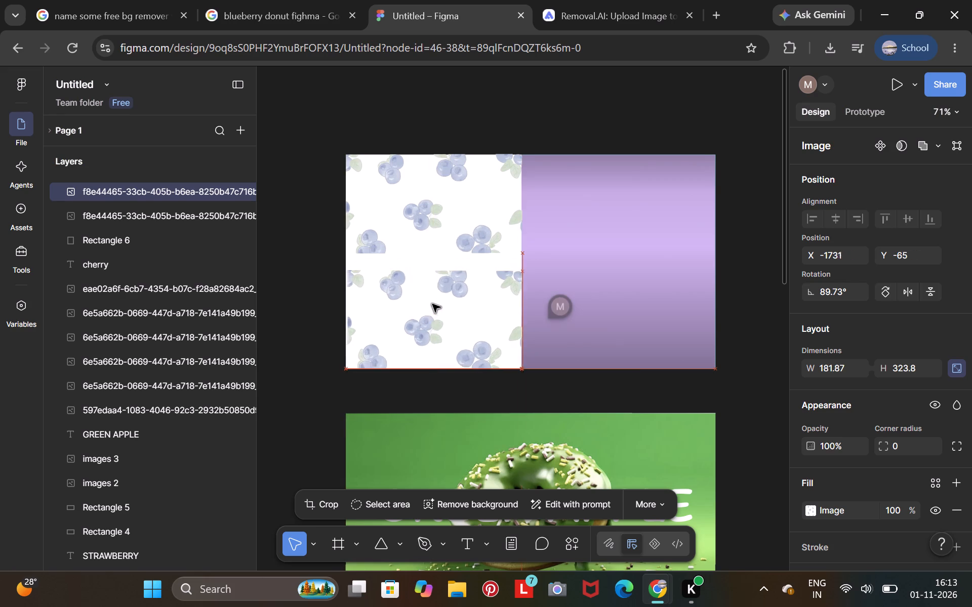
Nudge the lower blueberry cutout to about X -1733, Y -64 on the white rectangle.
left_click_drag(432, 304, 432, 307)
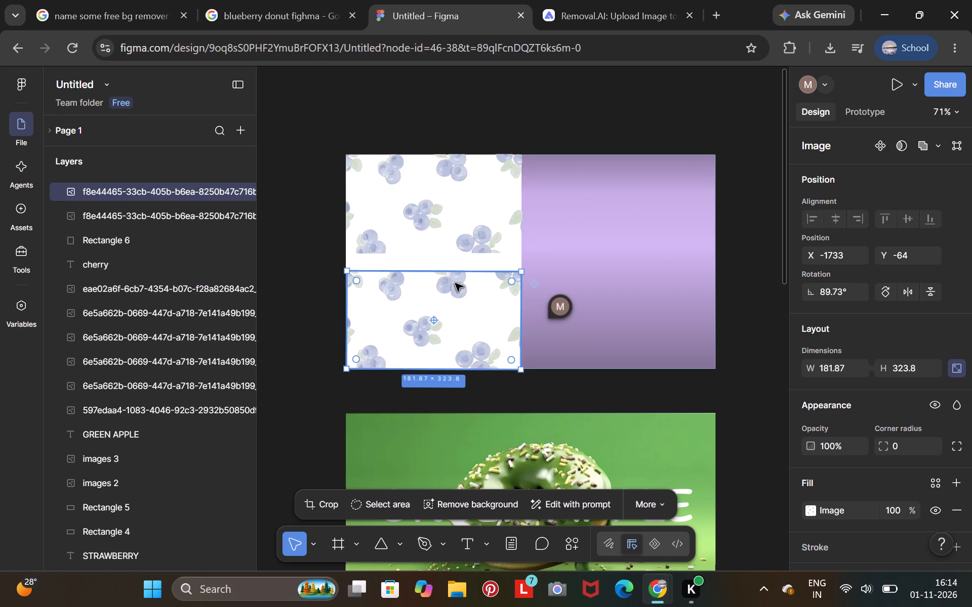
Replace the purple gradient of the blueberry banner's background rectangle with a solid muted blue fill, 7FAED0.
left_click(554, 213)
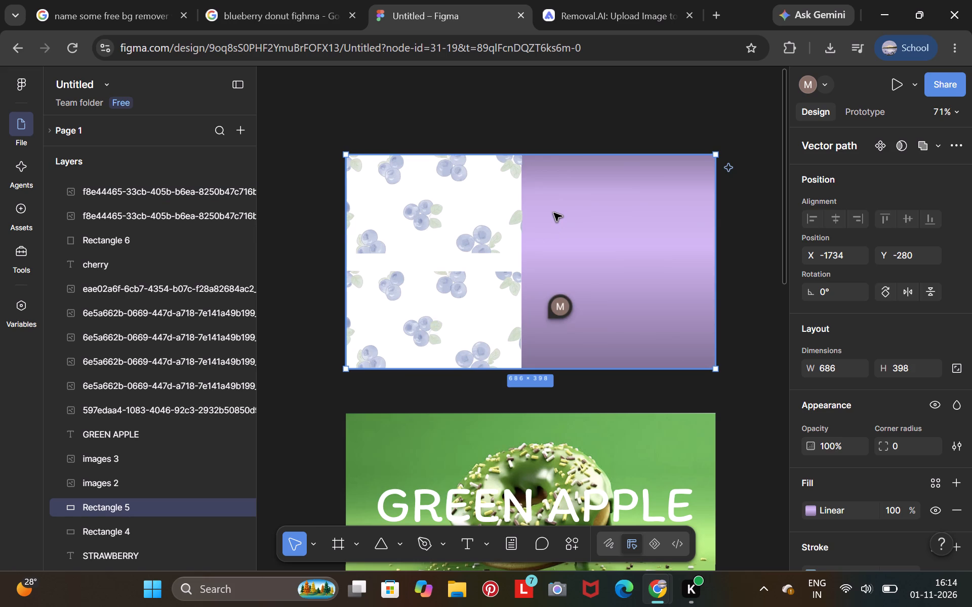
left_click(623, 247)
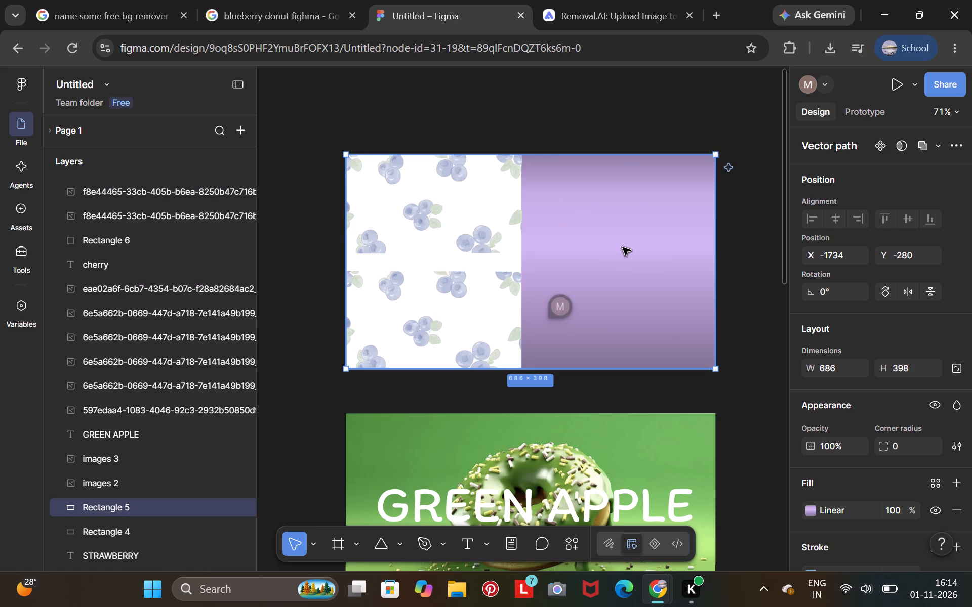
left_click(817, 498)
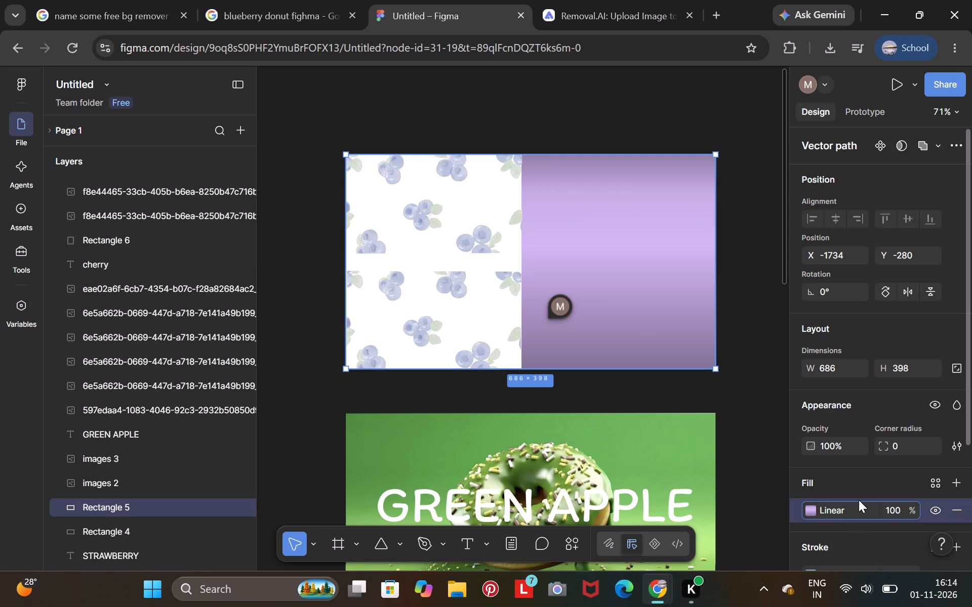
left_click(859, 500)
left_click(834, 501)
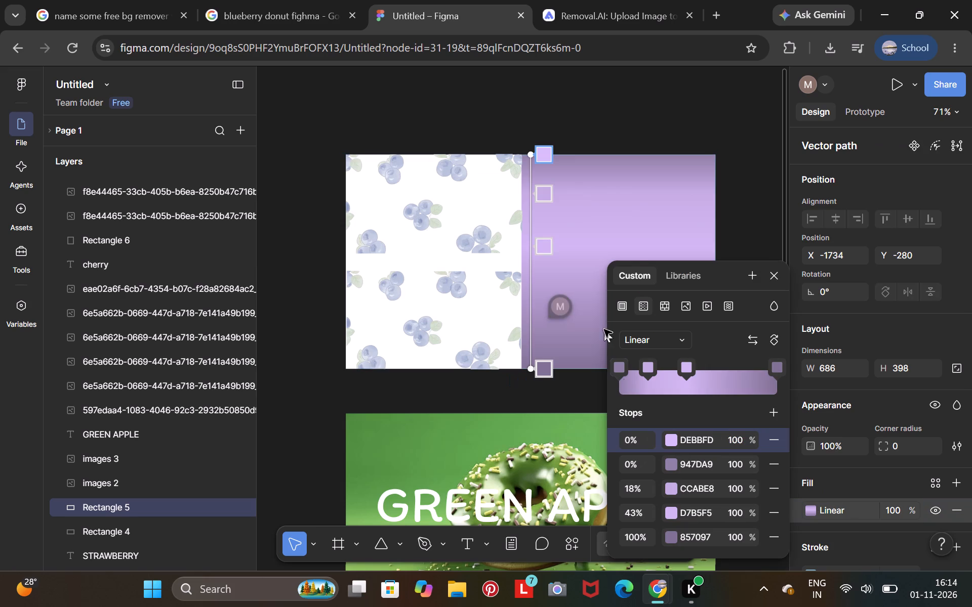
left_click(627, 274)
left_click(623, 298)
left_click(713, 418)
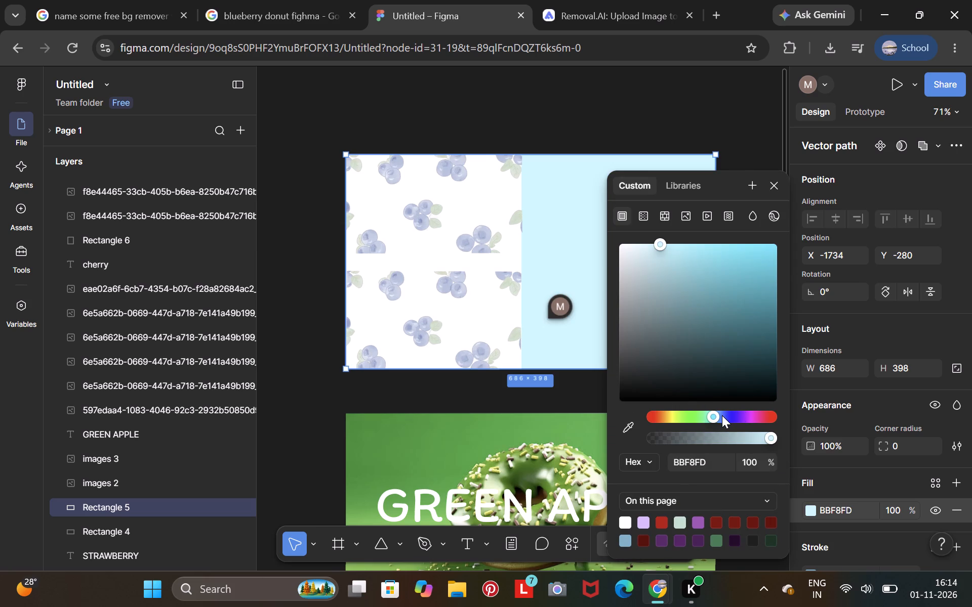
left_click(718, 417)
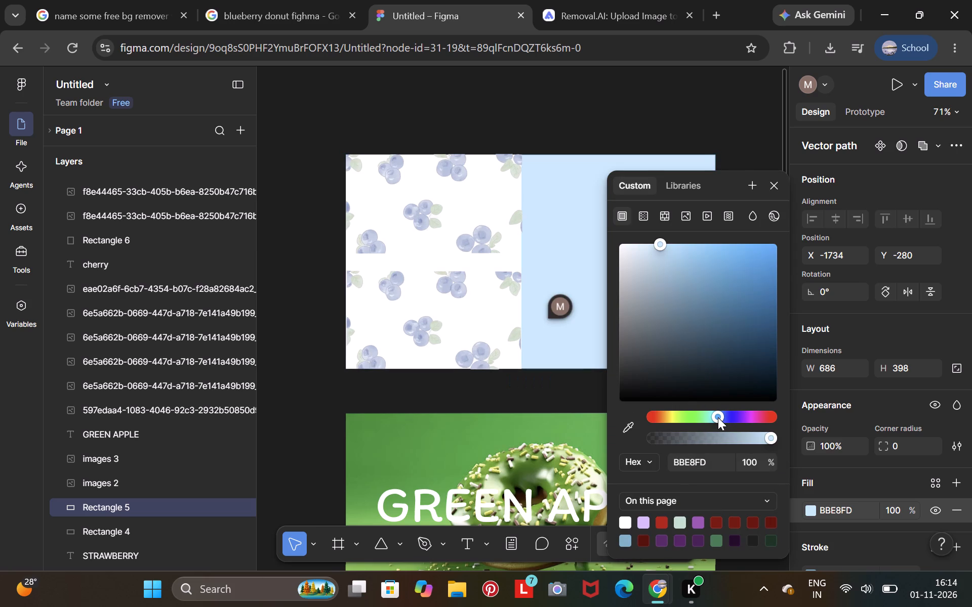
left_click(699, 268)
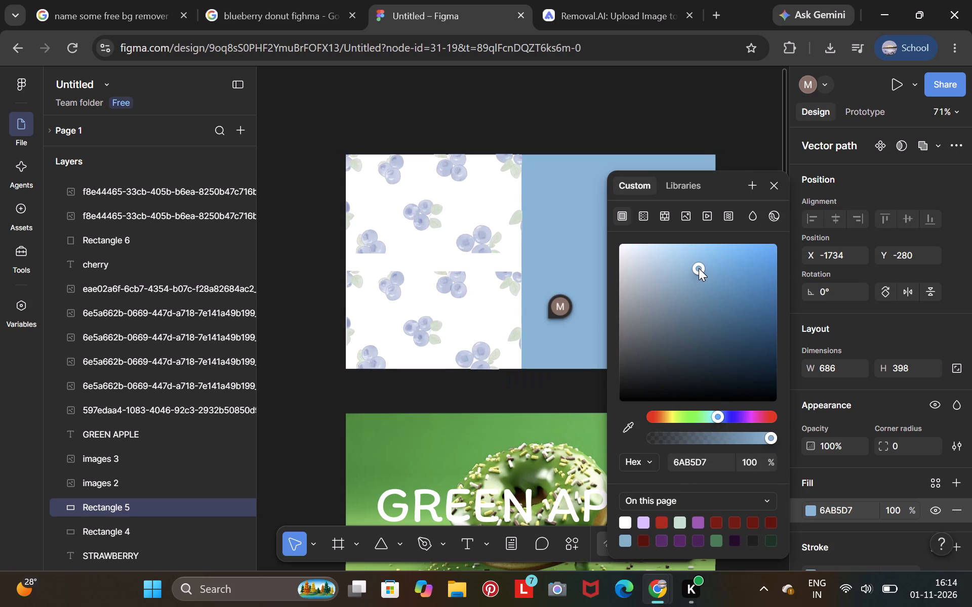
left_click(718, 407)
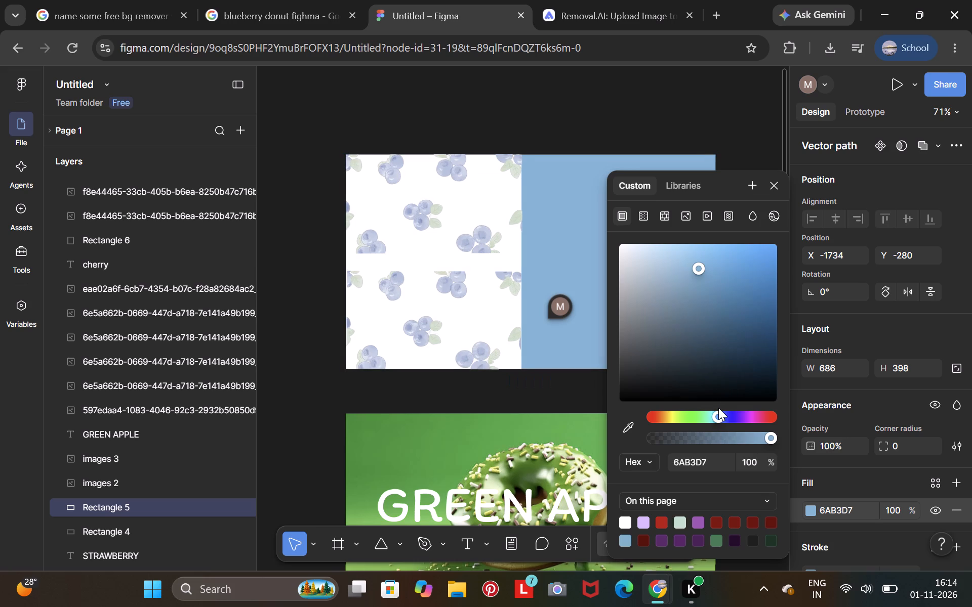
left_click(720, 410)
left_click(658, 258)
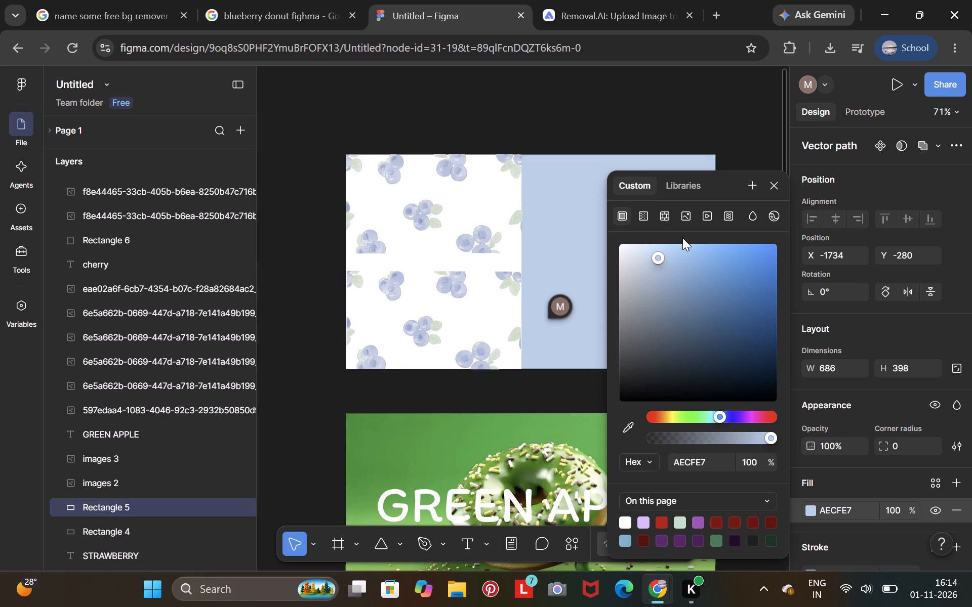
left_click(683, 244)
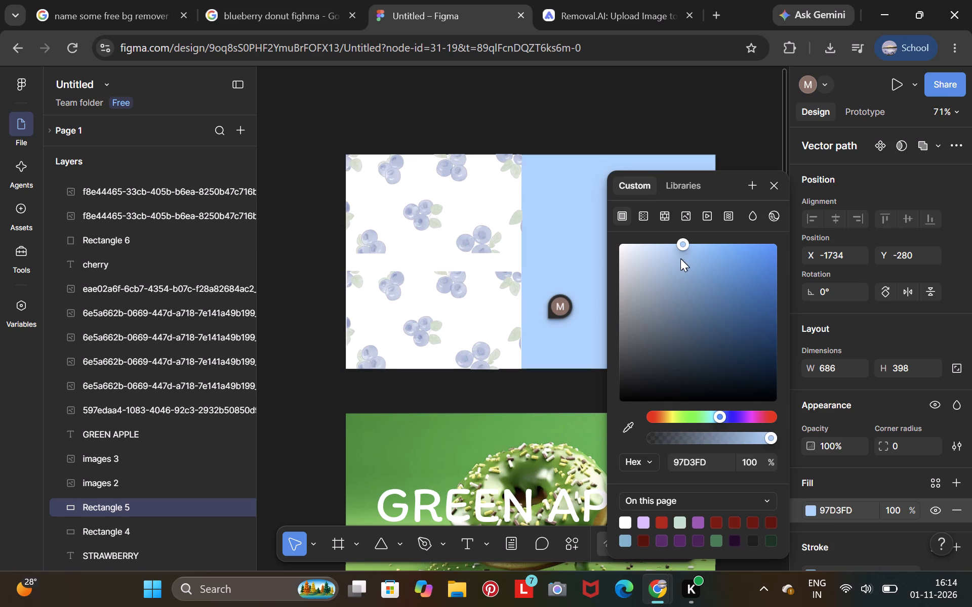
left_click(680, 259)
left_click(680, 266)
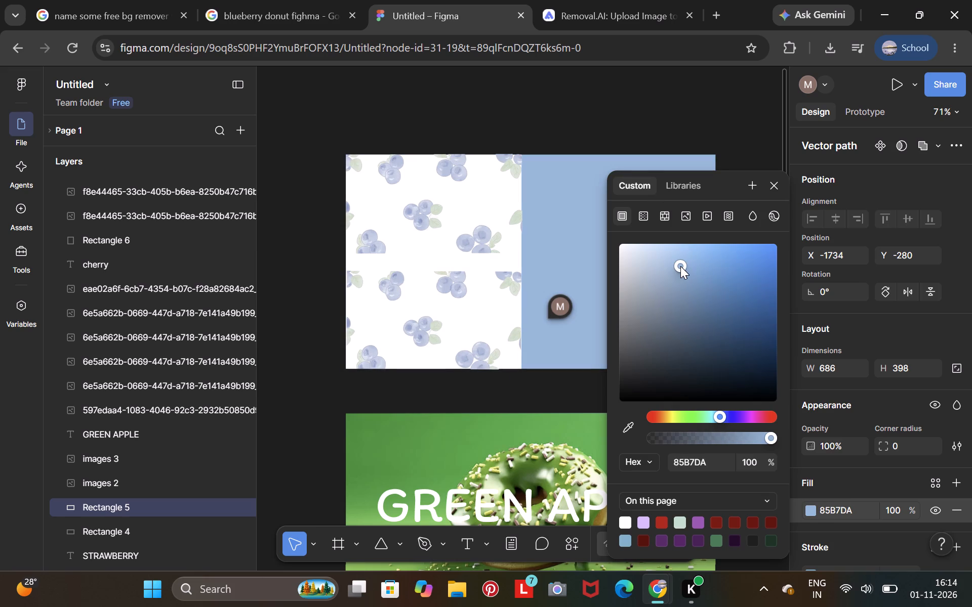
left_click(681, 272)
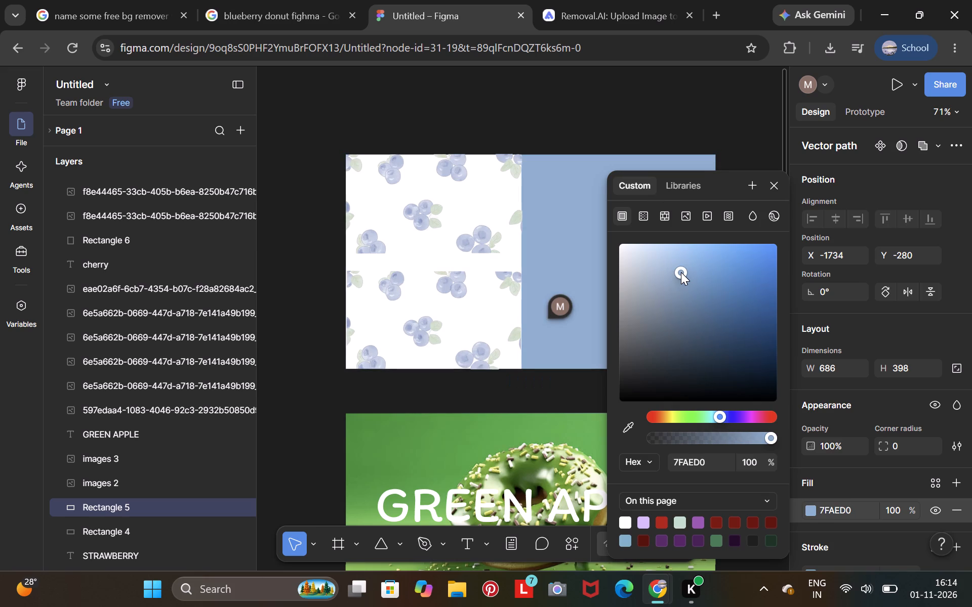
left_click(708, 117)
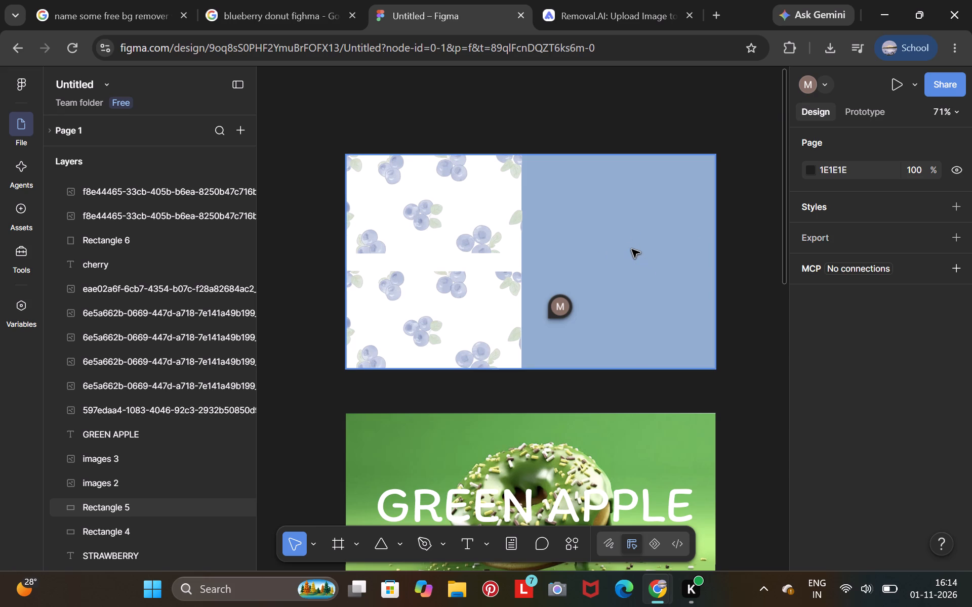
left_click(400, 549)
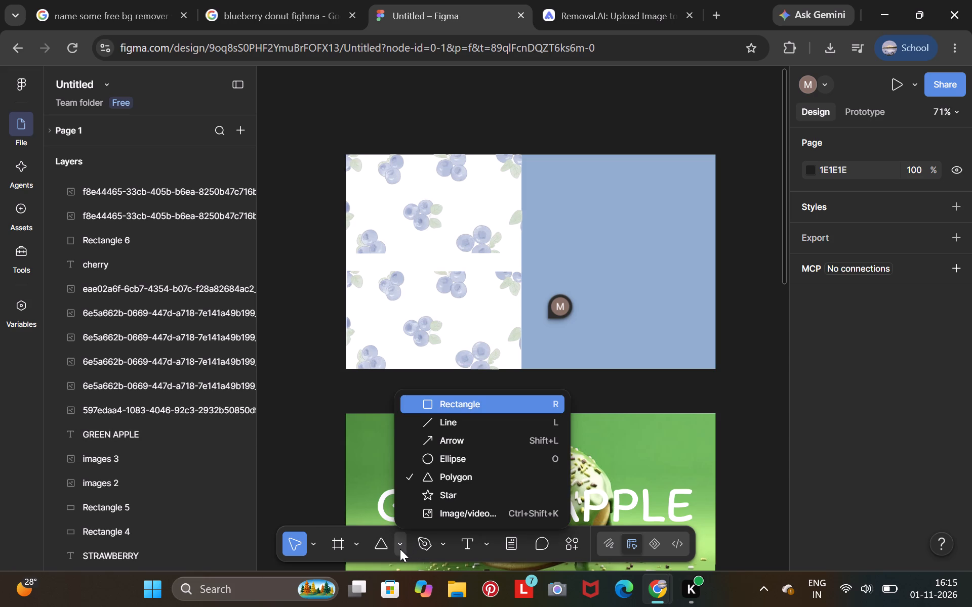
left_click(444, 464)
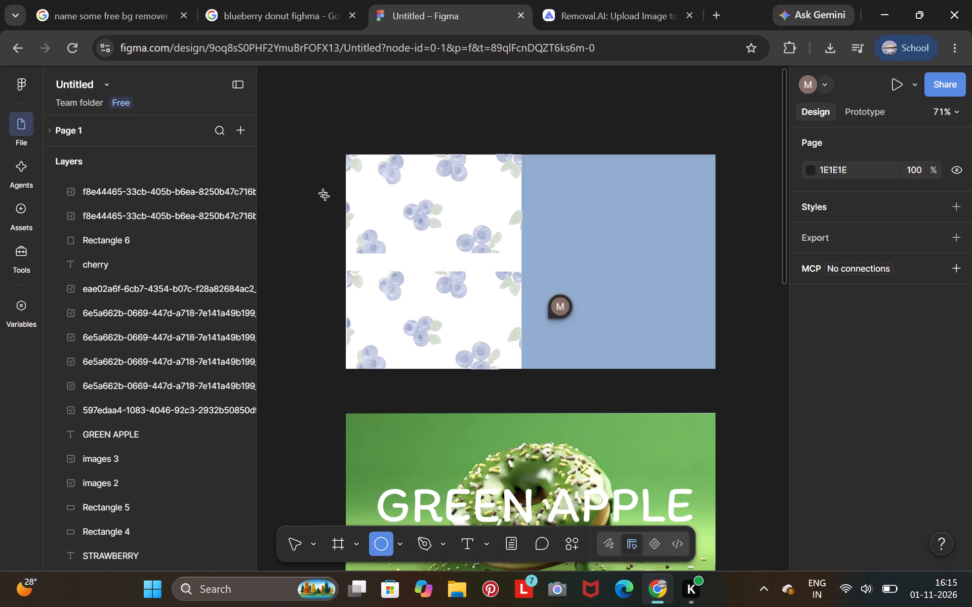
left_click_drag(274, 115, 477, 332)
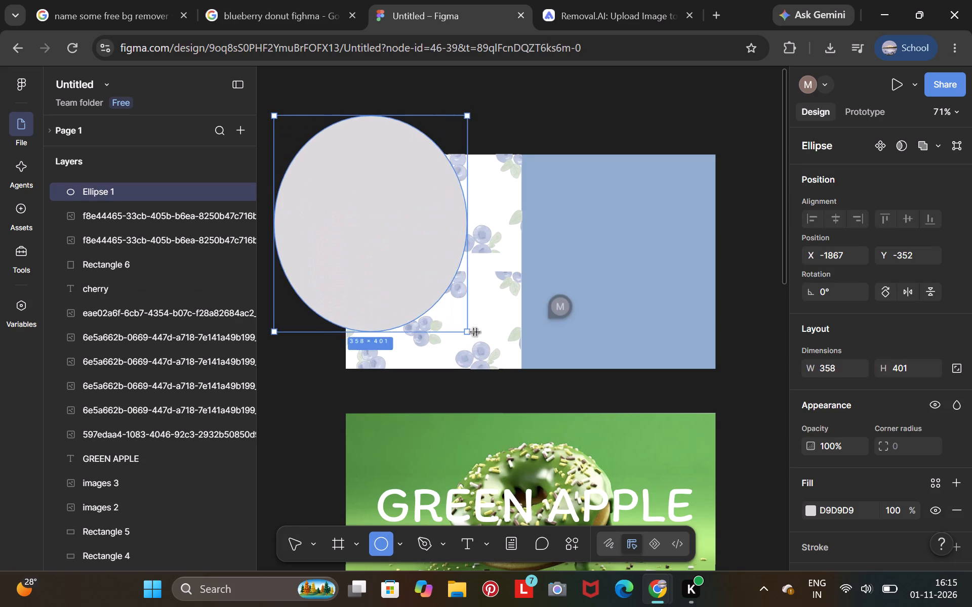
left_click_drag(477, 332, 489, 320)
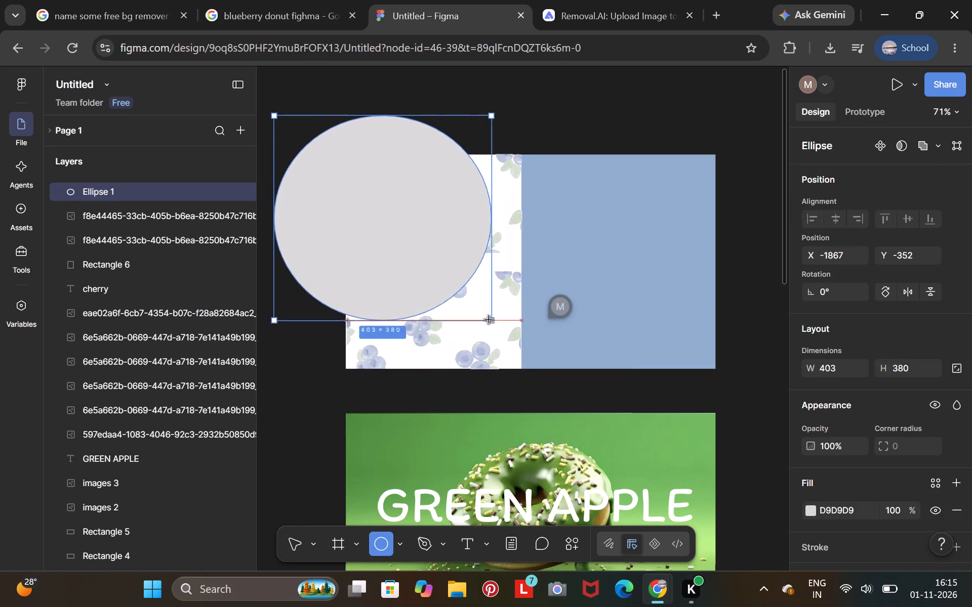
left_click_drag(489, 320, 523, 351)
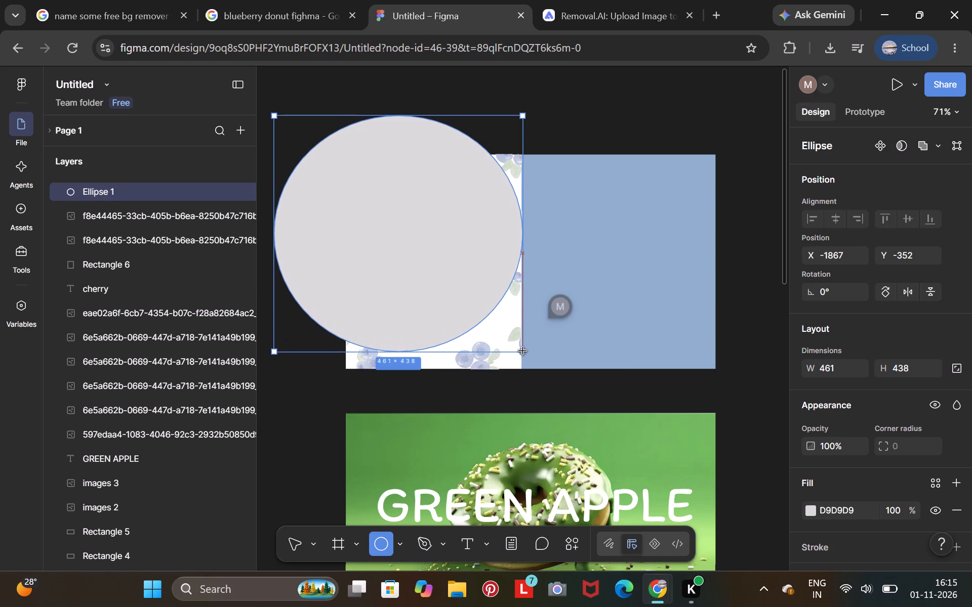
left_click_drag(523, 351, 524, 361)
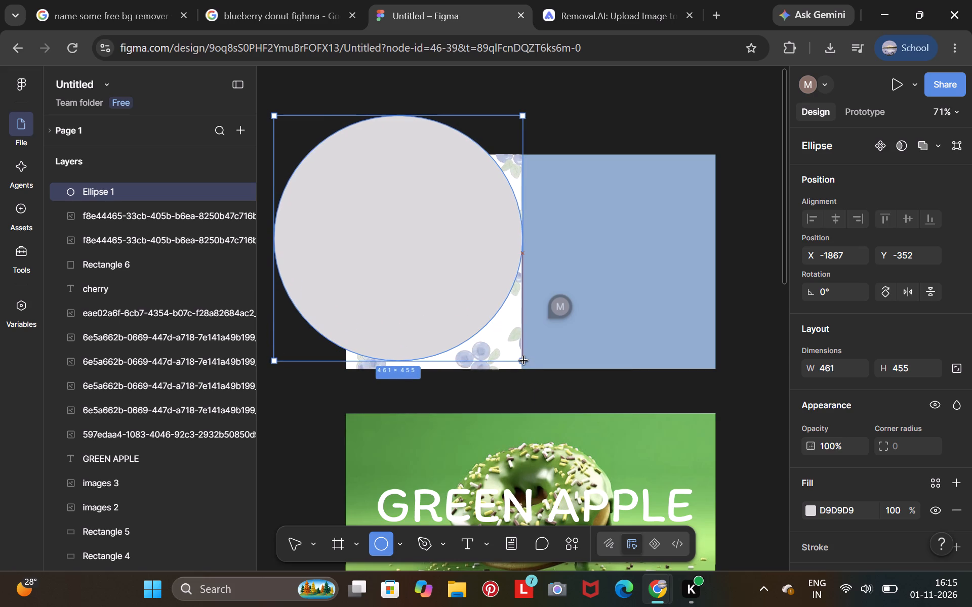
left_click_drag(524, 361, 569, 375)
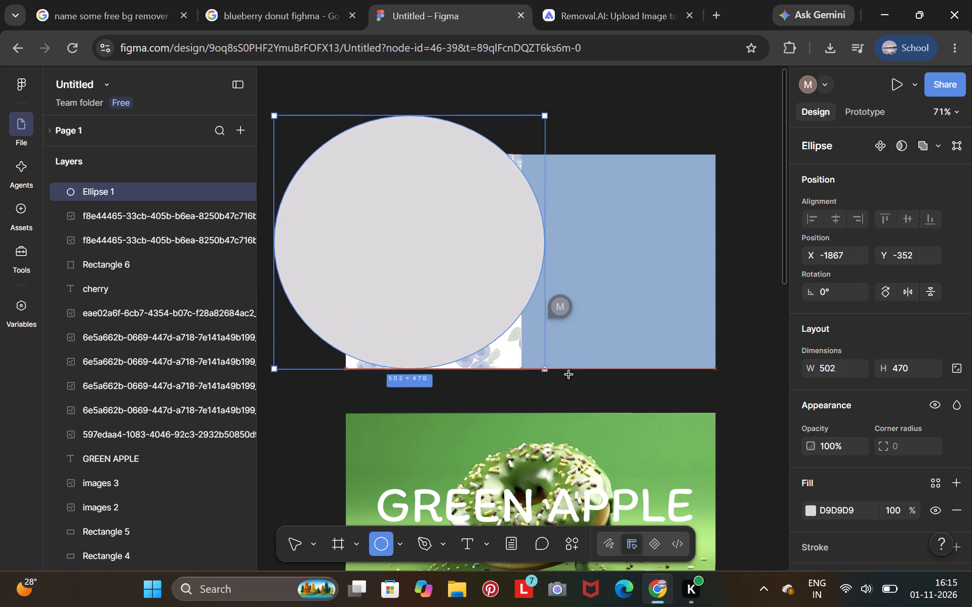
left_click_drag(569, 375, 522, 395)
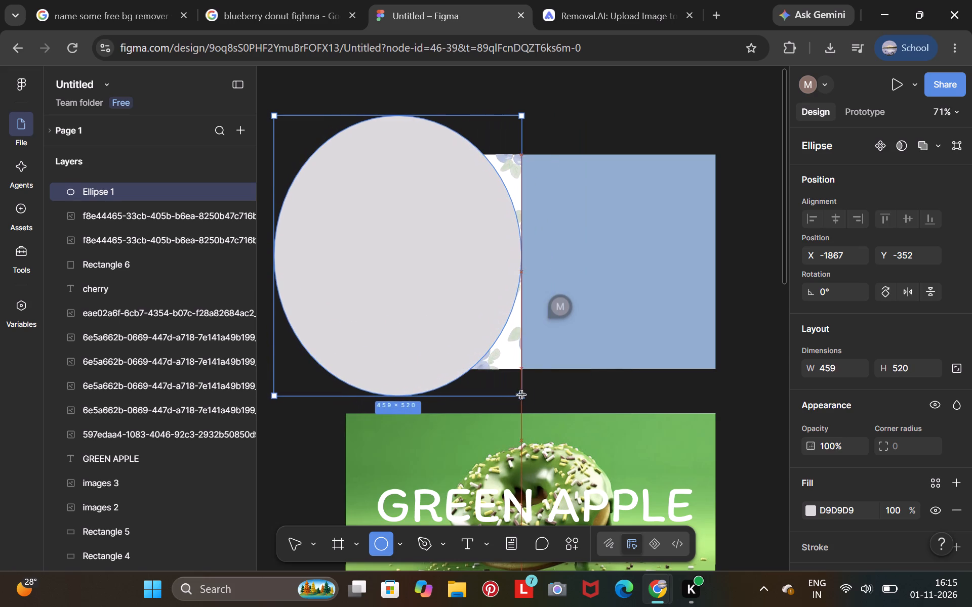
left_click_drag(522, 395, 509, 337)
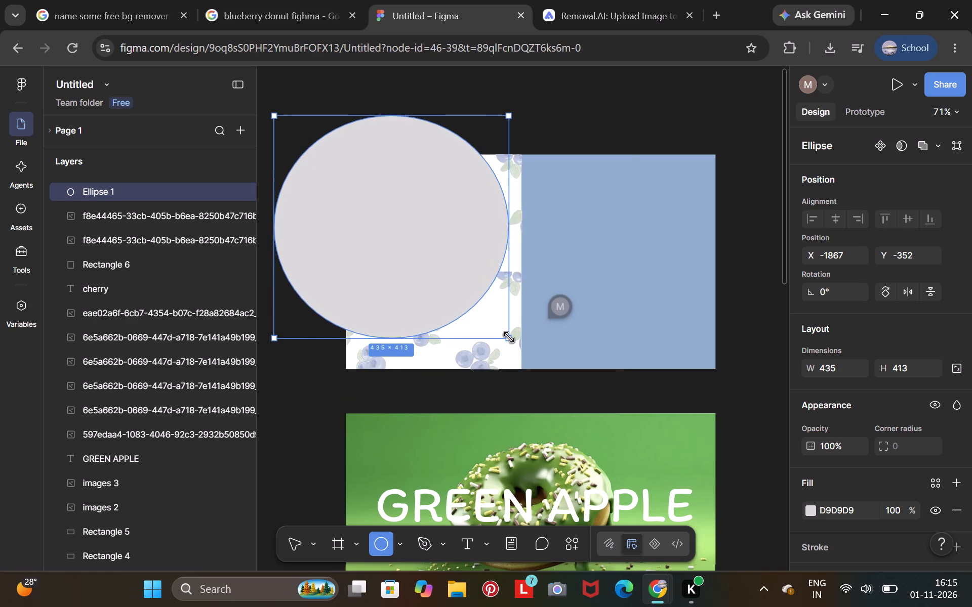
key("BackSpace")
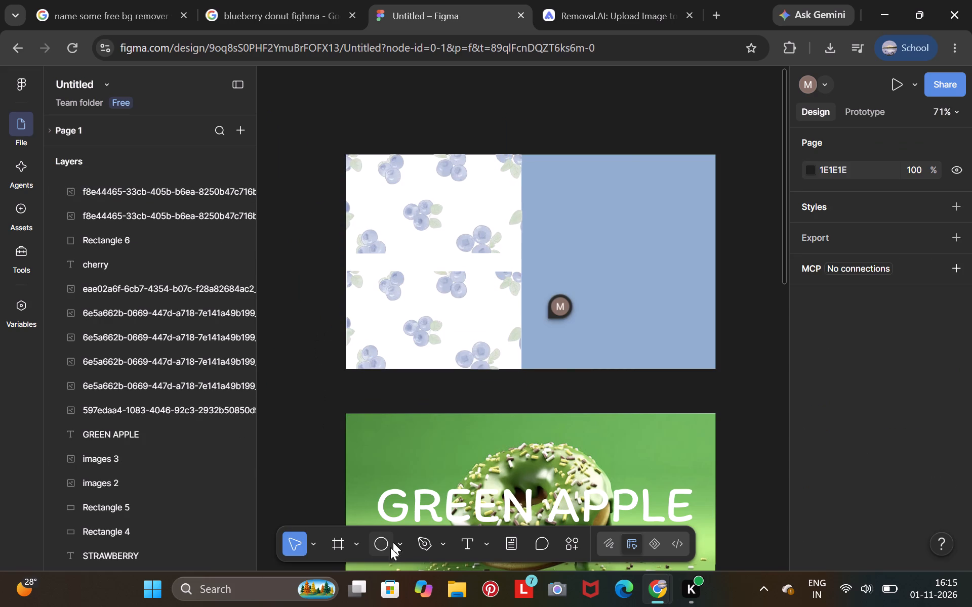
Draw an ellipse about 648 × 490 overlapping the blueberry-patterned half, ending at its edge with the blue half.
left_click(384, 552)
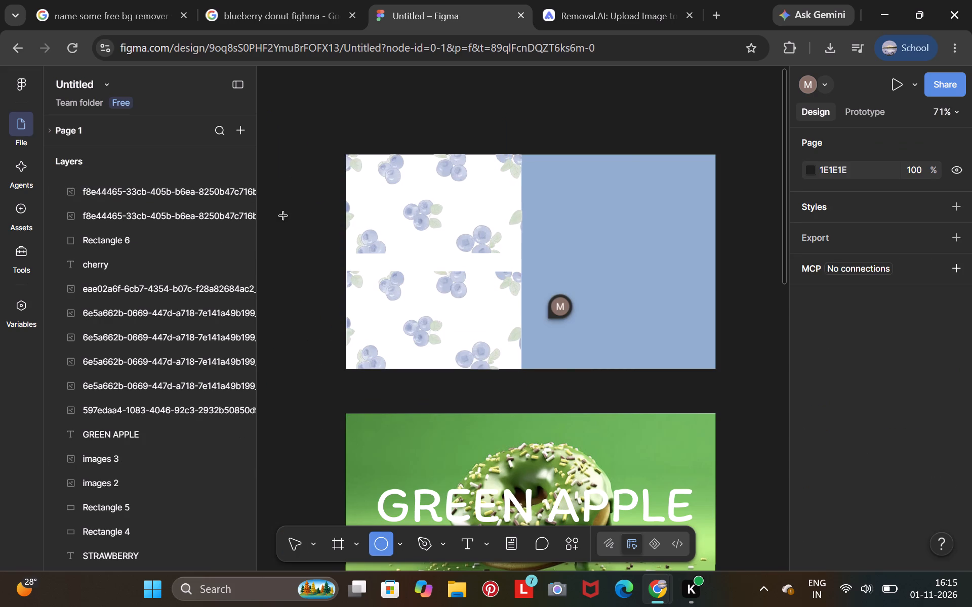
left_click_drag(308, 208, 348, 247)
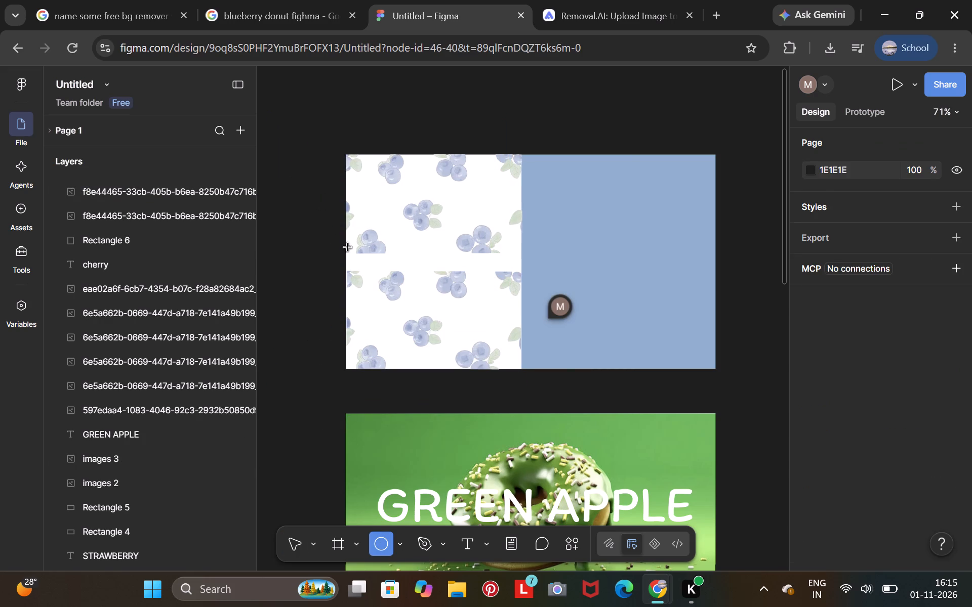
left_click_drag(348, 247, 524, 326)
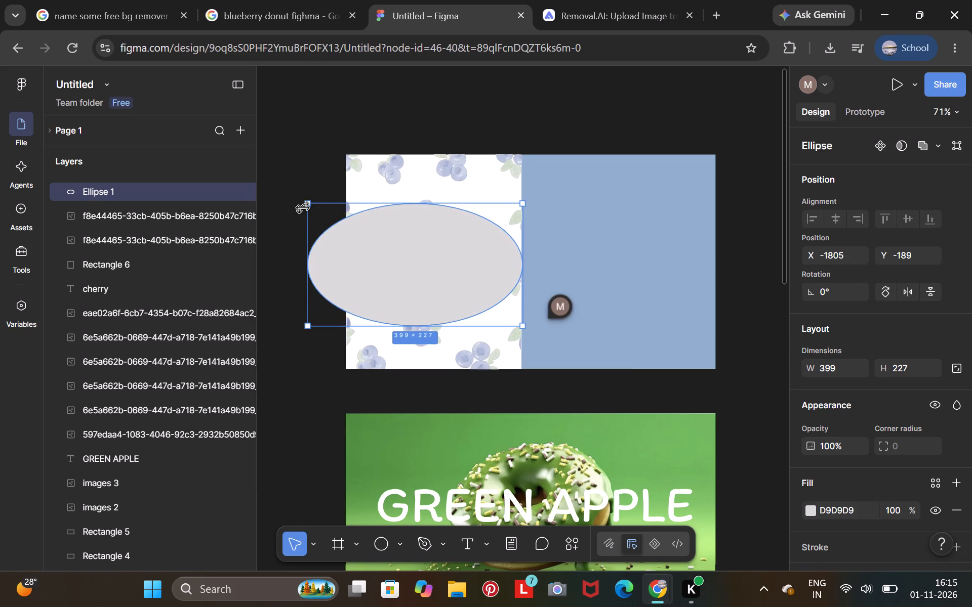
left_click_drag(304, 204, 352, 98)
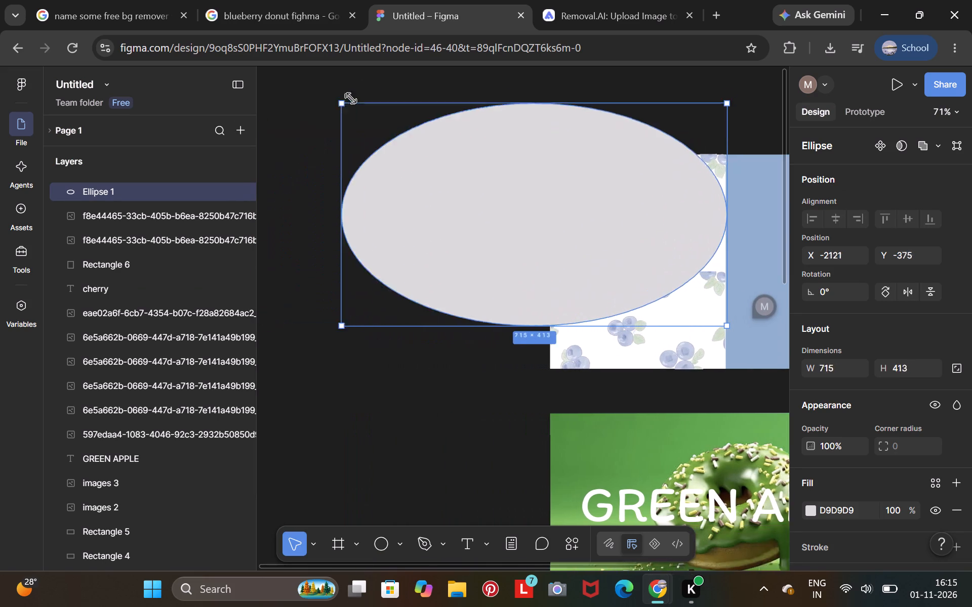
left_click_drag(352, 98, 367, 117)
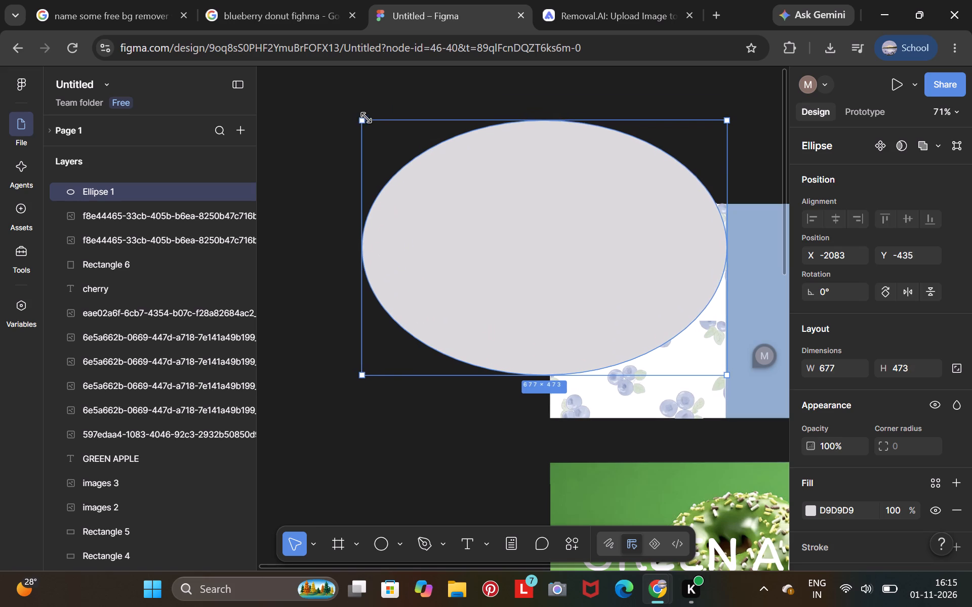
left_click_drag(367, 117, 382, 112)
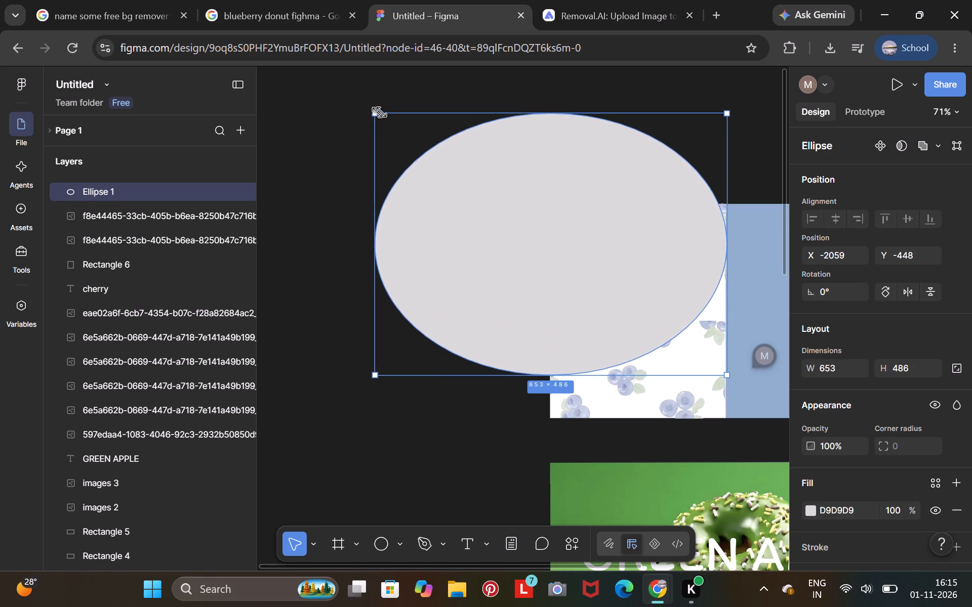
left_click_drag(382, 112, 377, 111)
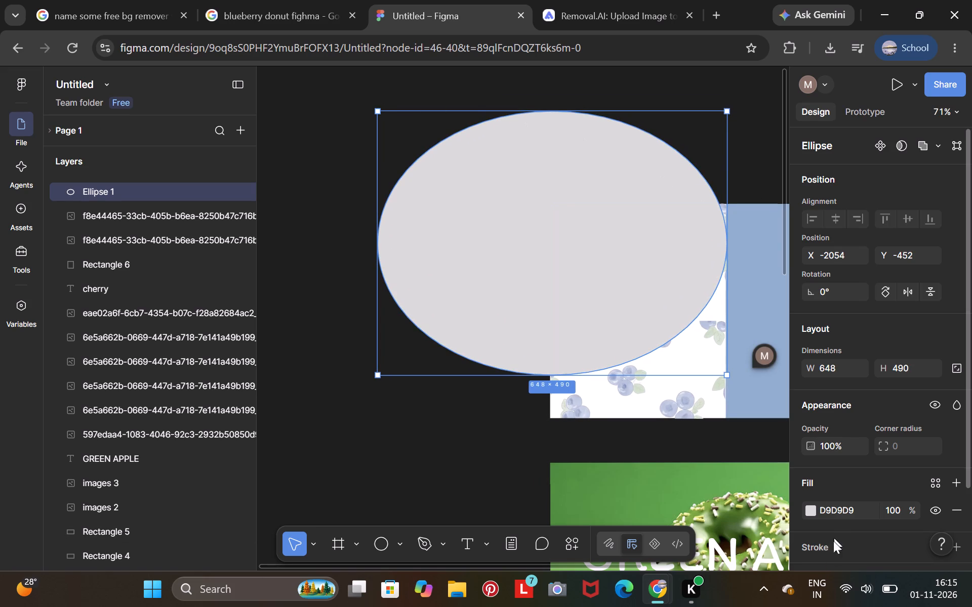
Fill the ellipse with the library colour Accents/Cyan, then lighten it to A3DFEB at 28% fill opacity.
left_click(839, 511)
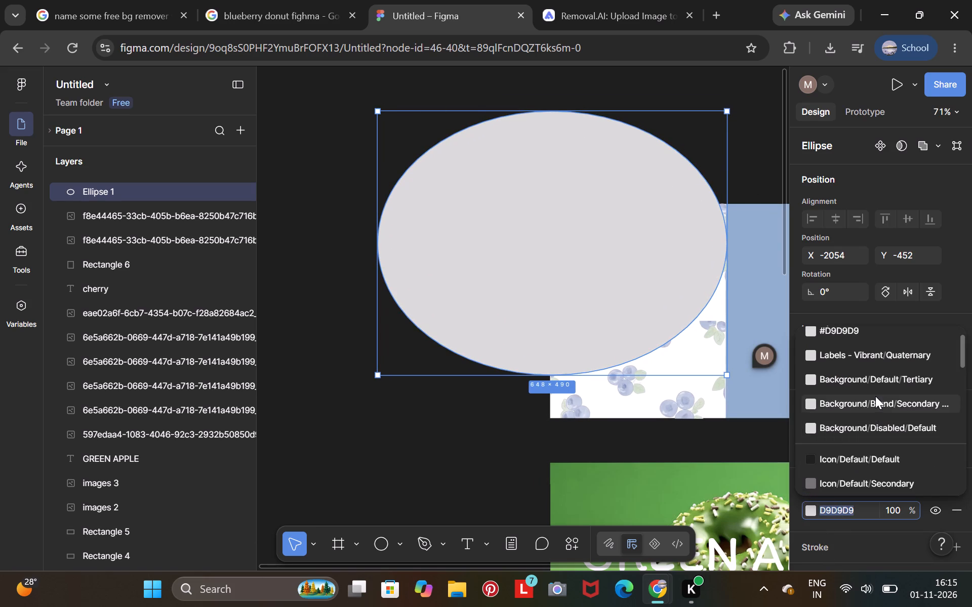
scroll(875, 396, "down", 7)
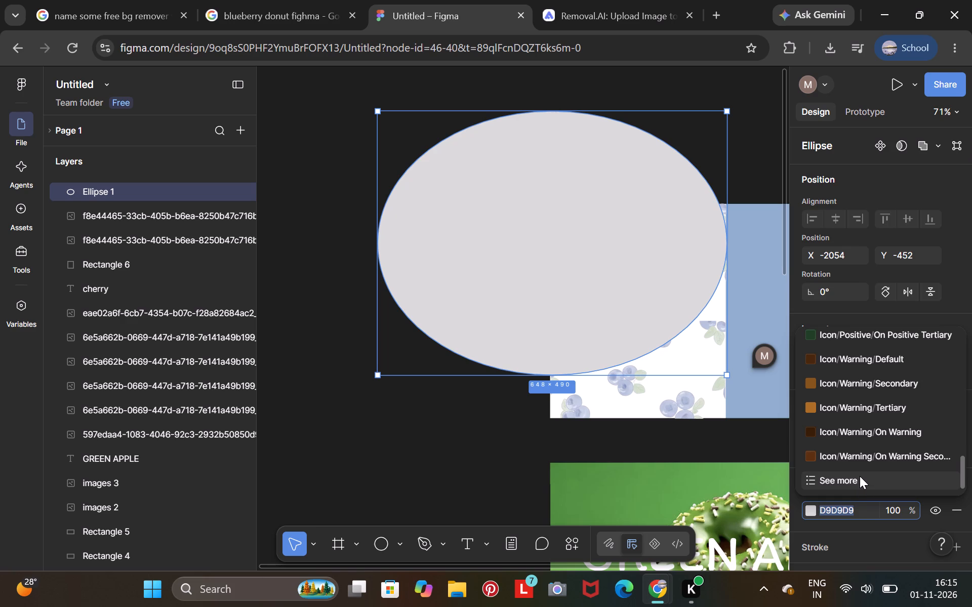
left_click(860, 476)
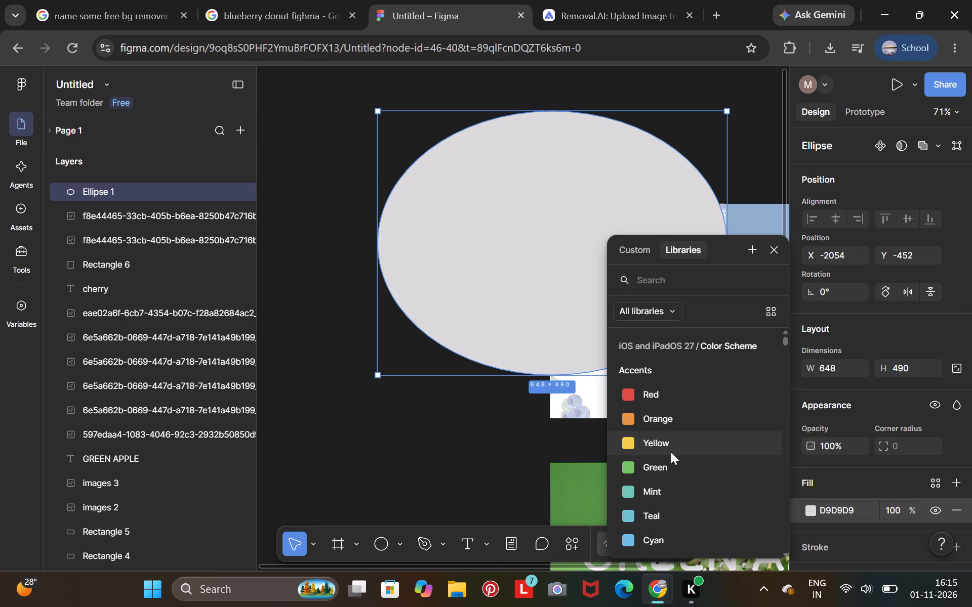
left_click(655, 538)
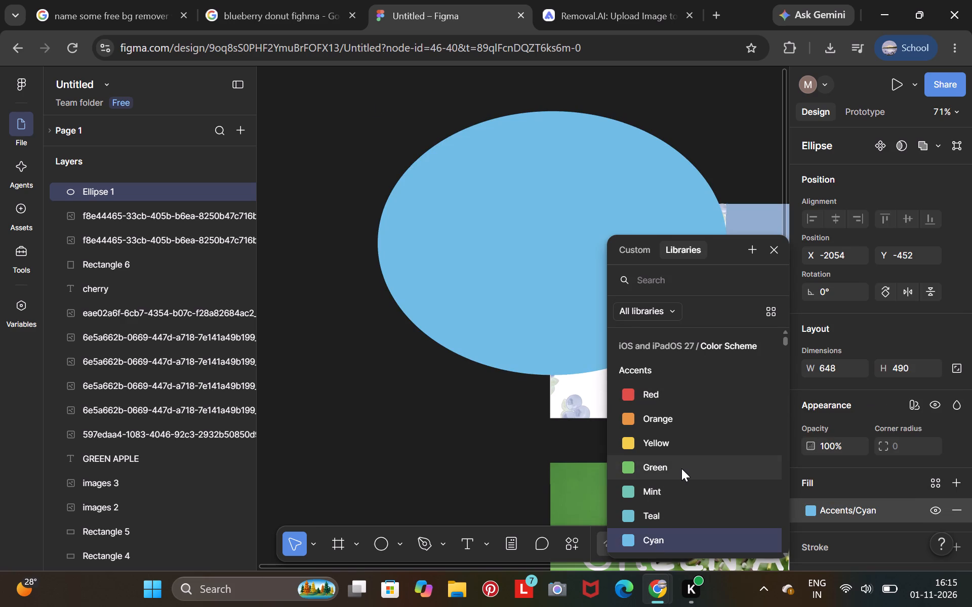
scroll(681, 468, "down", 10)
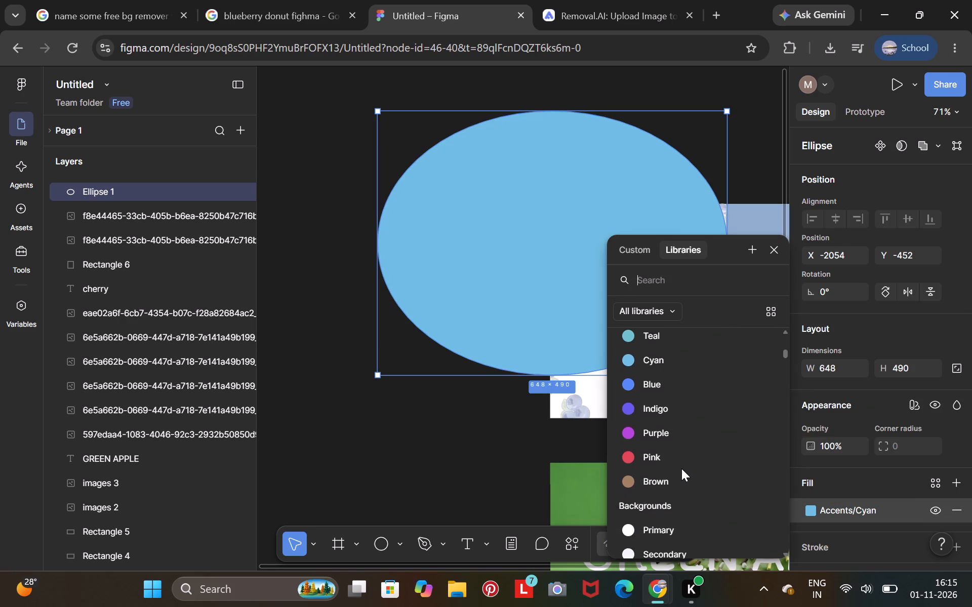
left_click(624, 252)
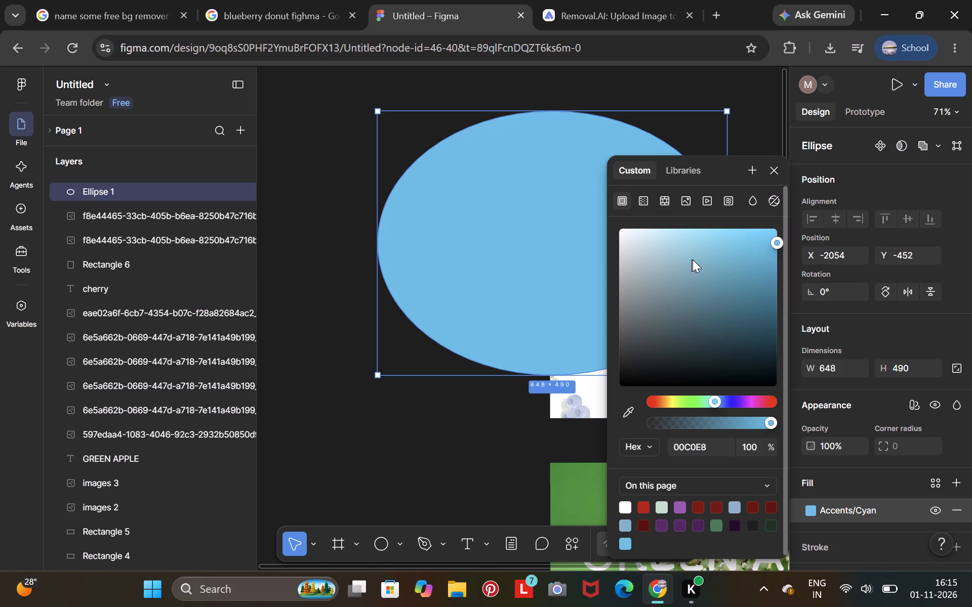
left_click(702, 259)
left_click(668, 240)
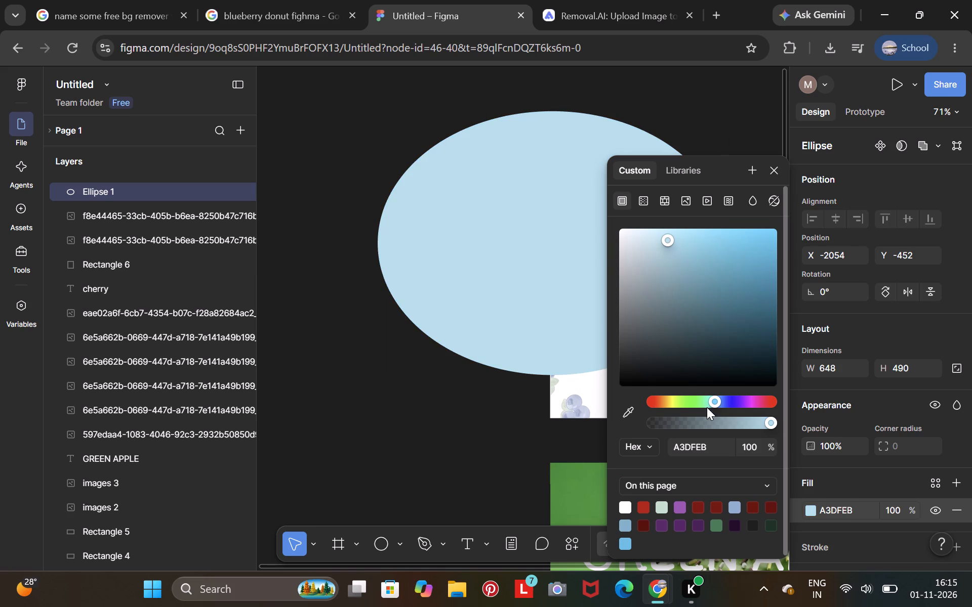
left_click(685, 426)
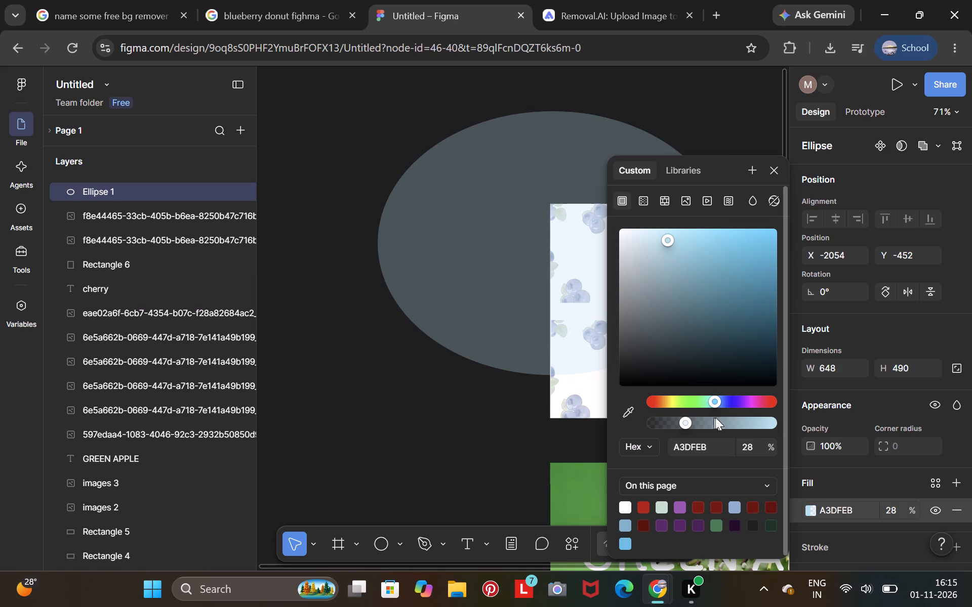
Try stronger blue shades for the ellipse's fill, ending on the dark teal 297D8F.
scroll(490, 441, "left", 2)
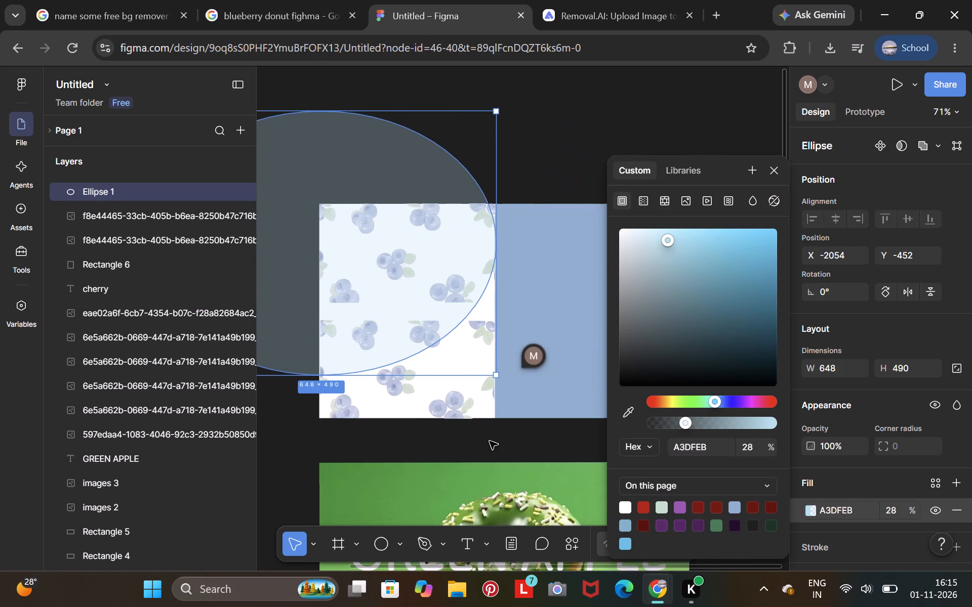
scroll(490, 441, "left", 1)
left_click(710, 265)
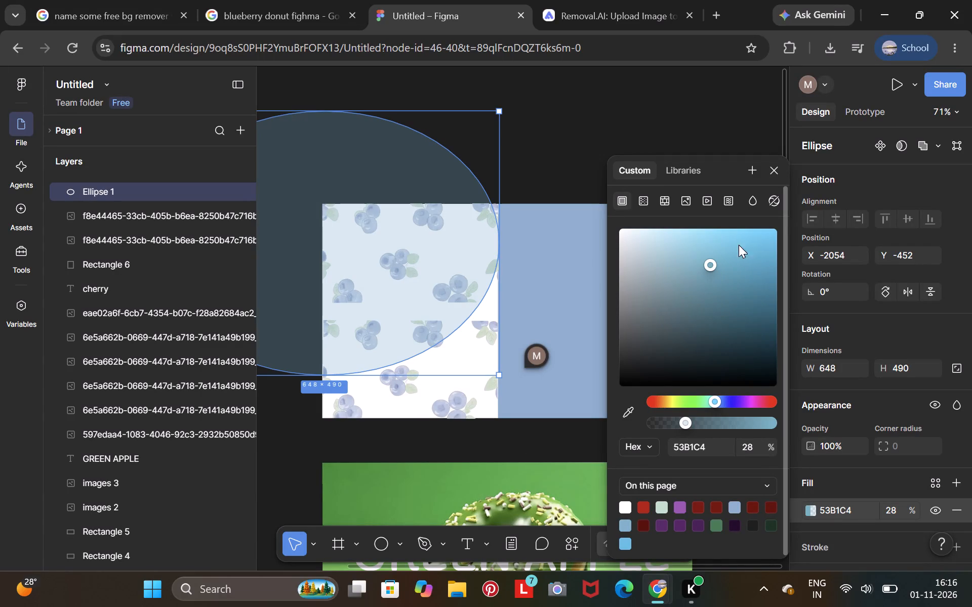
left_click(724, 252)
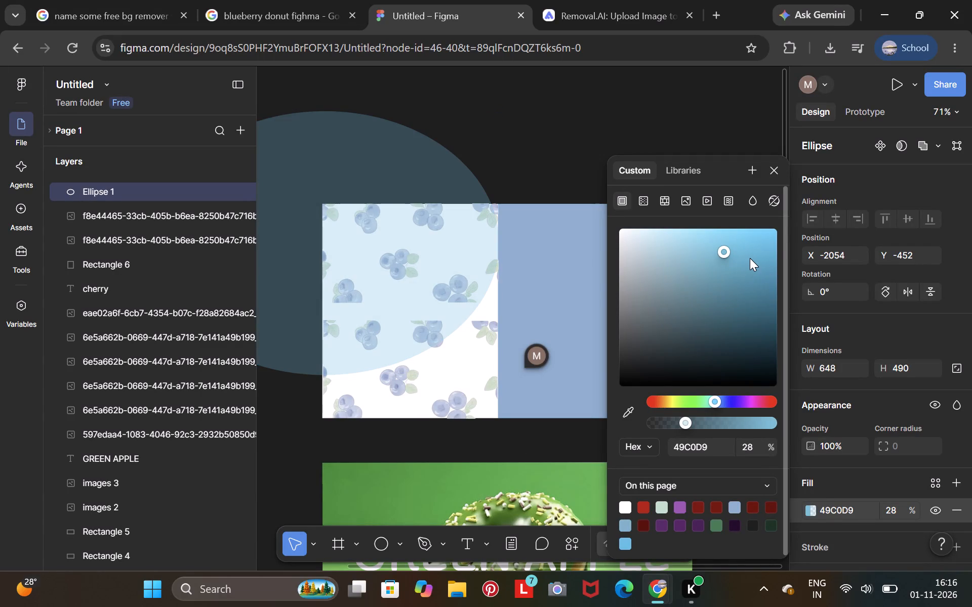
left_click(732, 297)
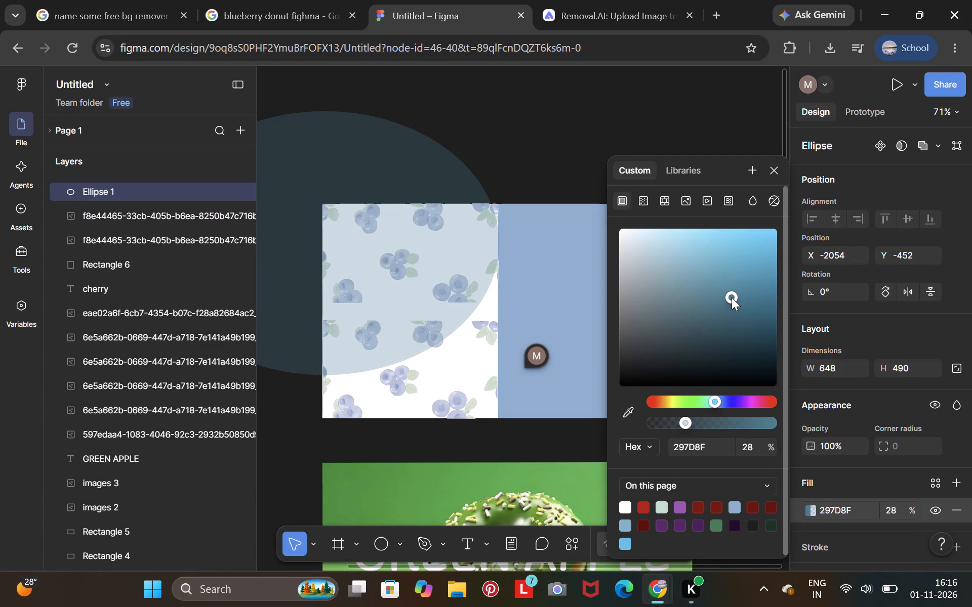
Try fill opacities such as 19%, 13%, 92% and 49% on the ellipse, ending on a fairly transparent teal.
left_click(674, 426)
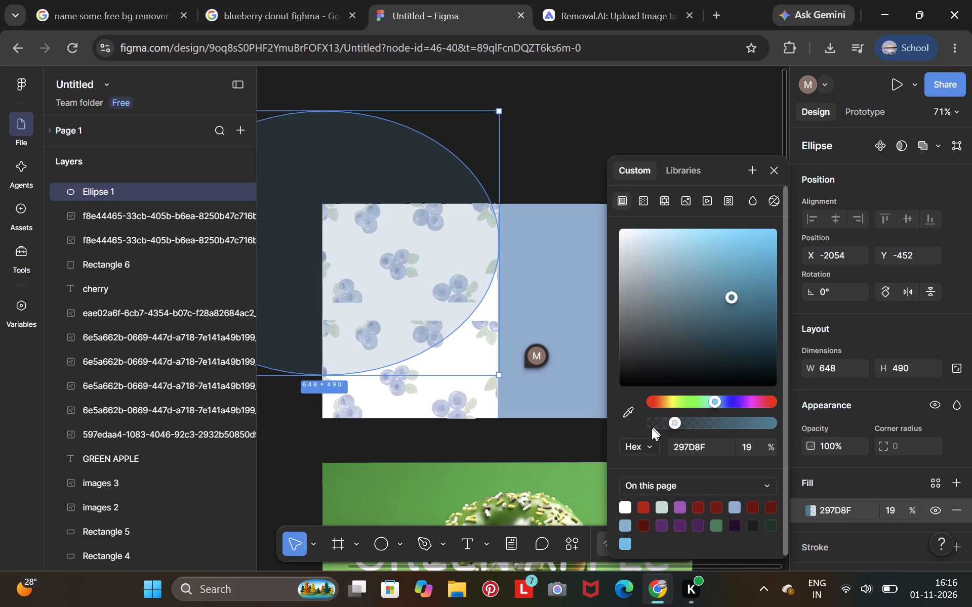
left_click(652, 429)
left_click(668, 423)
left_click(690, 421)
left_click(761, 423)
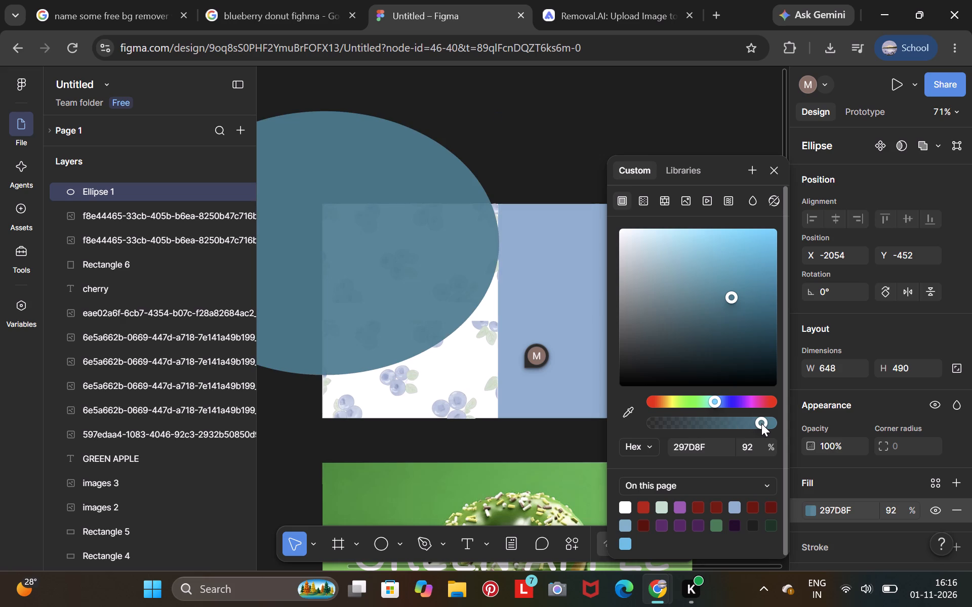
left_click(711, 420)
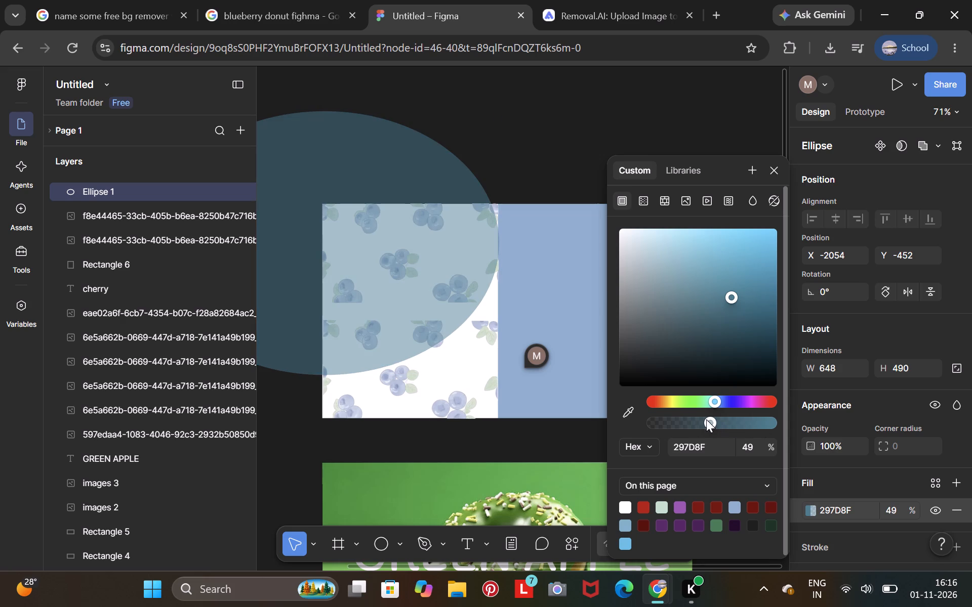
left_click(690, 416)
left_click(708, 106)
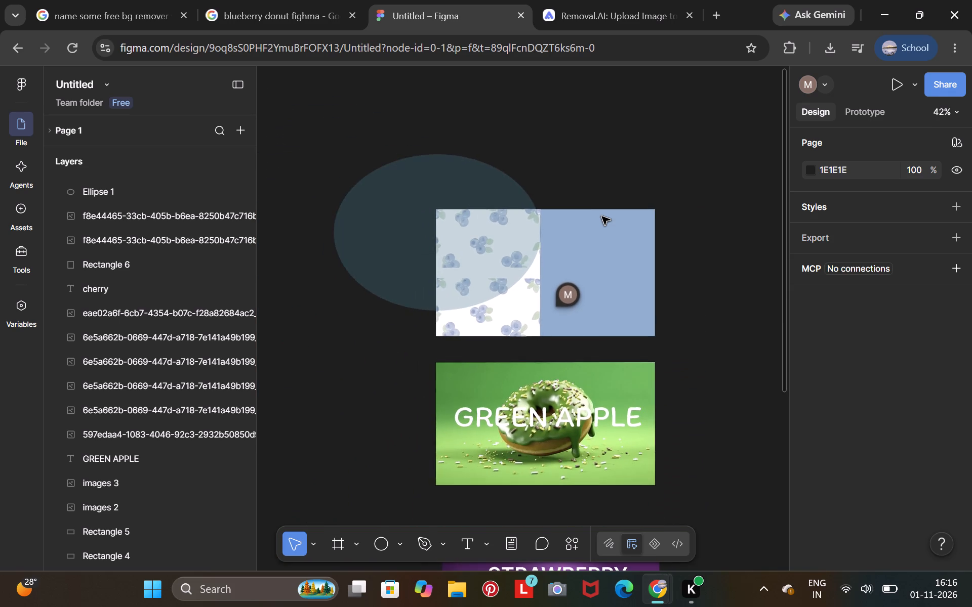
Delete the ellipse overlapping the blueberry-patterned half of the banner.
left_click(429, 216)
key("BackSpace")
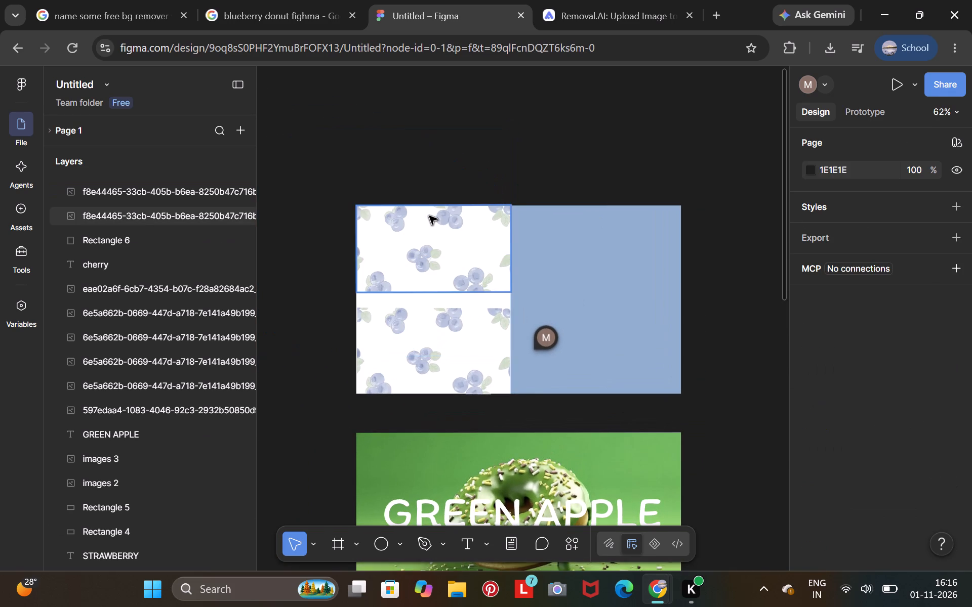
Look through the Removal.AI page with the background-removed image, and return to the Figma design.
scroll(429, 216, "left", 1)
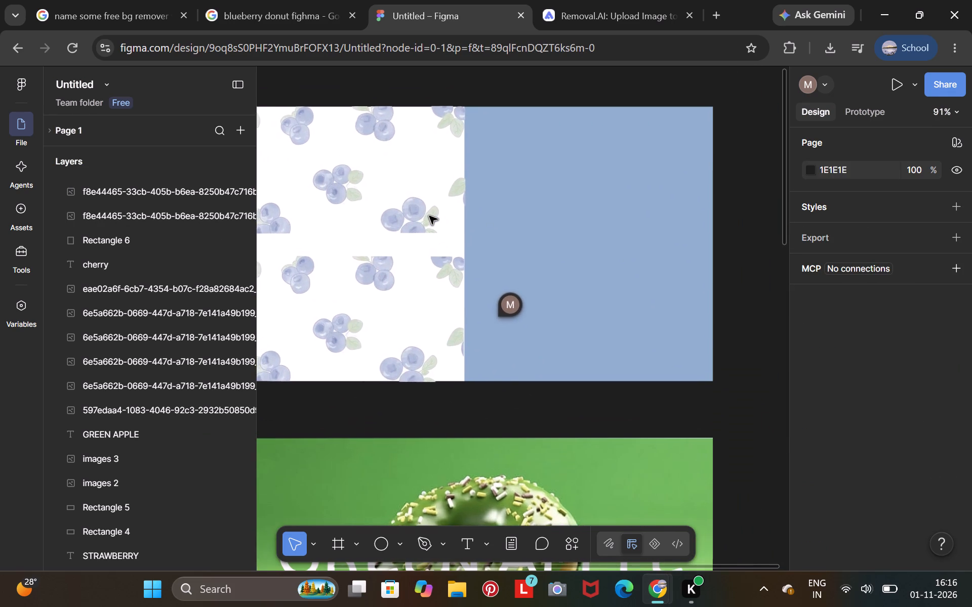
scroll(429, 216, "left", 1)
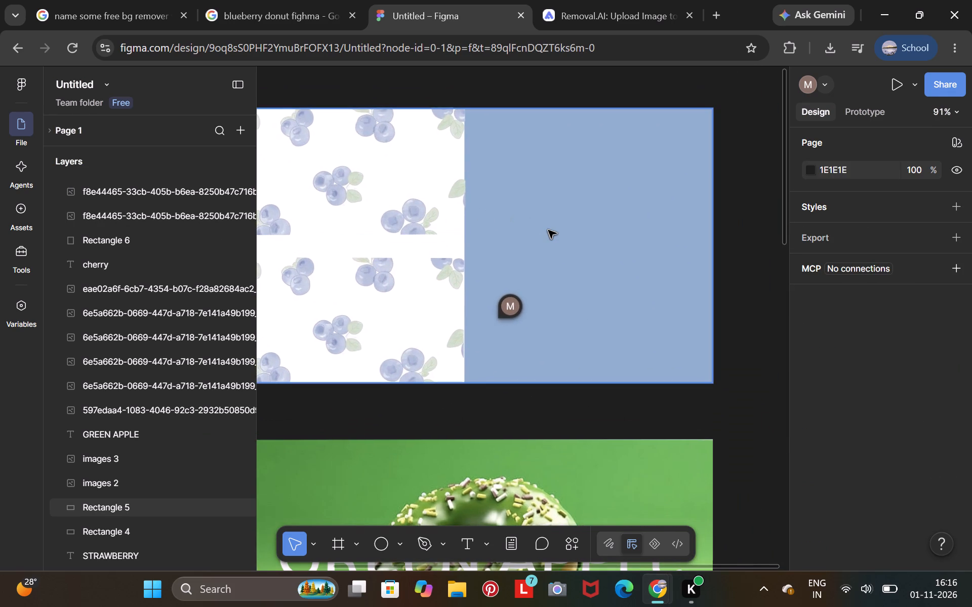
left_click(588, 2)
scroll(437, 454, "down", 6)
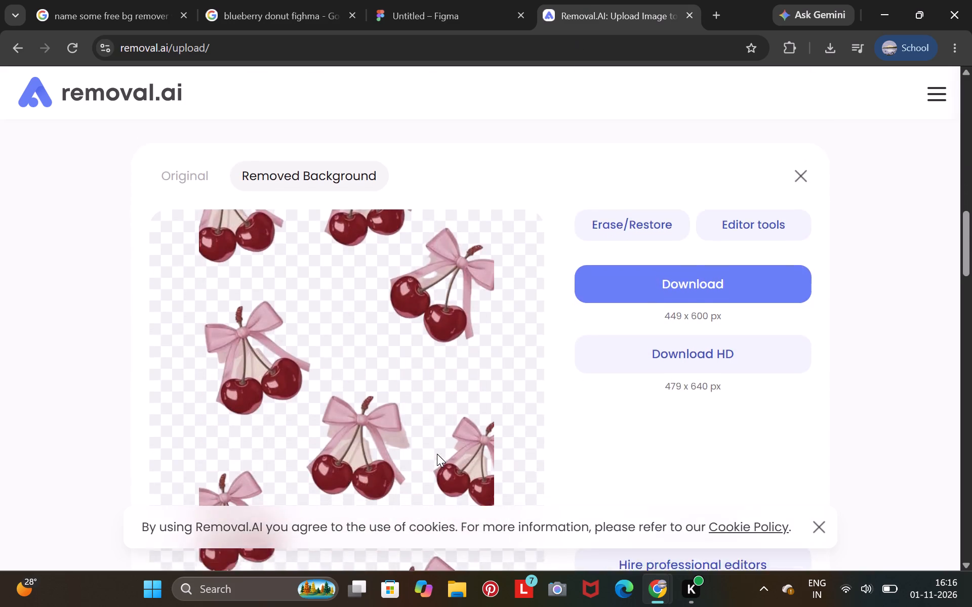
scroll(437, 454, "down", 12)
scroll(437, 454, "up", 6)
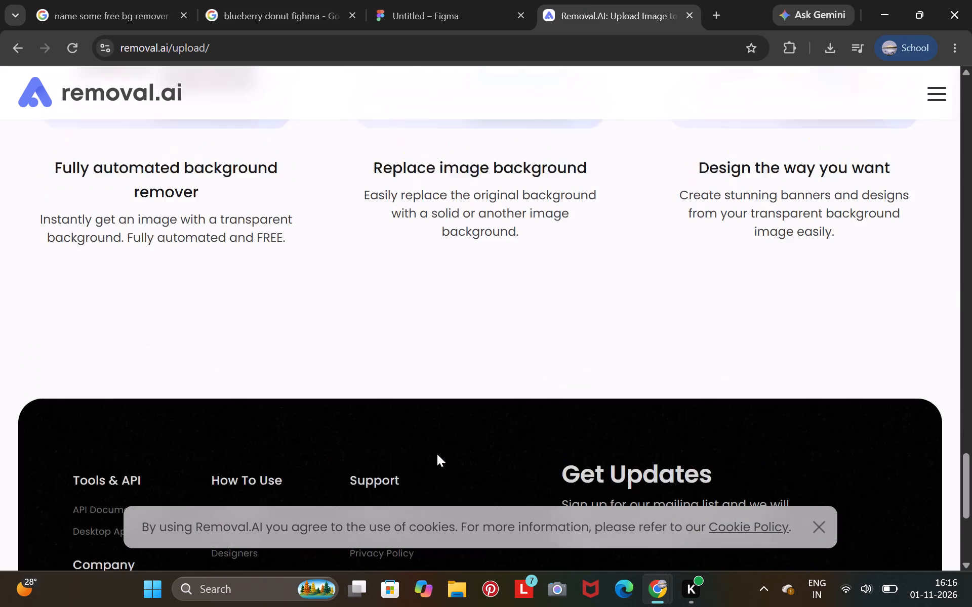
scroll(437, 454, "up", 11)
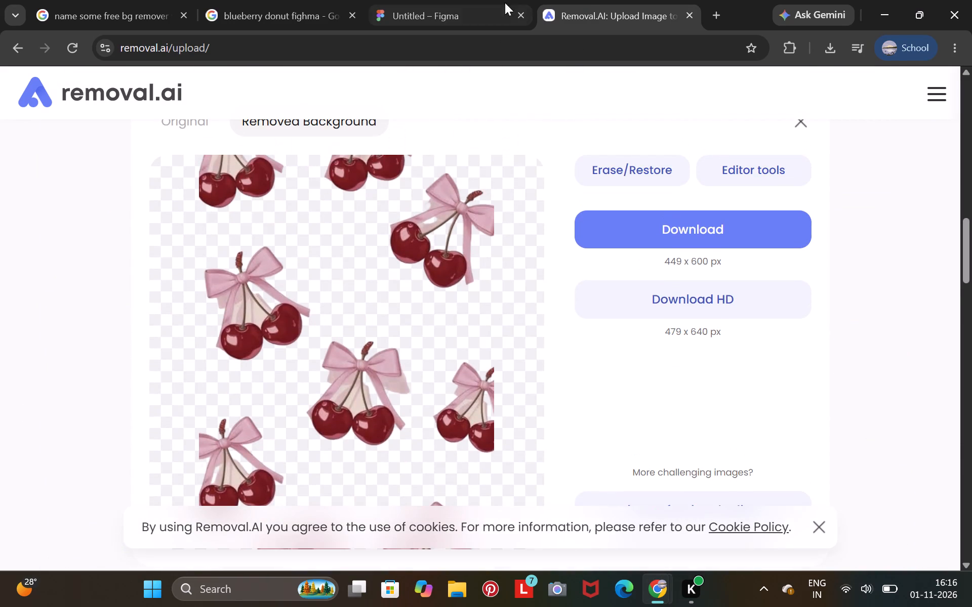
left_click(473, 7)
Paste the blueberry donut cutout, scale it to about 340 × 288 and place it on the blue half at about X -1414, Y -208.
left_click(552, 232)
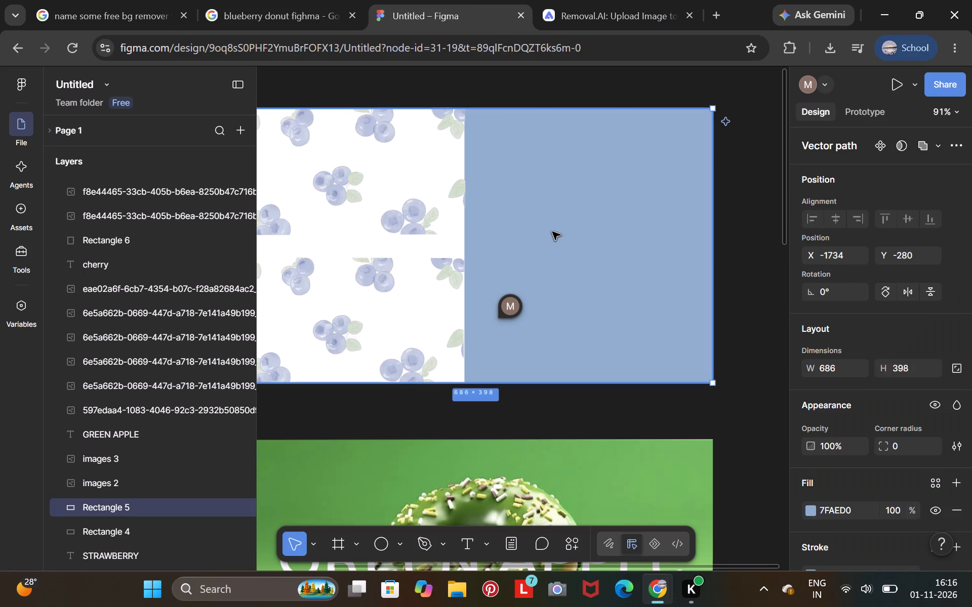
key("ctrl+v")
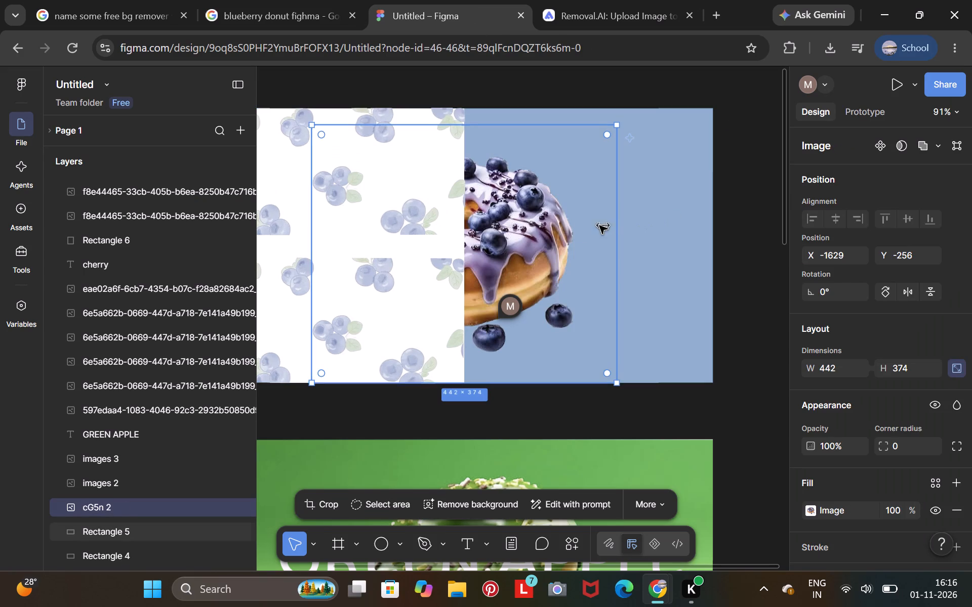
left_click_drag(504, 231, 623, 241)
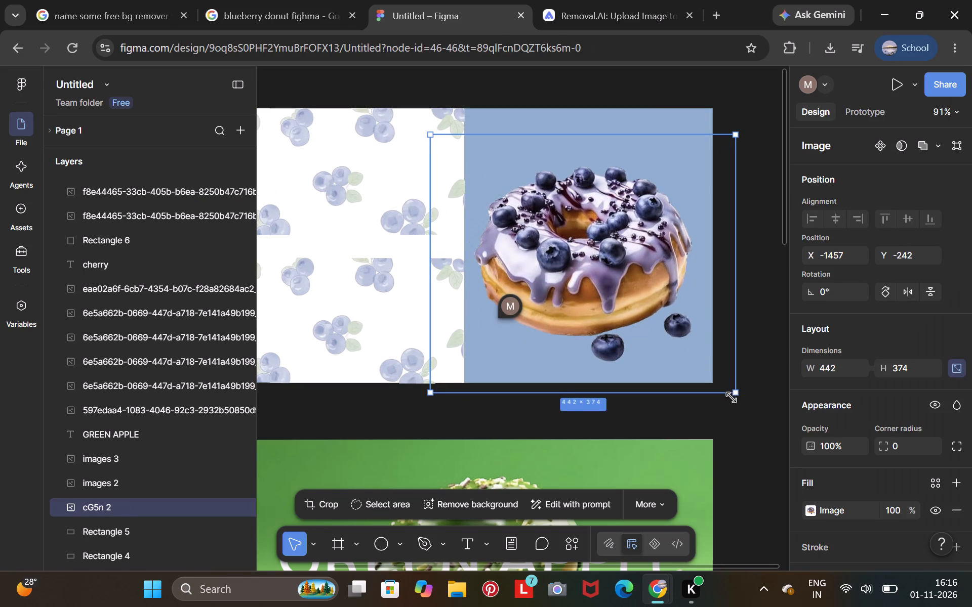
left_click_drag(735, 396, 687, 352)
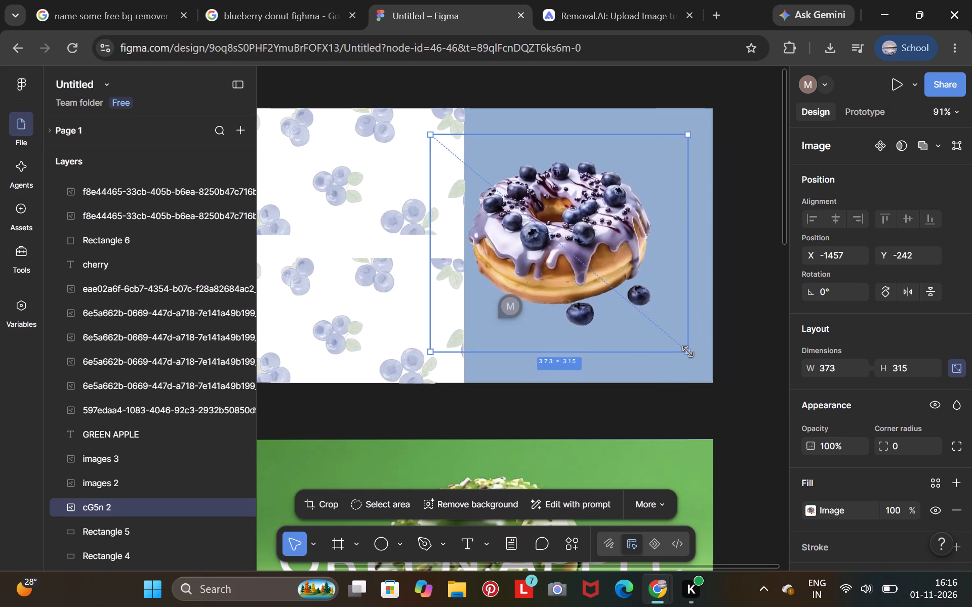
left_click_drag(687, 352, 662, 333)
left_click_drag(524, 191, 549, 219)
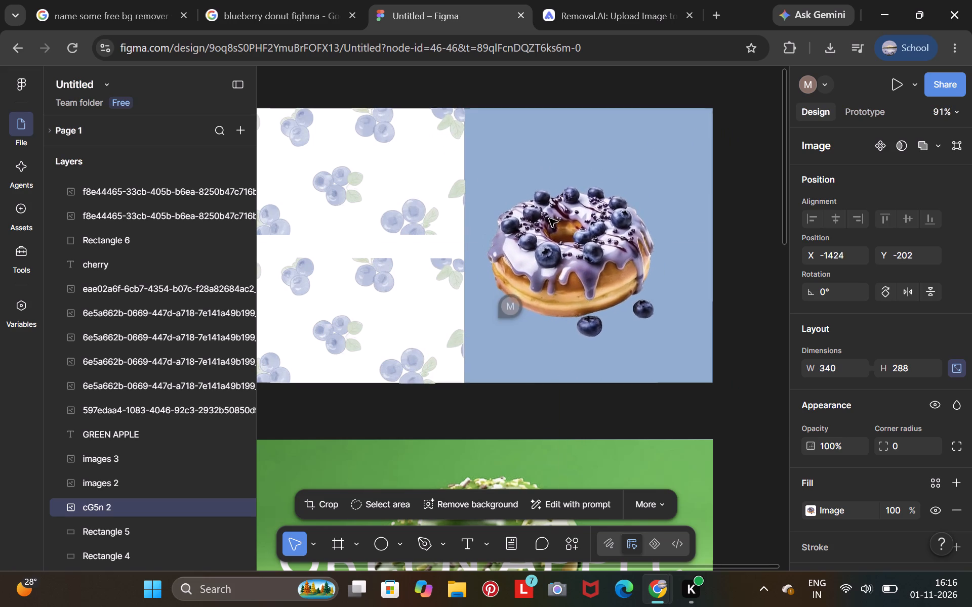
left_click_drag(549, 219, 554, 214)
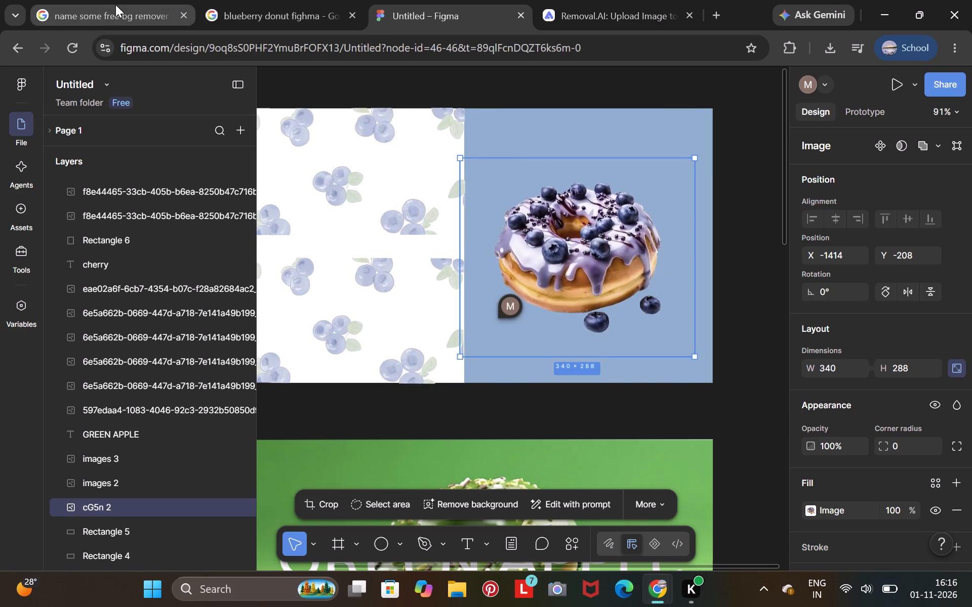
Check the strawberry donut banner reference in the blueberry donut image results, and return to the Figma design.
left_click(115, 5)
left_click(233, 15)
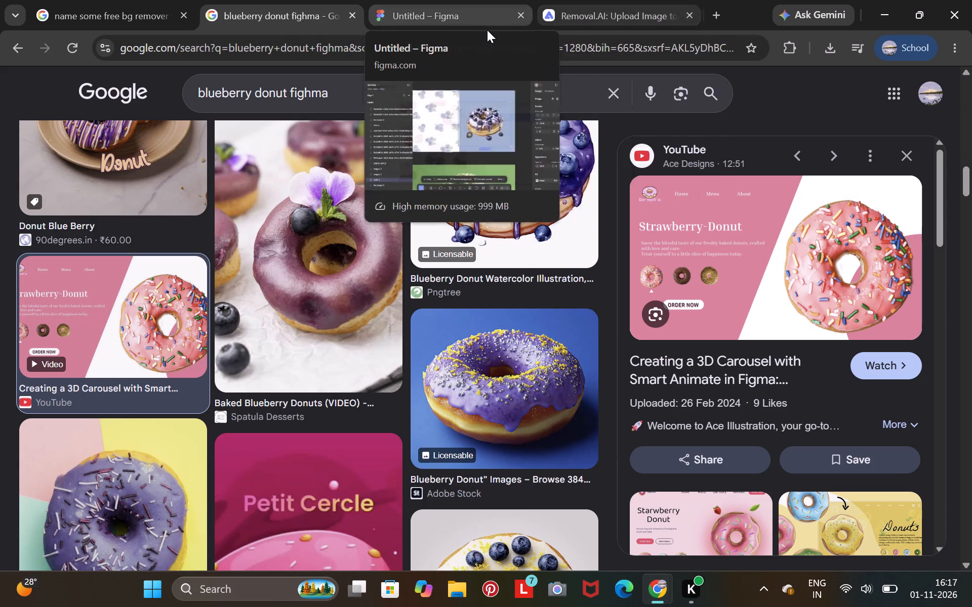
left_click(487, 30)
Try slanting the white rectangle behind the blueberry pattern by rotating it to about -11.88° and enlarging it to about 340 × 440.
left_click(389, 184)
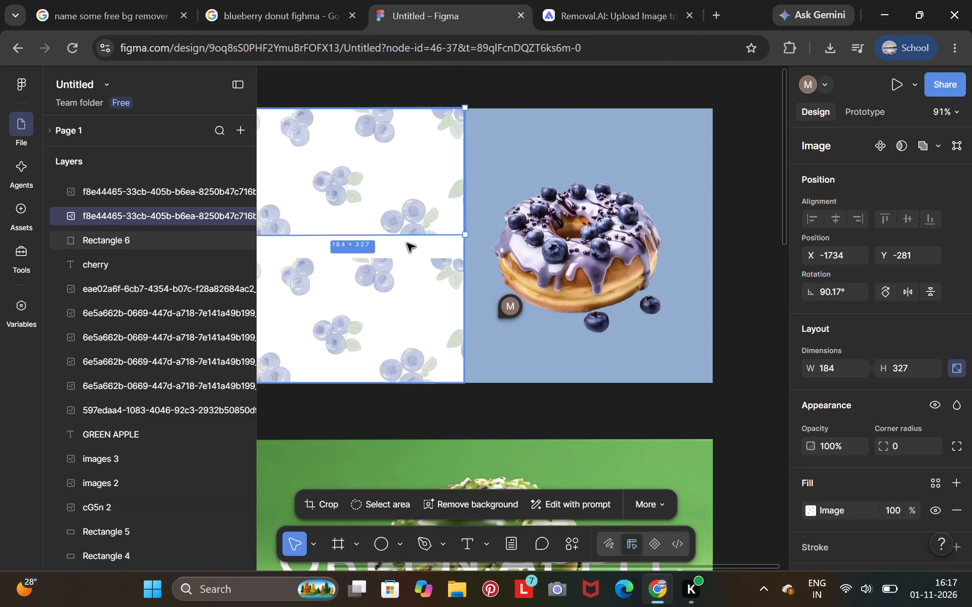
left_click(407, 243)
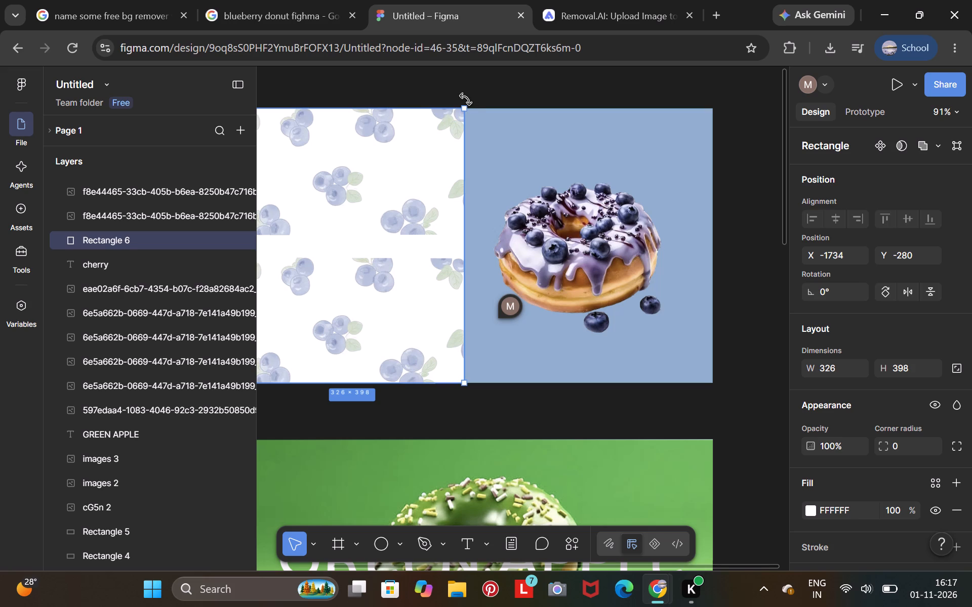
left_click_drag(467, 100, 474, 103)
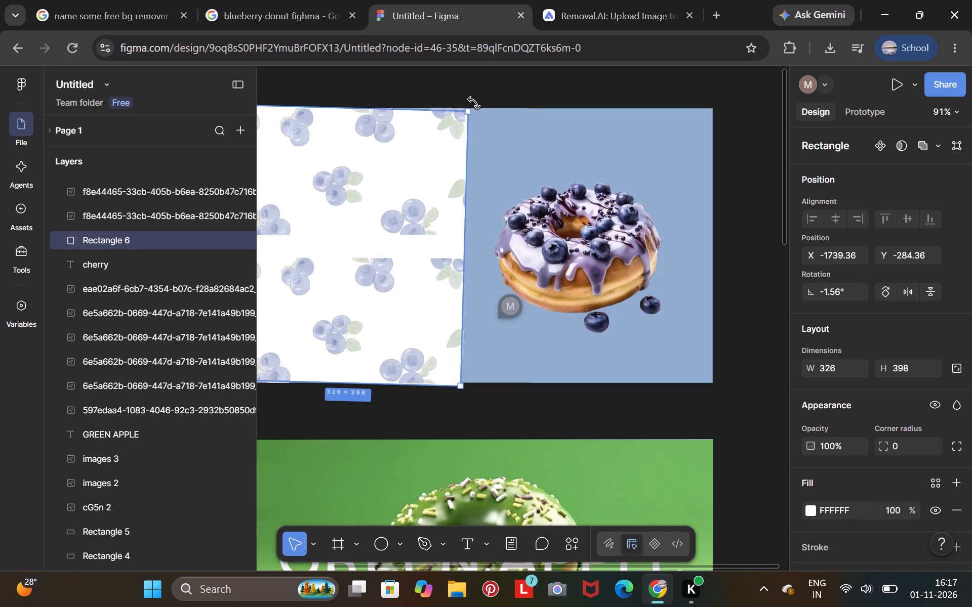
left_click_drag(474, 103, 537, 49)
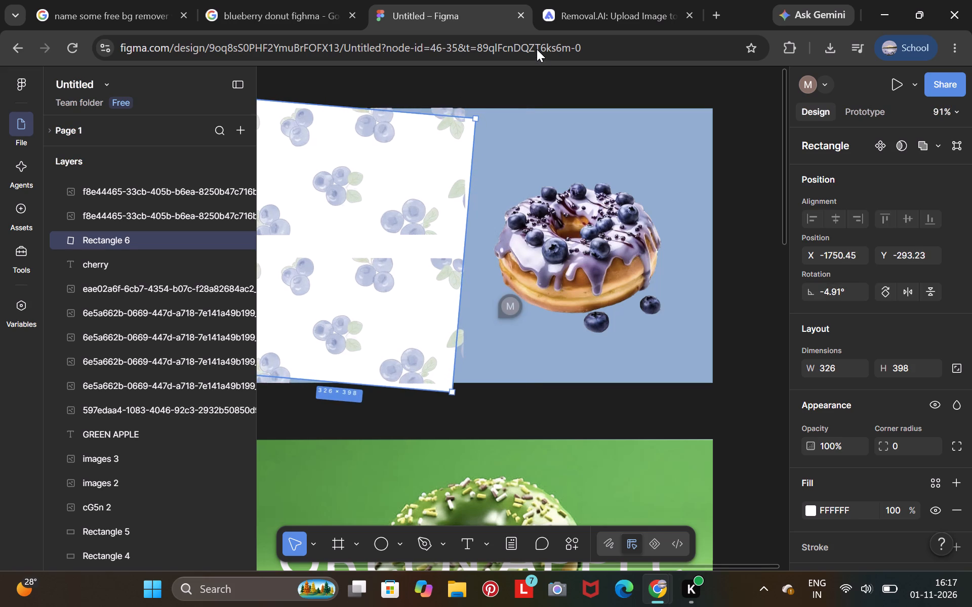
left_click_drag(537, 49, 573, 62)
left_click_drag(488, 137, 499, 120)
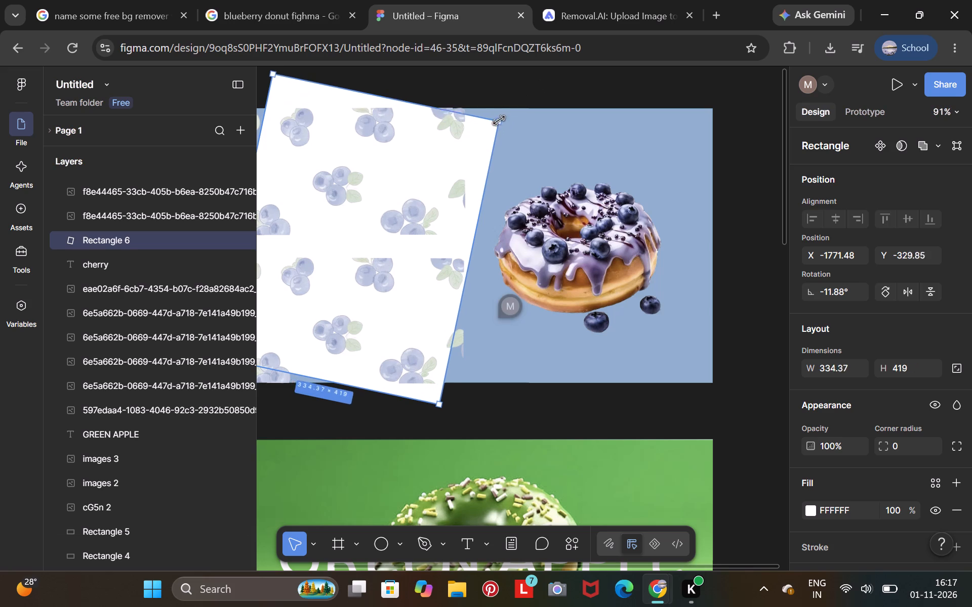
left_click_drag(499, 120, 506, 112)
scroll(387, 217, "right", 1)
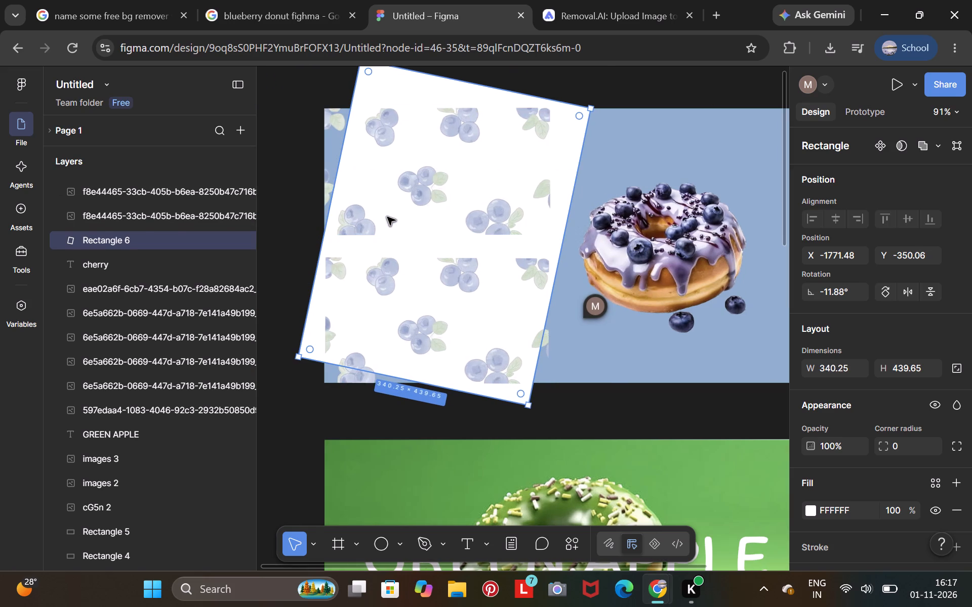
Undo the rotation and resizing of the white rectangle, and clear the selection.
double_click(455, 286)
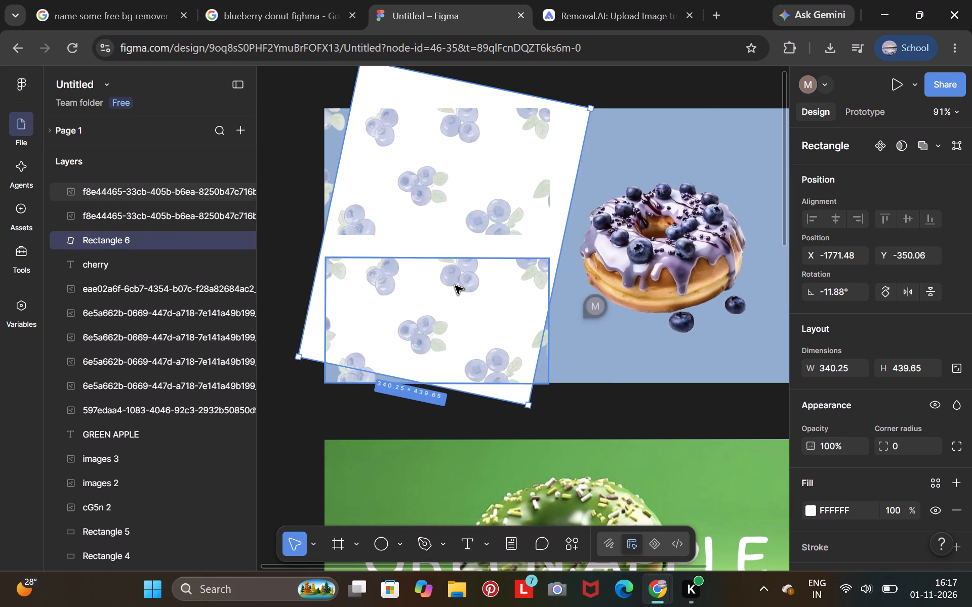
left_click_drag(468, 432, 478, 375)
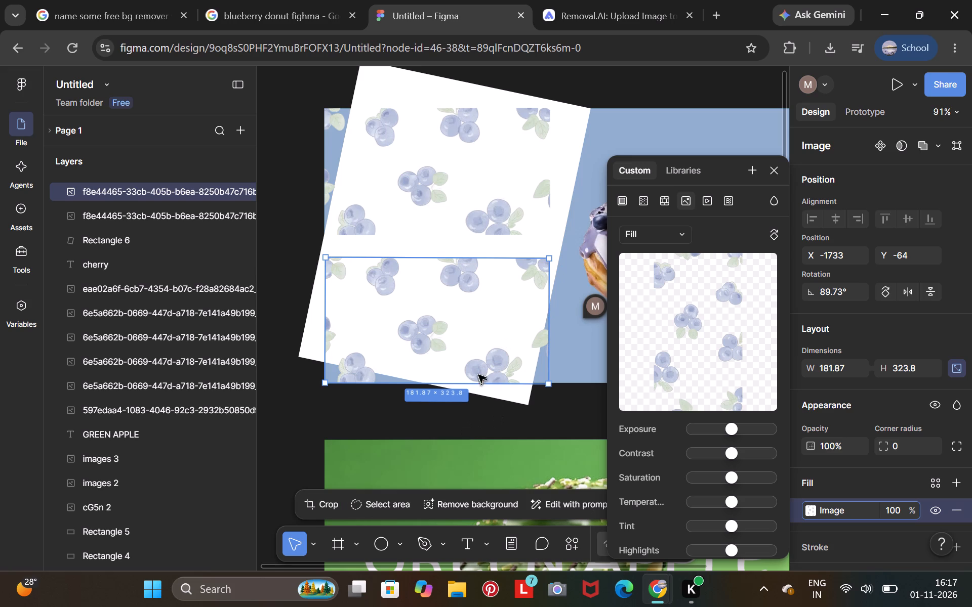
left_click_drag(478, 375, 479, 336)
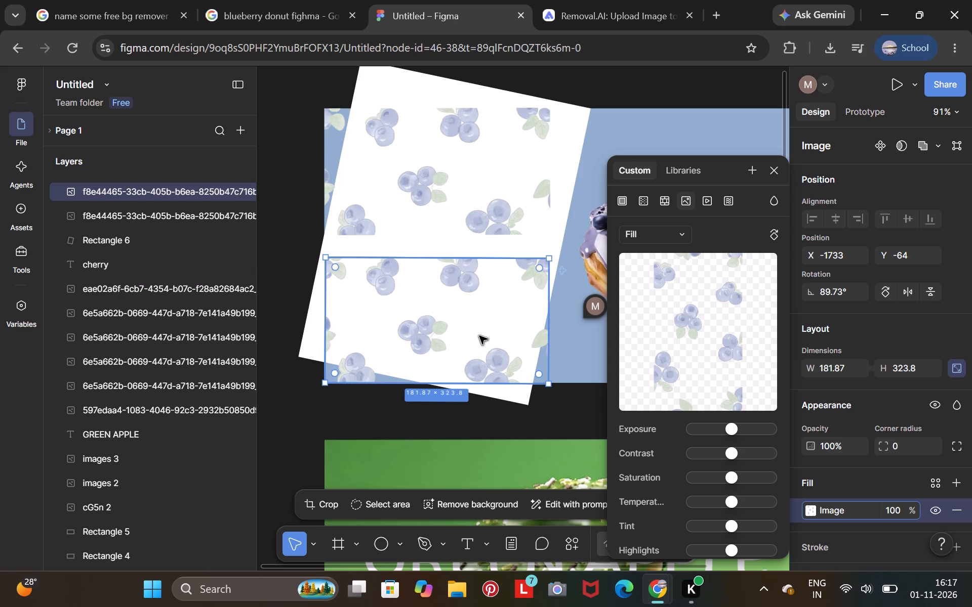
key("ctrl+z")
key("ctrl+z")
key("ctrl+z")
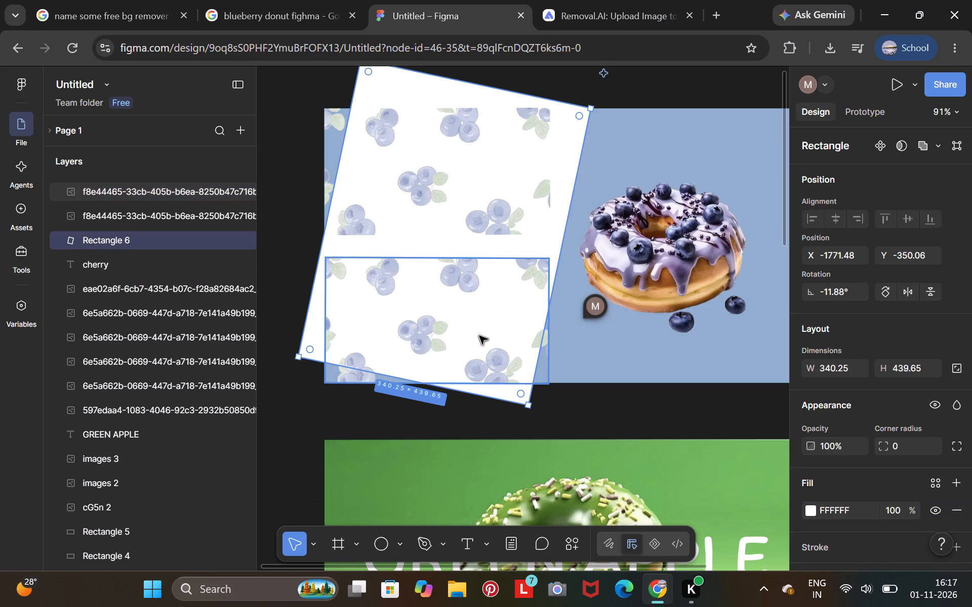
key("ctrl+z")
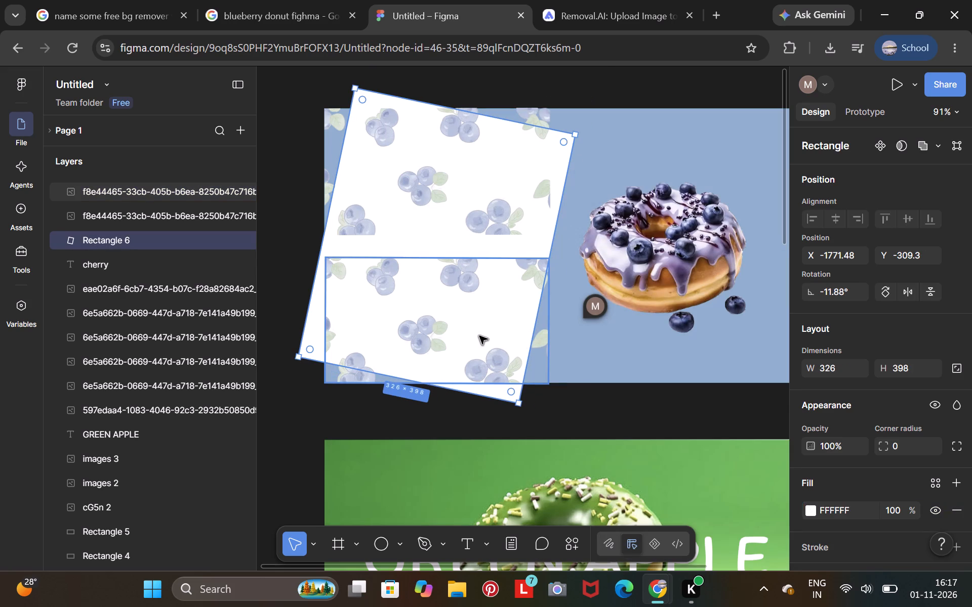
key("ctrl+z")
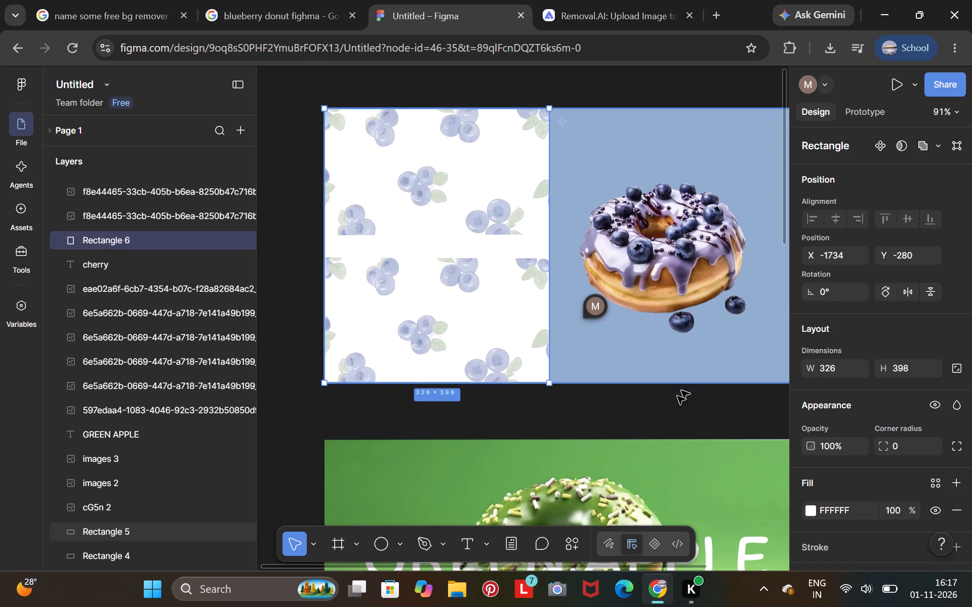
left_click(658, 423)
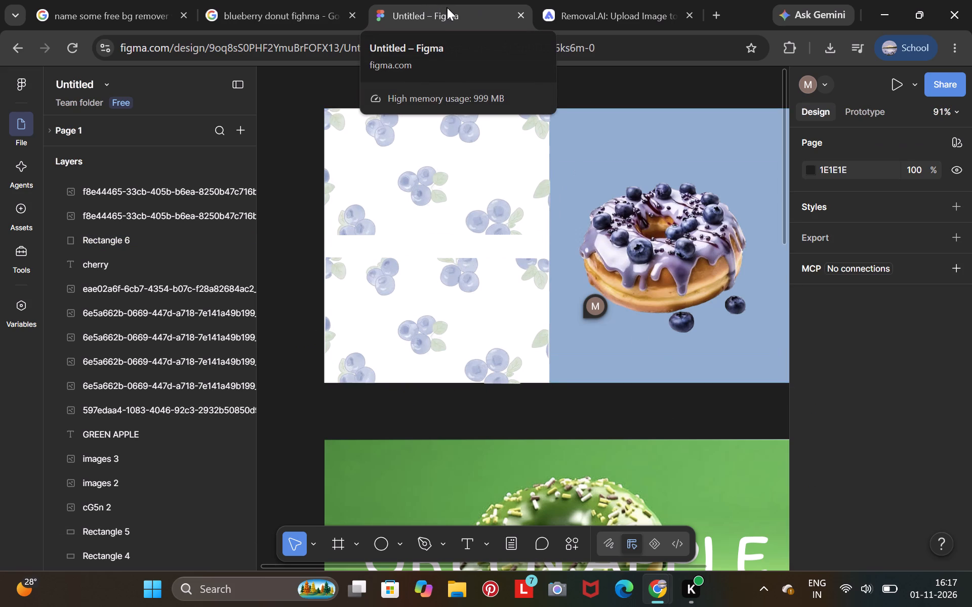
Look again at the strawberry donut banner and related donut designs in the image results, and return to the Figma design.
left_click(413, 16)
left_click(303, 0)
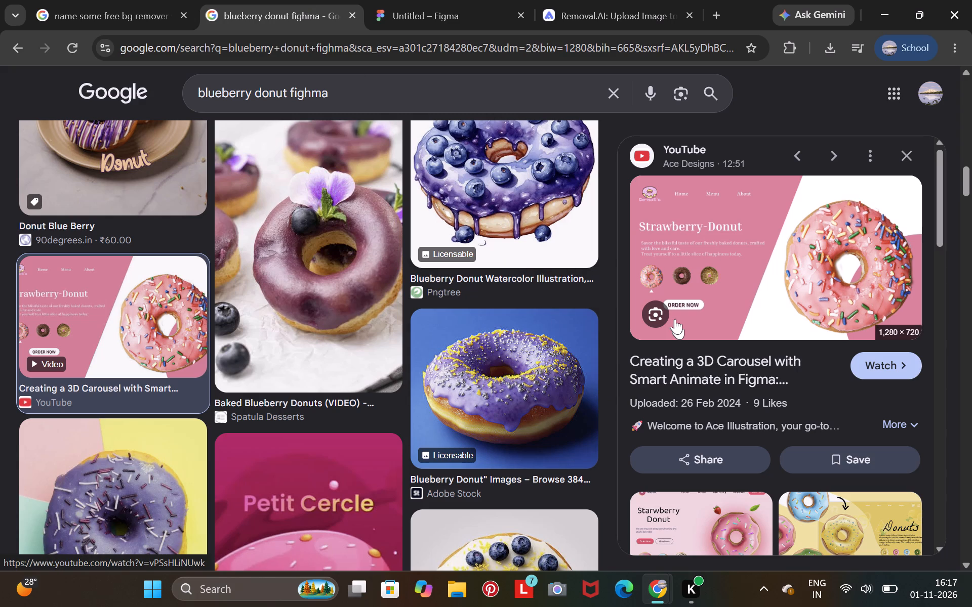
scroll(727, 482, "down", 5)
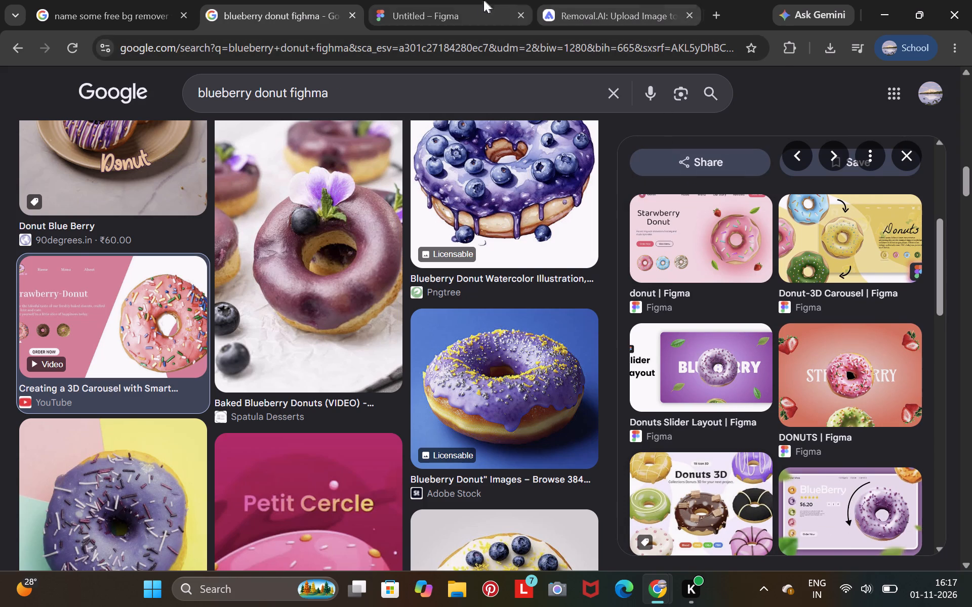
left_click(470, 10)
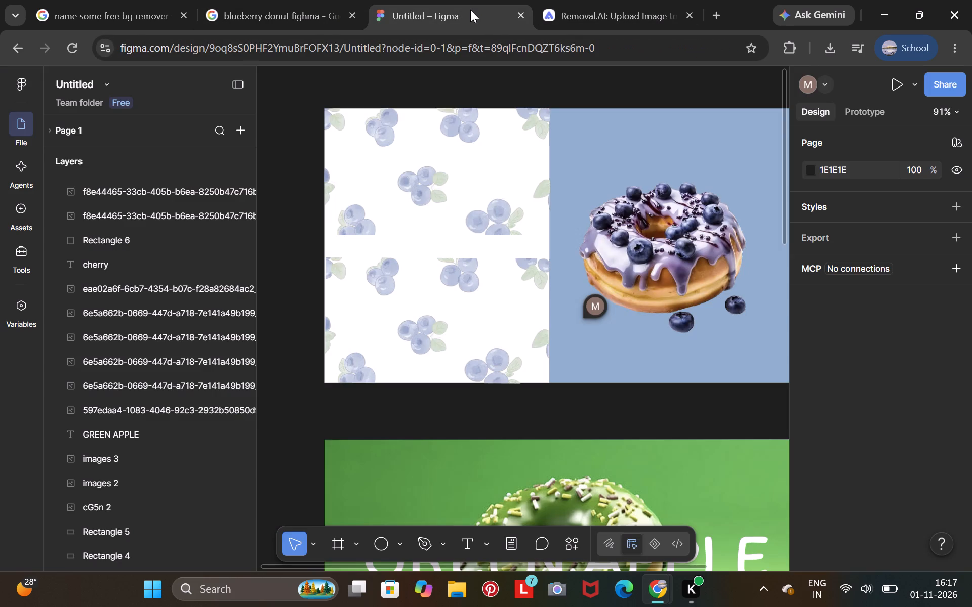
Change the blue banner background's fill from a solid colour to a linear gradient.
left_click(607, 126)
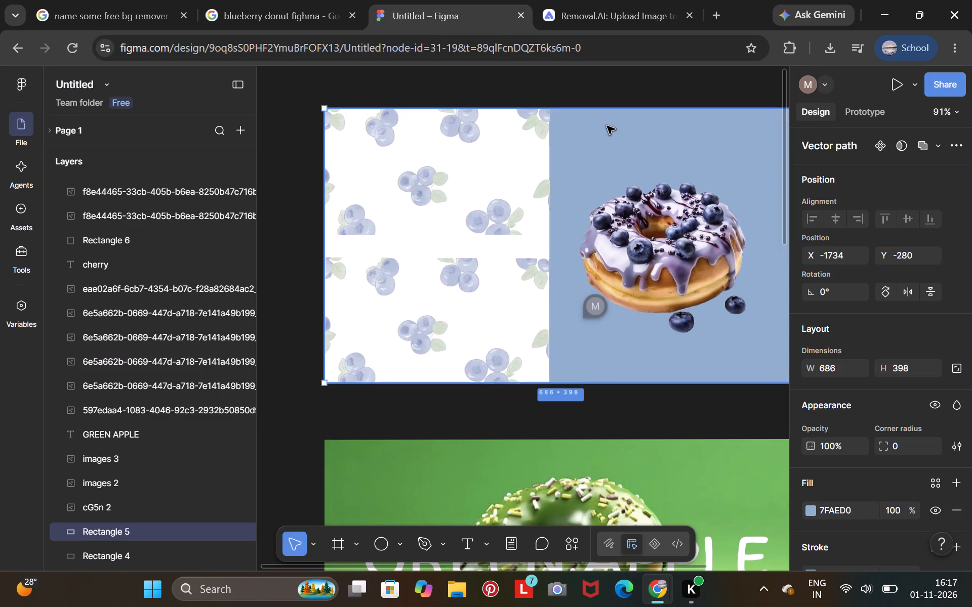
left_click(842, 504)
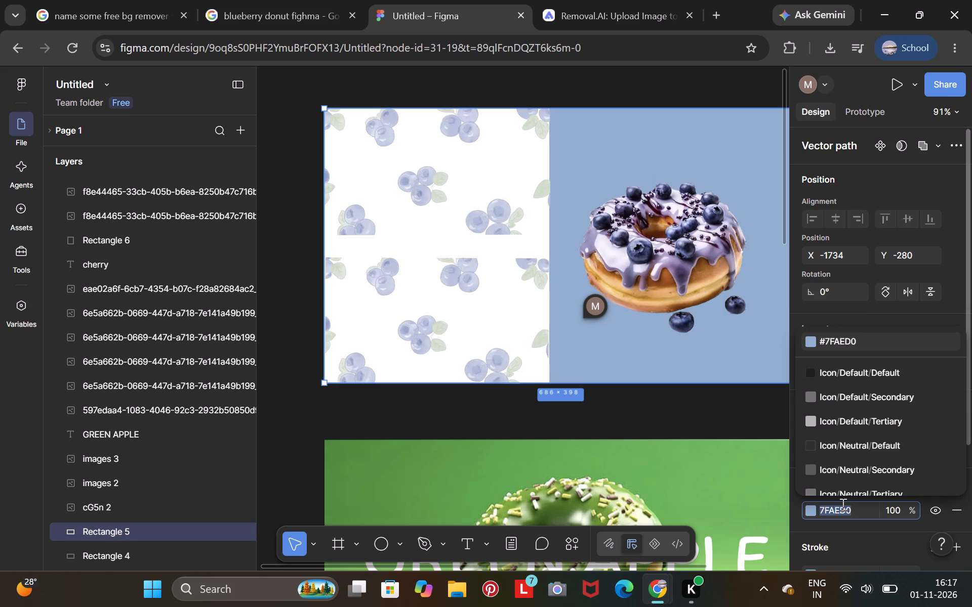
scroll(844, 459, "down", 5)
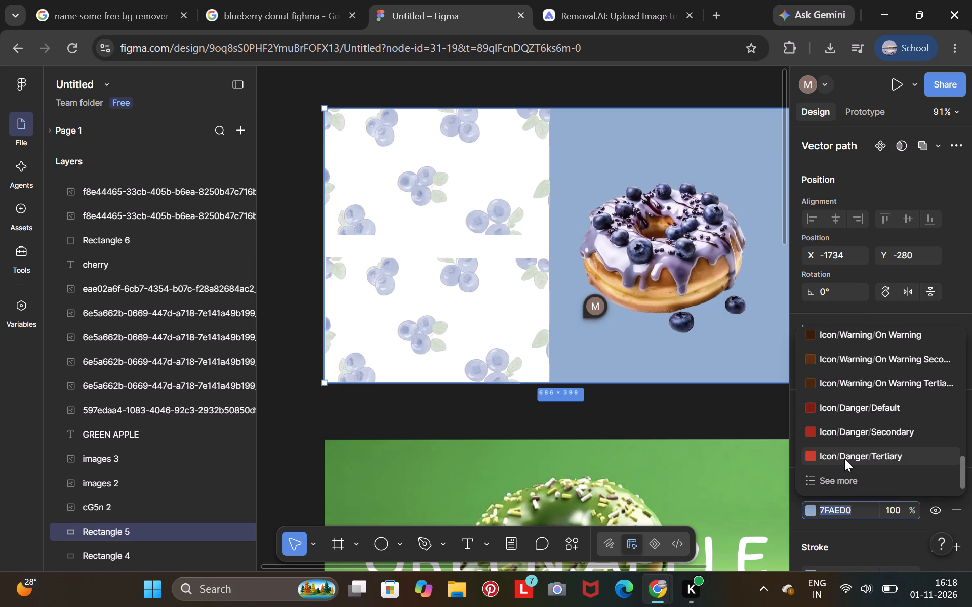
left_click(841, 478)
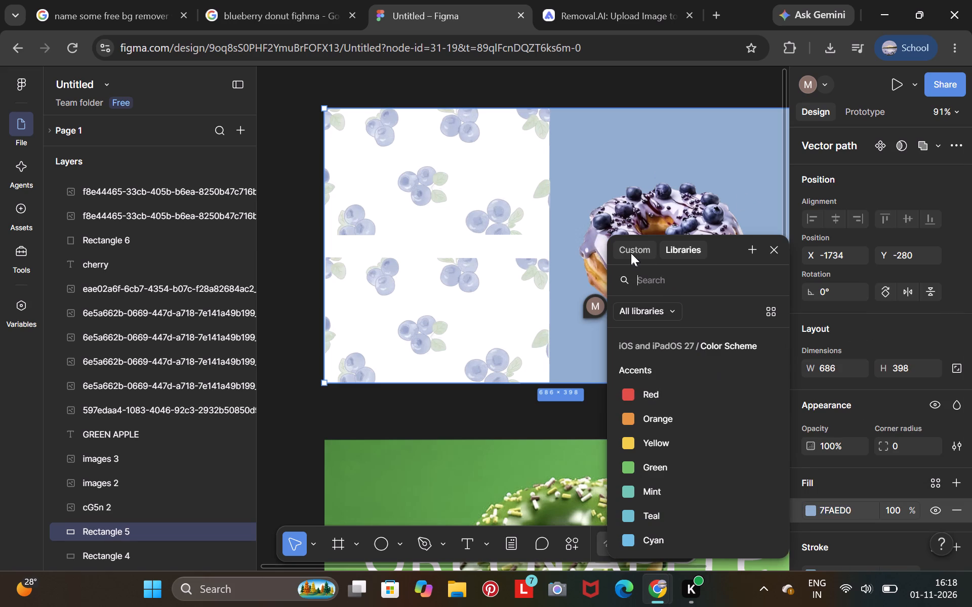
left_click(630, 250)
left_click(635, 210)
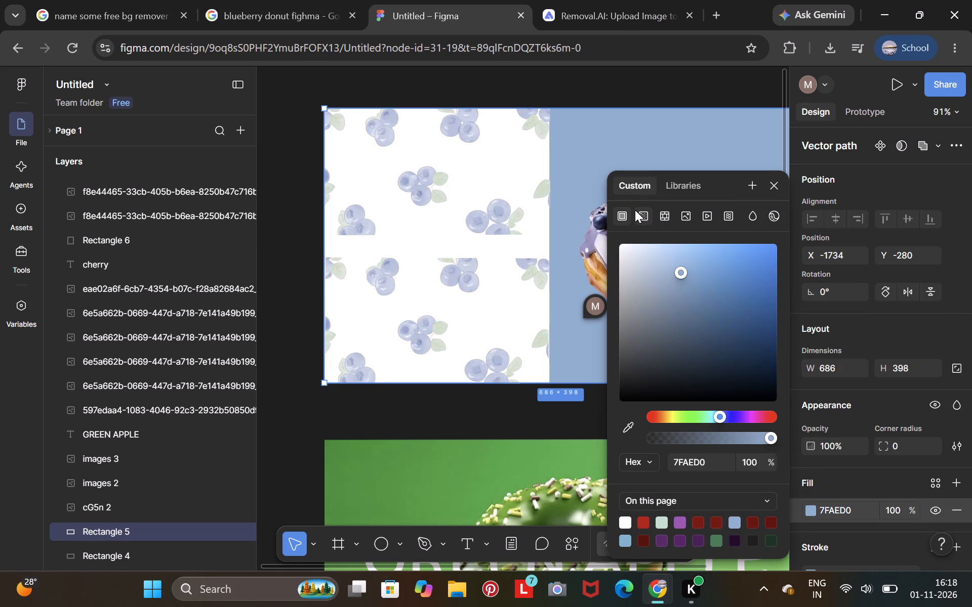
left_click(641, 211)
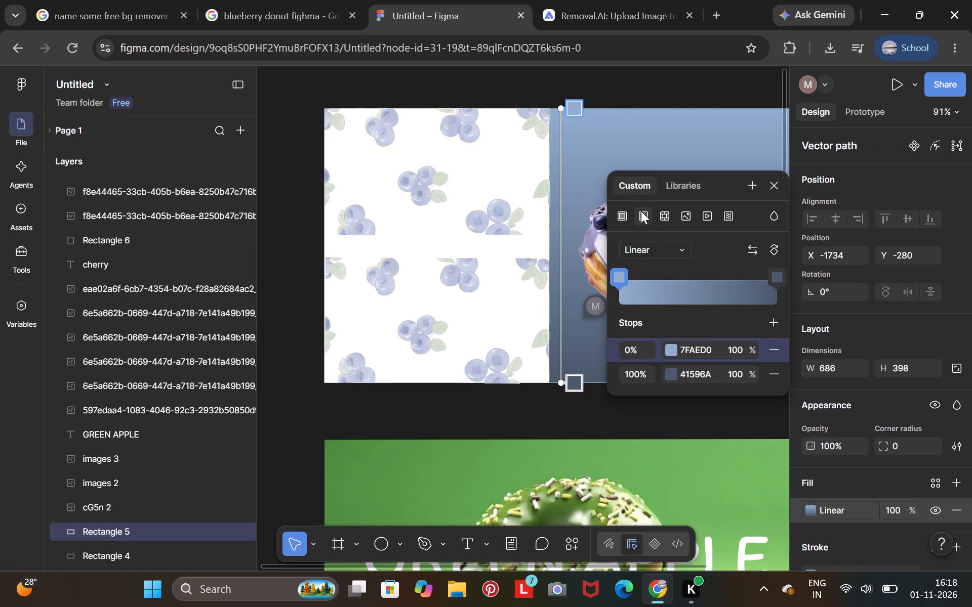
Add a middle stop to the blue background's gradient and move it to 49%.
left_click(657, 281)
right_click_drag(655, 281, 677, 283)
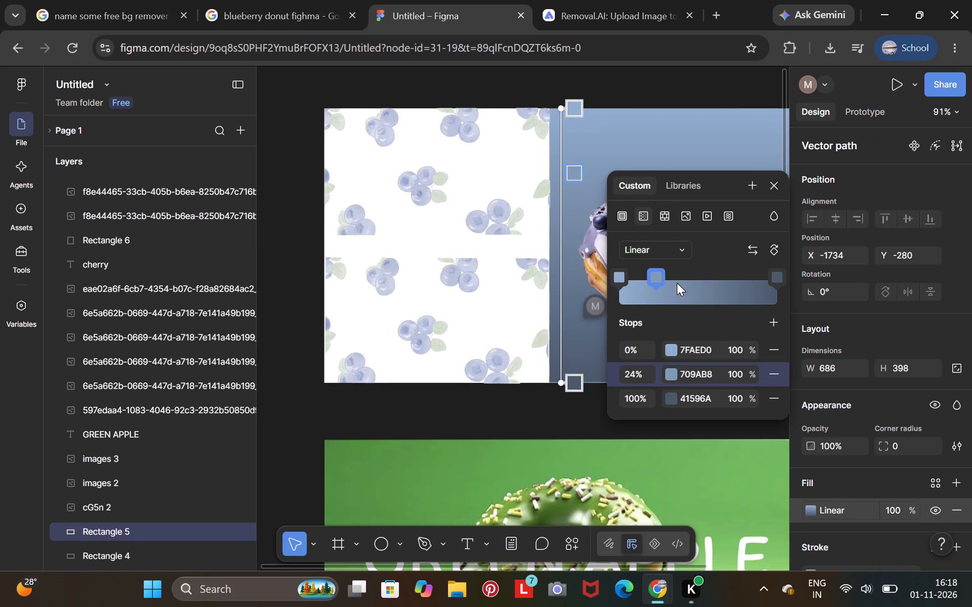
right_click_drag(677, 283, 657, 274)
right_click_drag(657, 274, 661, 274)
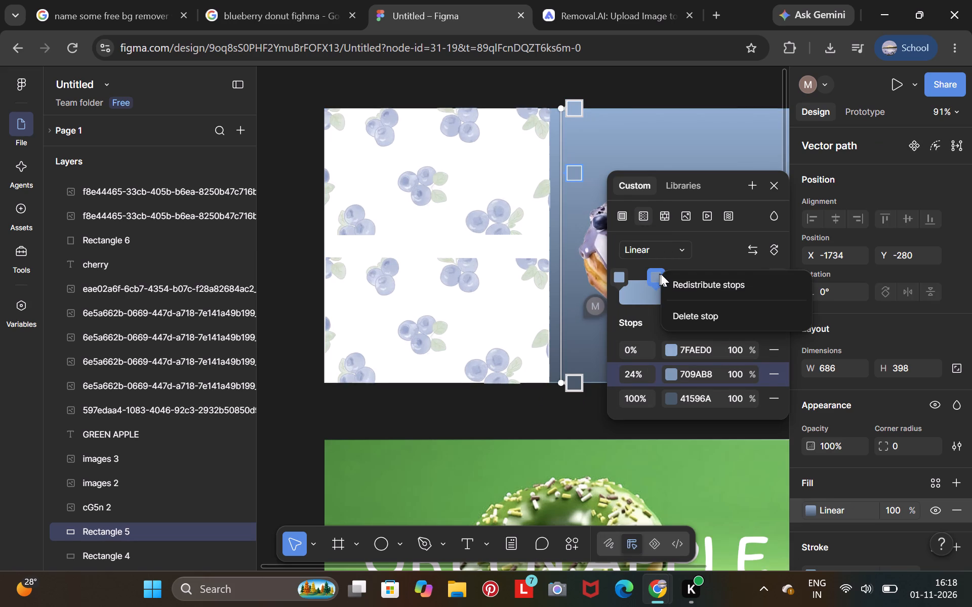
right_click_drag(661, 274, 672, 294)
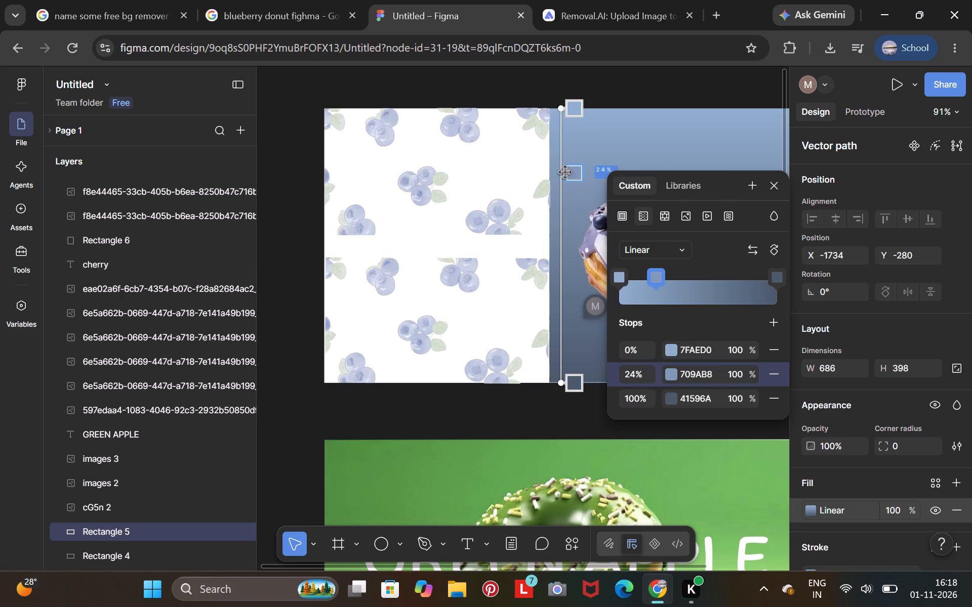
right_click_drag(574, 177, 568, 198)
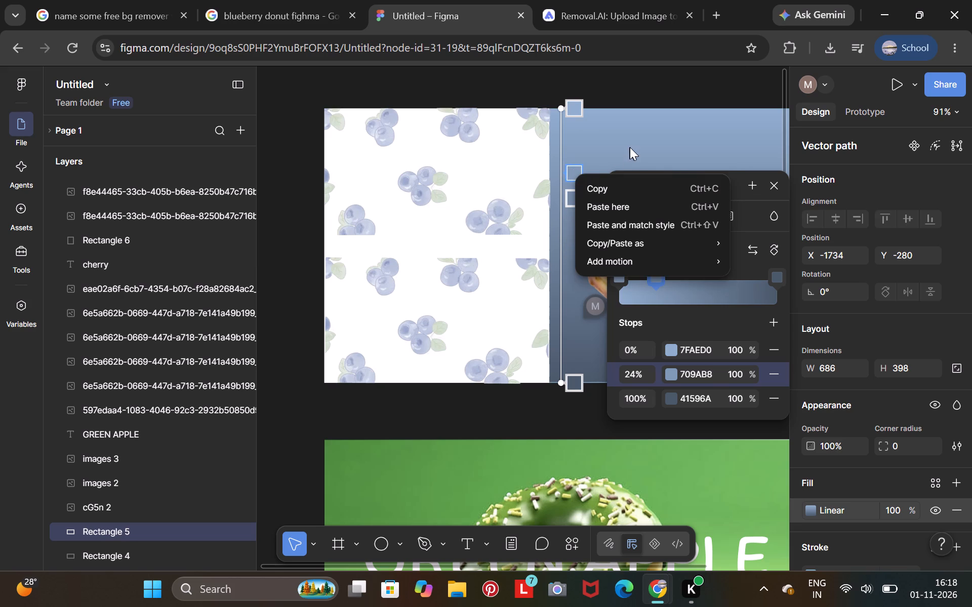
left_click(630, 147)
left_click_drag(568, 169, 561, 237)
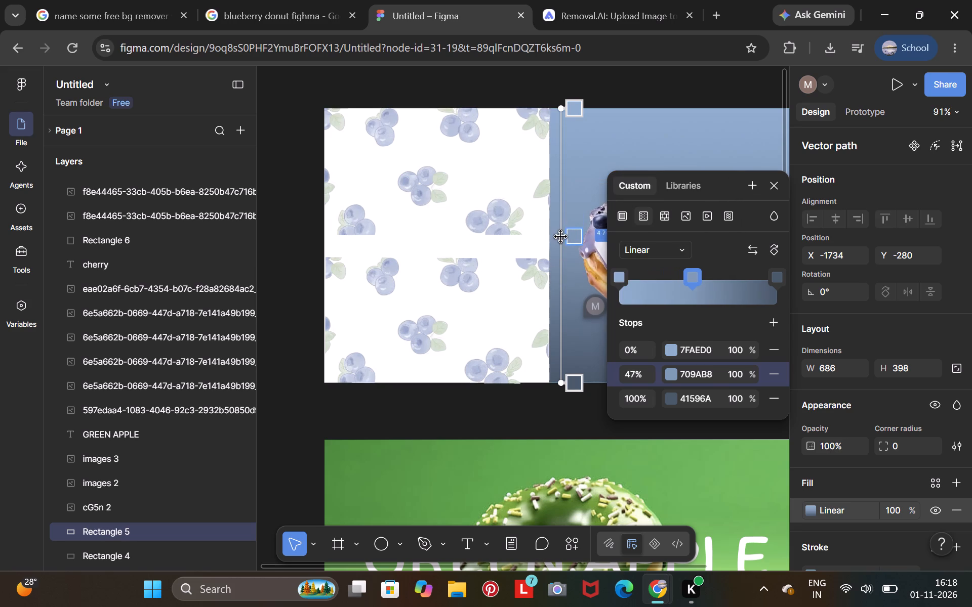
left_click_drag(561, 237, 572, 244)
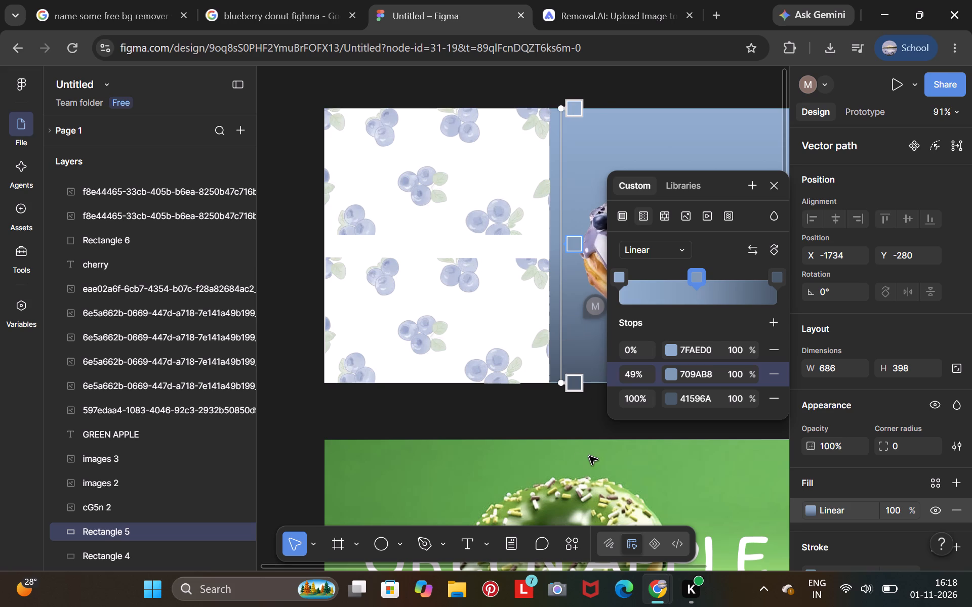
Tilt the blue background's gradient diagonally and lower its start point to about a third of the banner's height.
left_click_drag(564, 382, 630, 399)
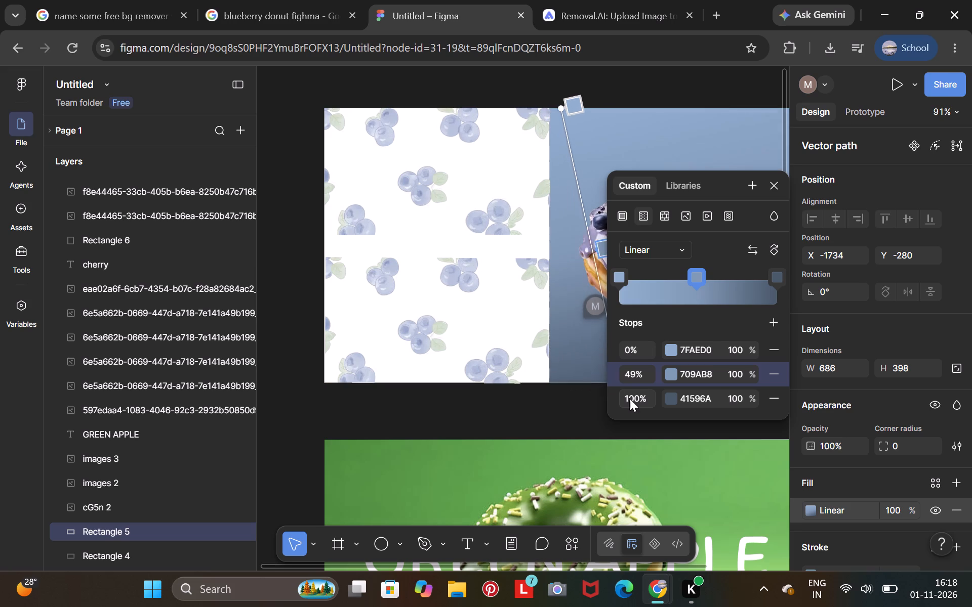
left_click_drag(630, 399, 655, 399)
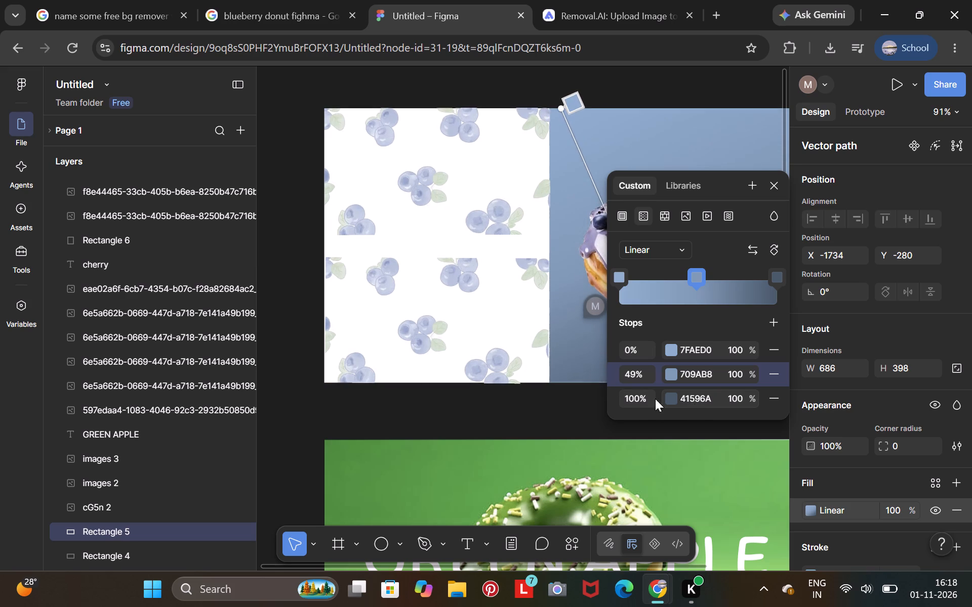
left_click_drag(655, 399, 631, 389)
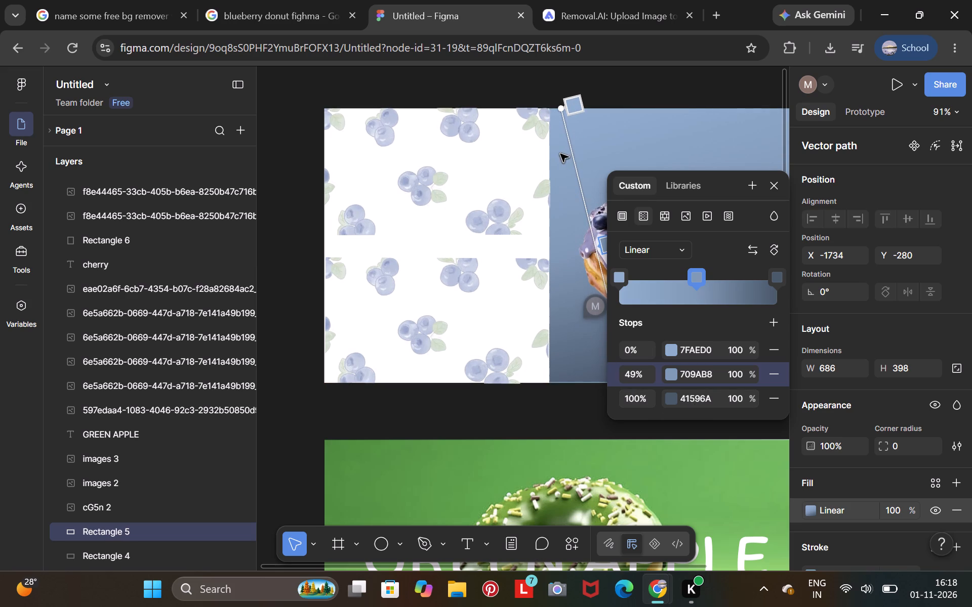
left_click_drag(560, 110, 554, 203)
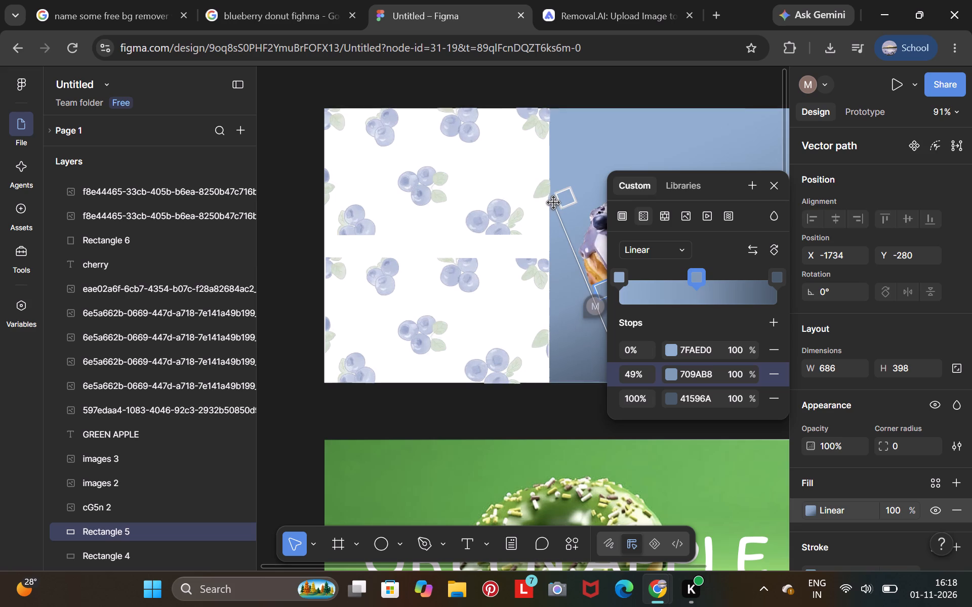
left_click_drag(554, 203, 550, 199)
left_click(673, 94)
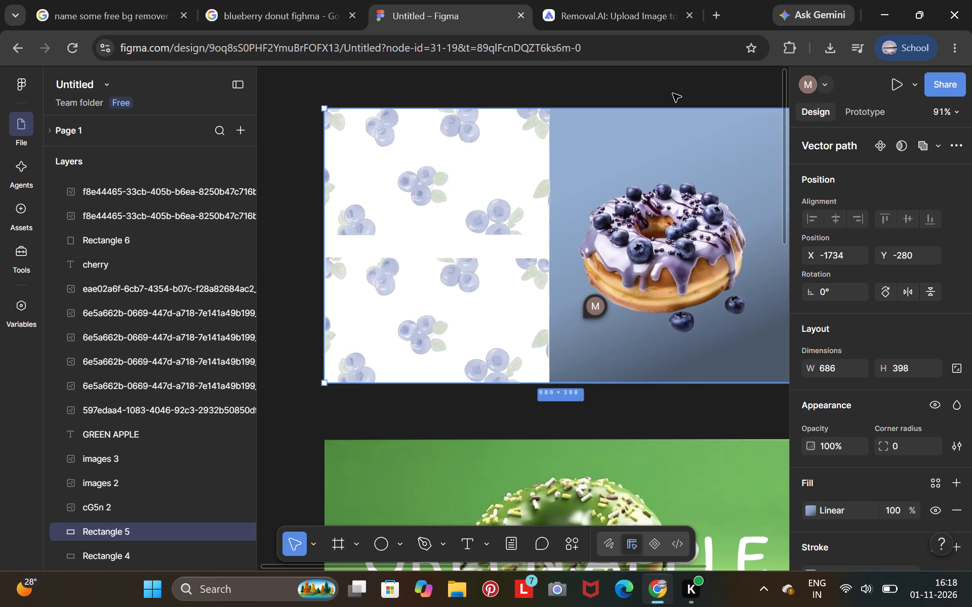
Add another stop to the blue background's linear gradient and move it to 35%.
left_click(845, 512)
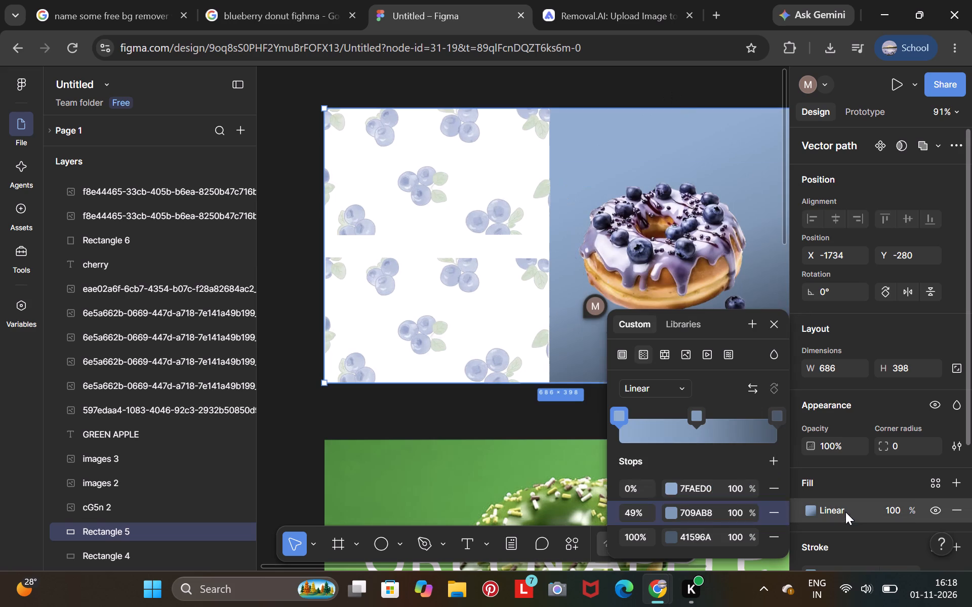
left_click(715, 429)
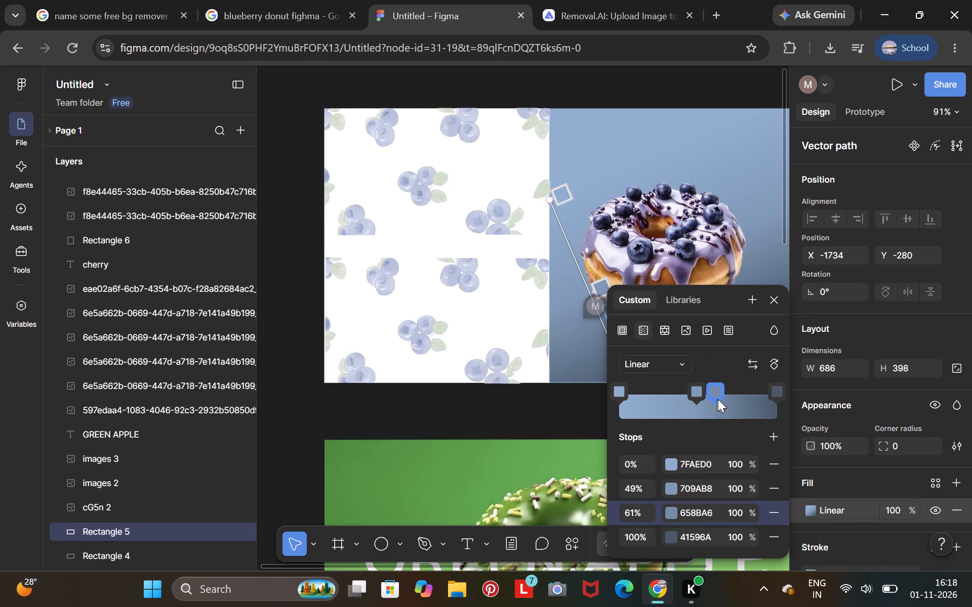
left_click_drag(712, 401, 674, 410)
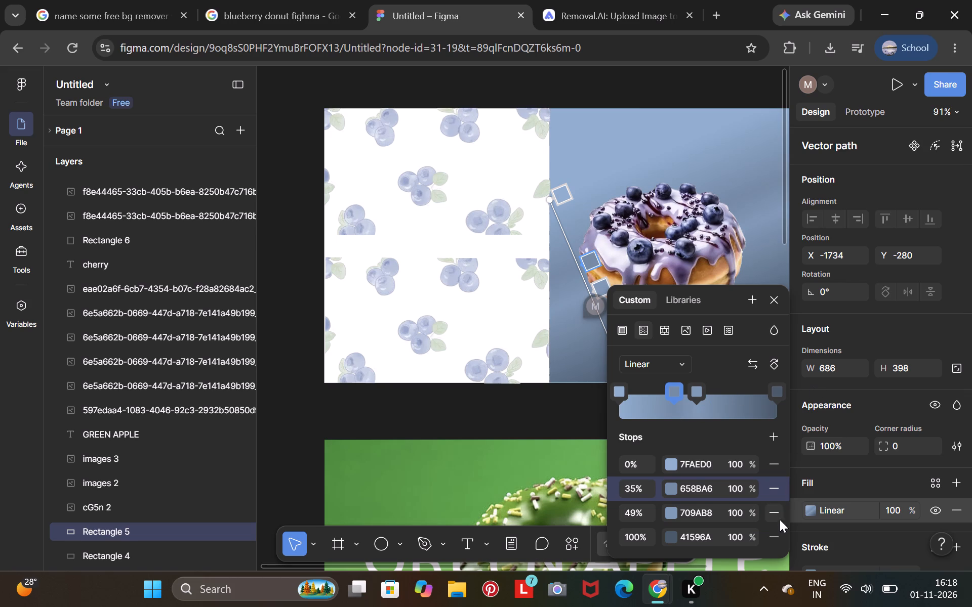
Delete the blue gradient's dark 100% stop and add a 658BA7 end stop at 98%.
left_click(777, 531)
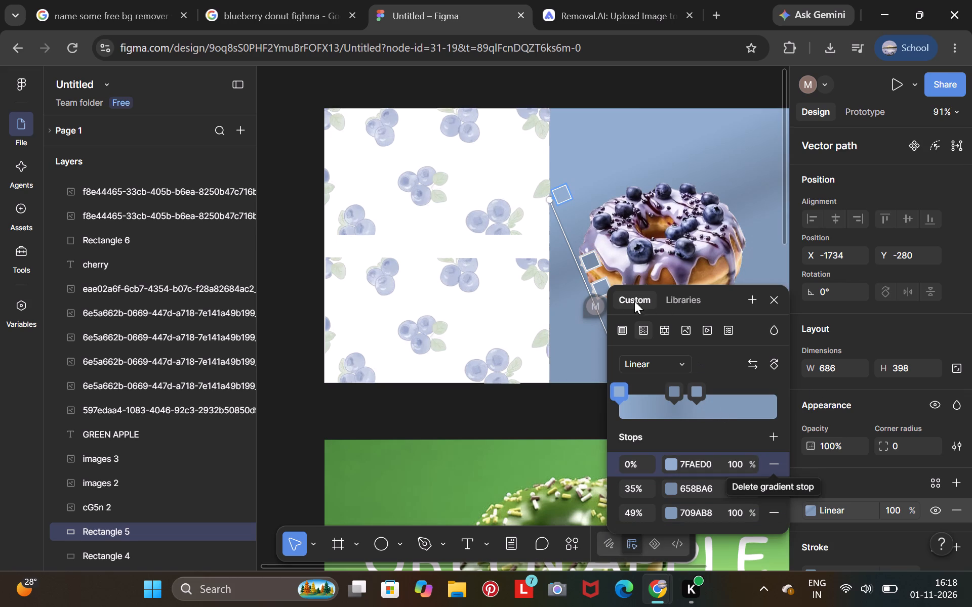
left_click_drag(576, 266, 633, 363)
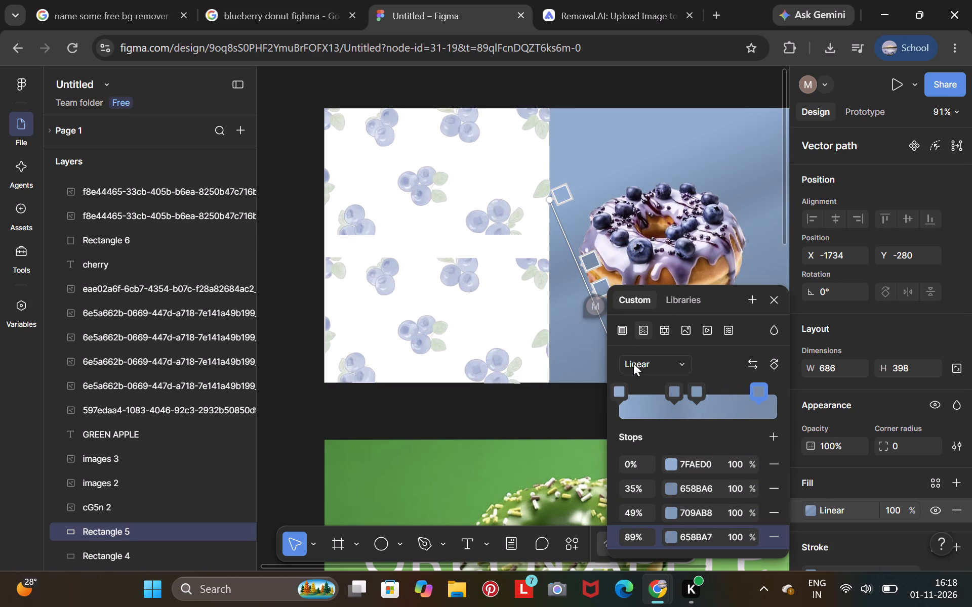
left_click_drag(633, 363, 644, 378)
left_click(700, 83)
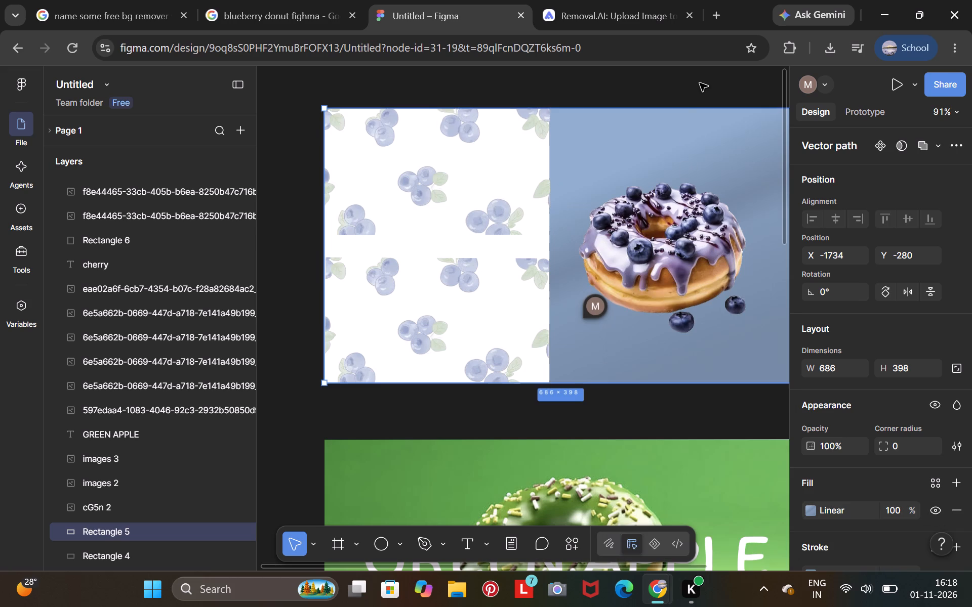
Move the blue gradient's 658BA6 stop past the middle stop to 74%.
left_click(869, 505)
left_click_drag(672, 393, 713, 404)
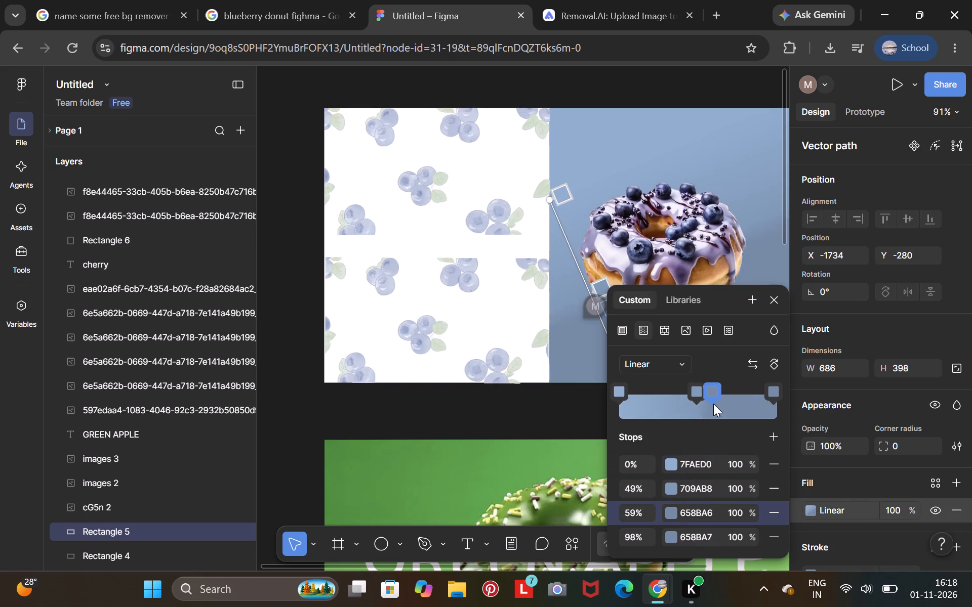
left_click_drag(713, 404, 735, 401)
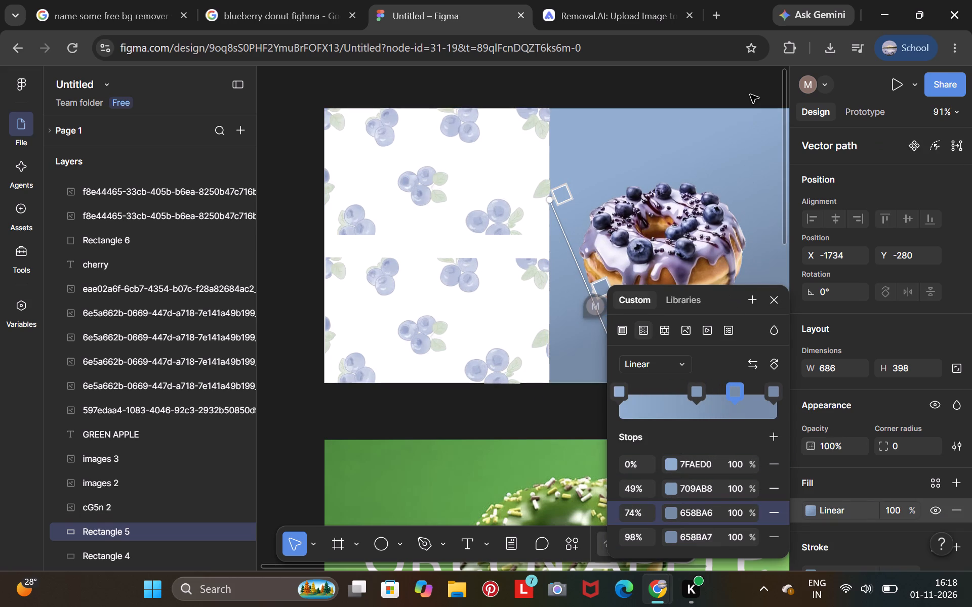
left_click(750, 95)
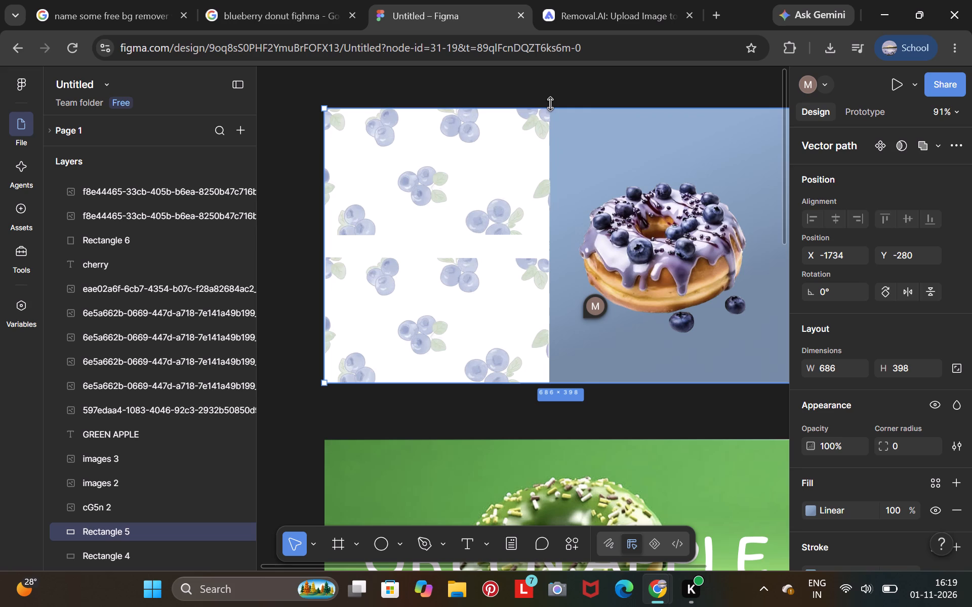
Add a text object at the outer edge of the white half, between the pattern rows, and enter "bl".
left_click(471, 547)
left_click(348, 247)
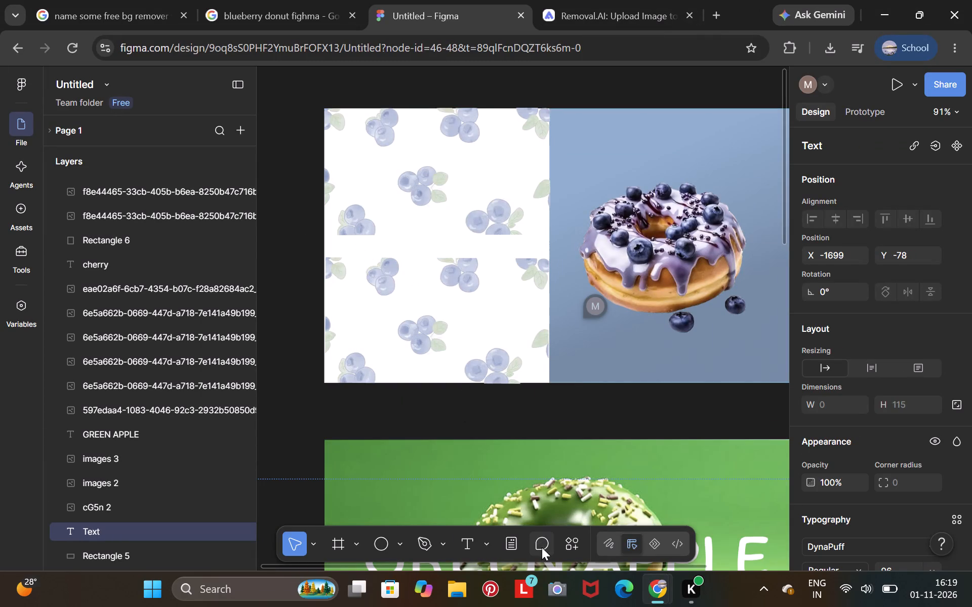
left_click(473, 538)
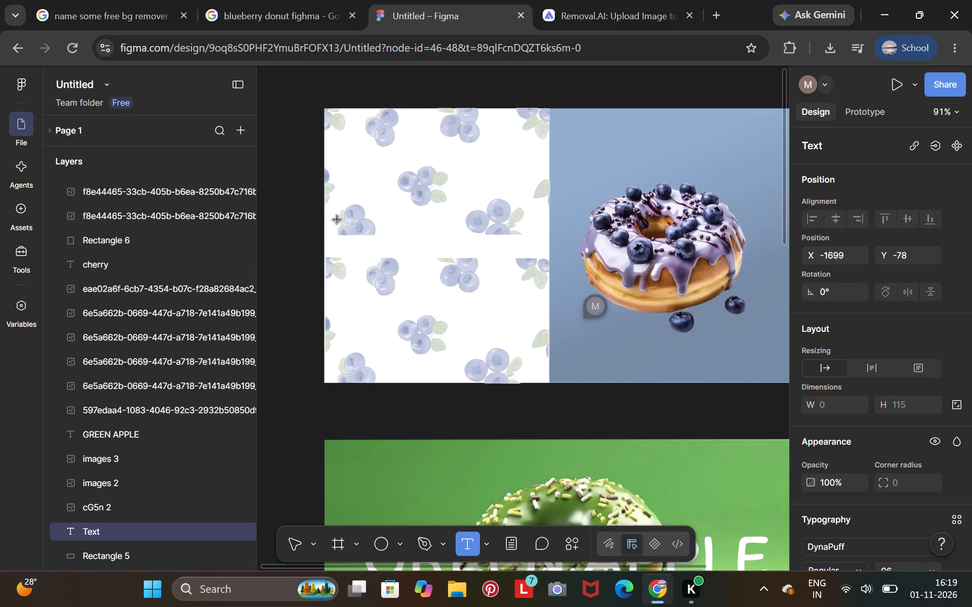
left_click(339, 250)
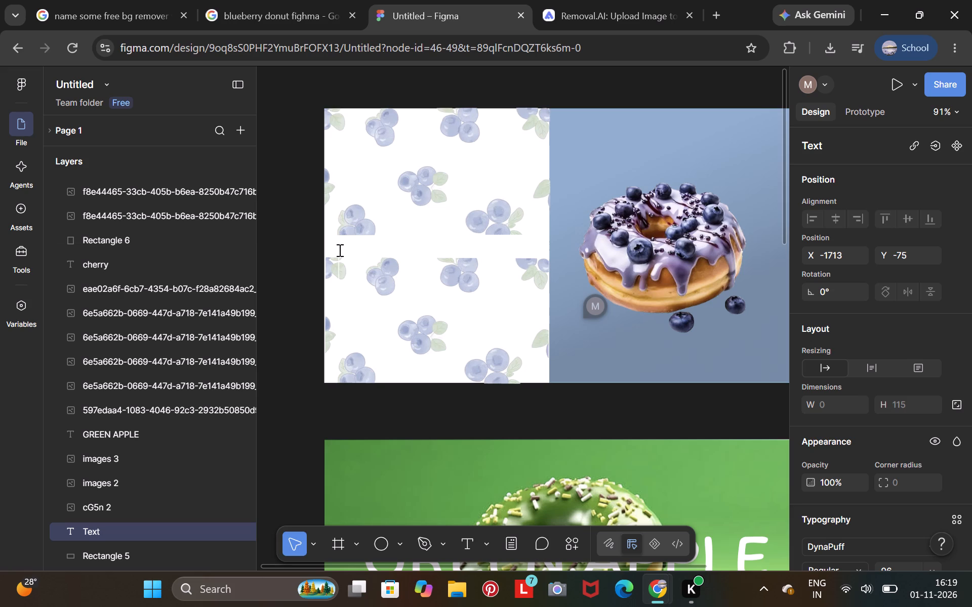
key("b")
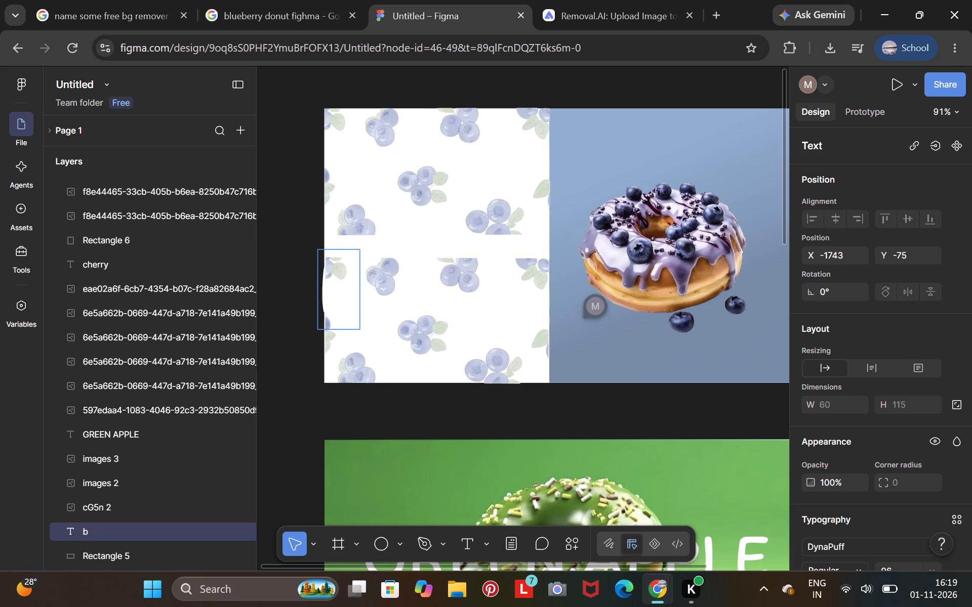
key("BackSpace")
type("bl")
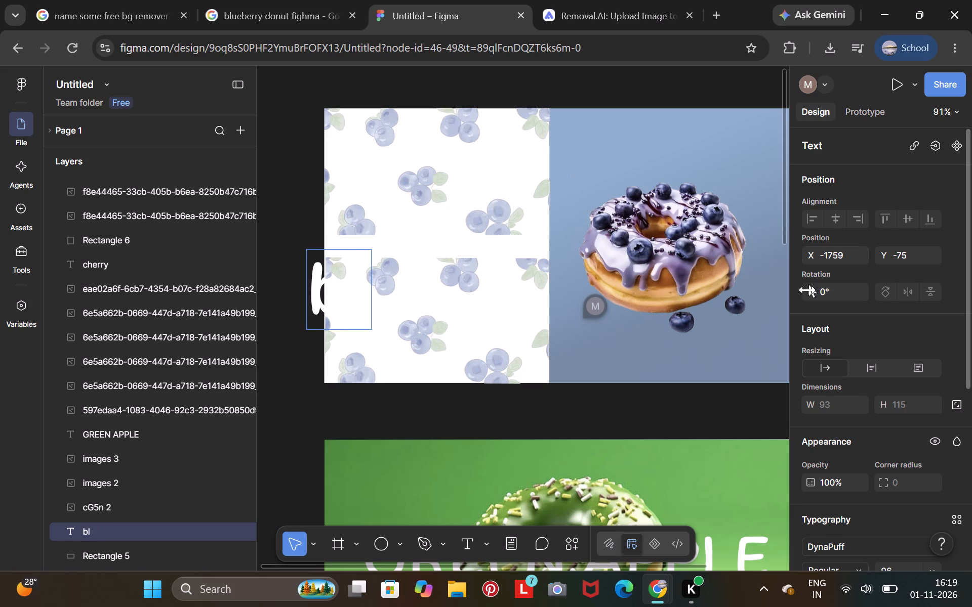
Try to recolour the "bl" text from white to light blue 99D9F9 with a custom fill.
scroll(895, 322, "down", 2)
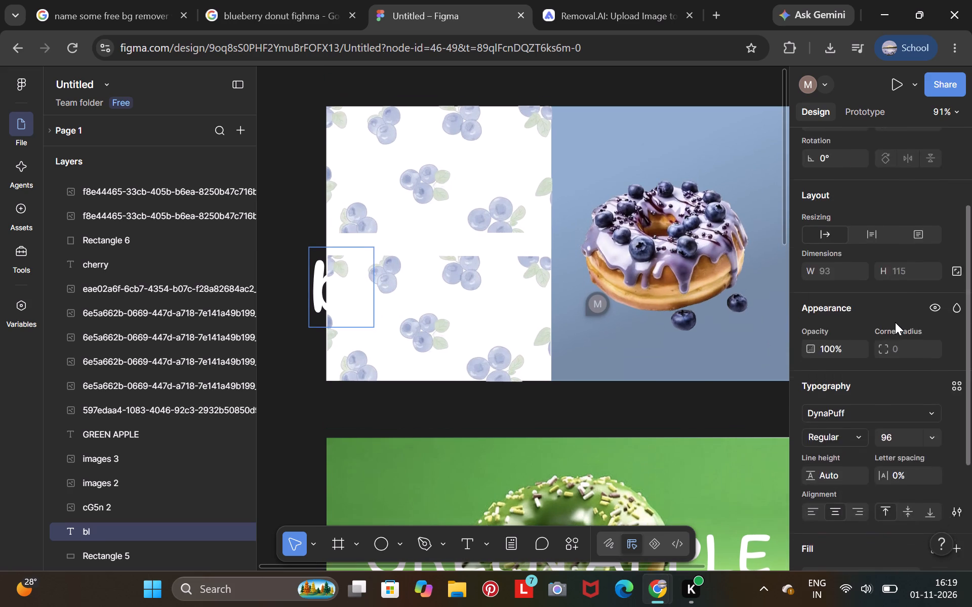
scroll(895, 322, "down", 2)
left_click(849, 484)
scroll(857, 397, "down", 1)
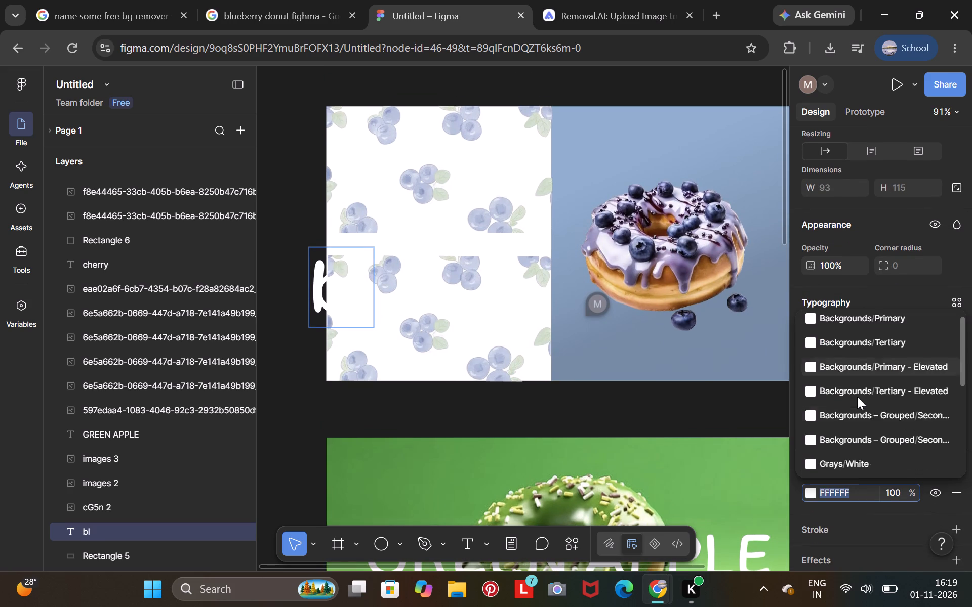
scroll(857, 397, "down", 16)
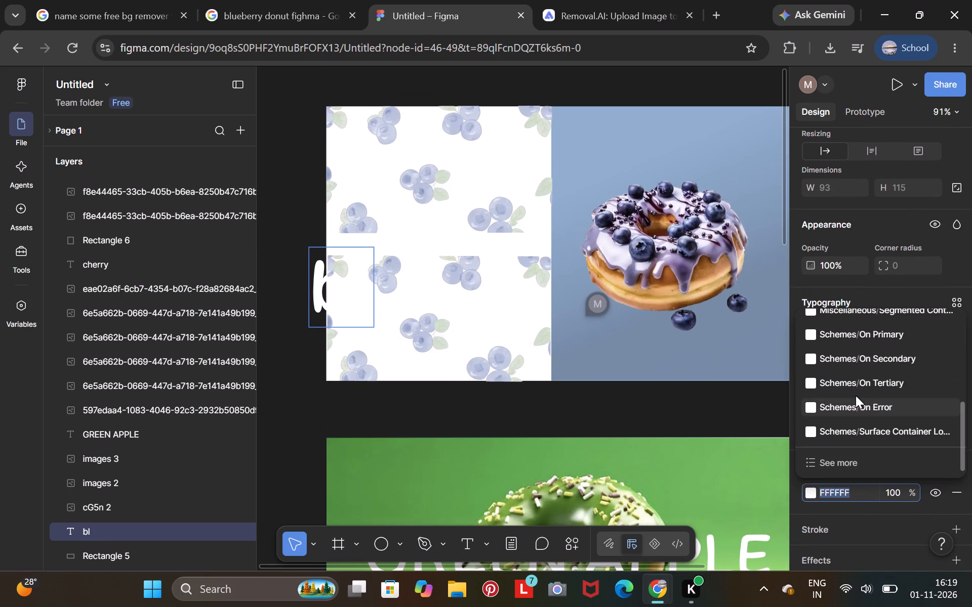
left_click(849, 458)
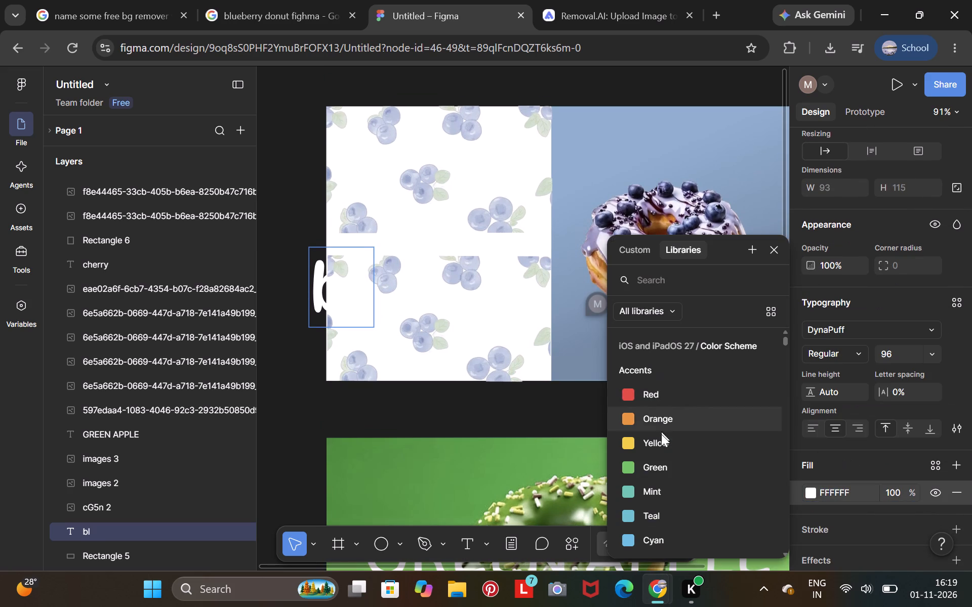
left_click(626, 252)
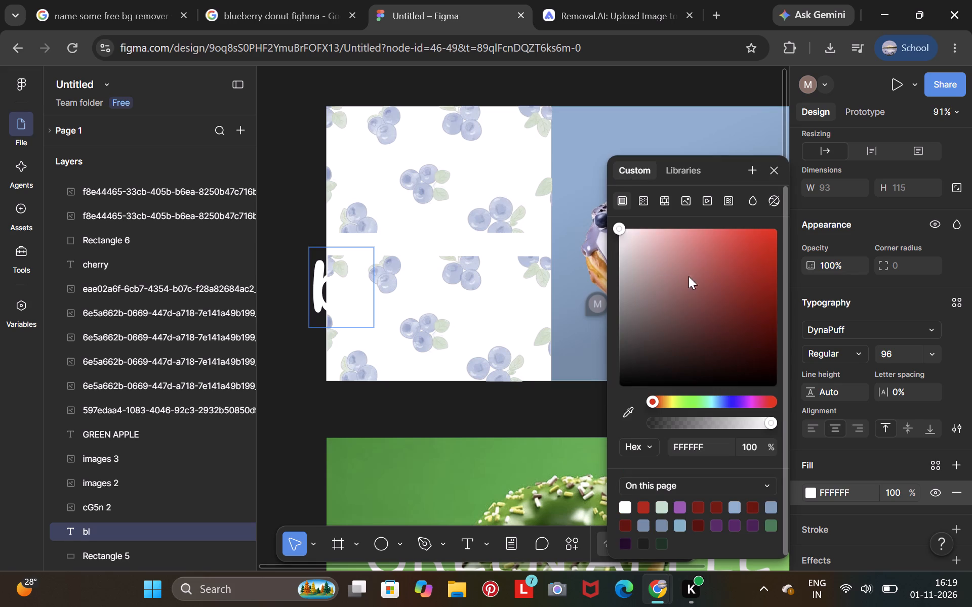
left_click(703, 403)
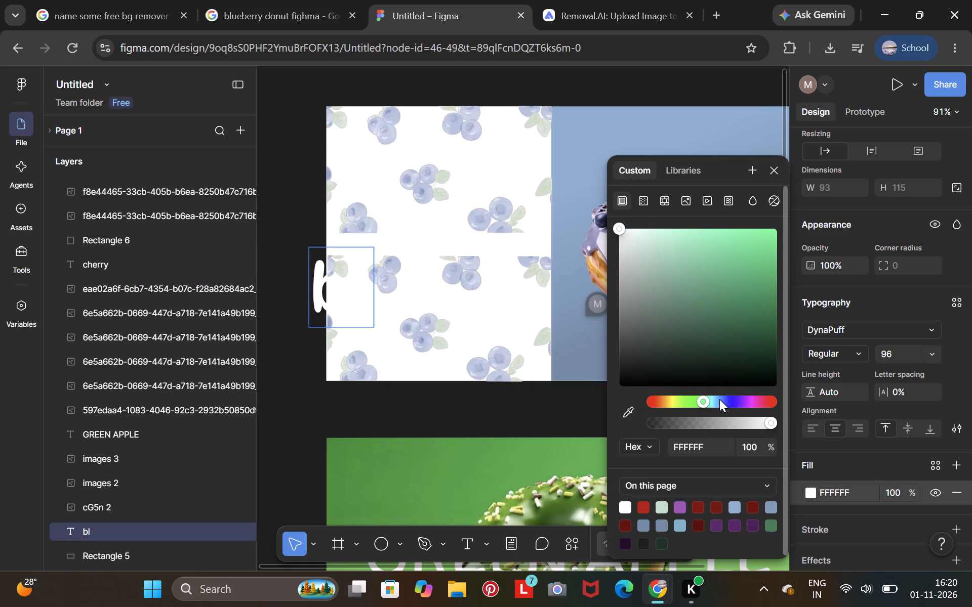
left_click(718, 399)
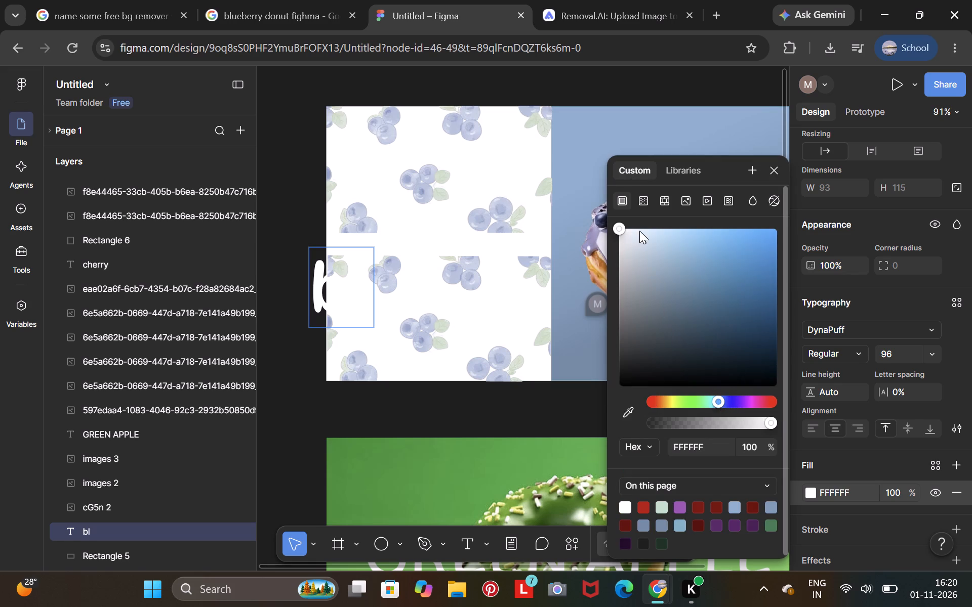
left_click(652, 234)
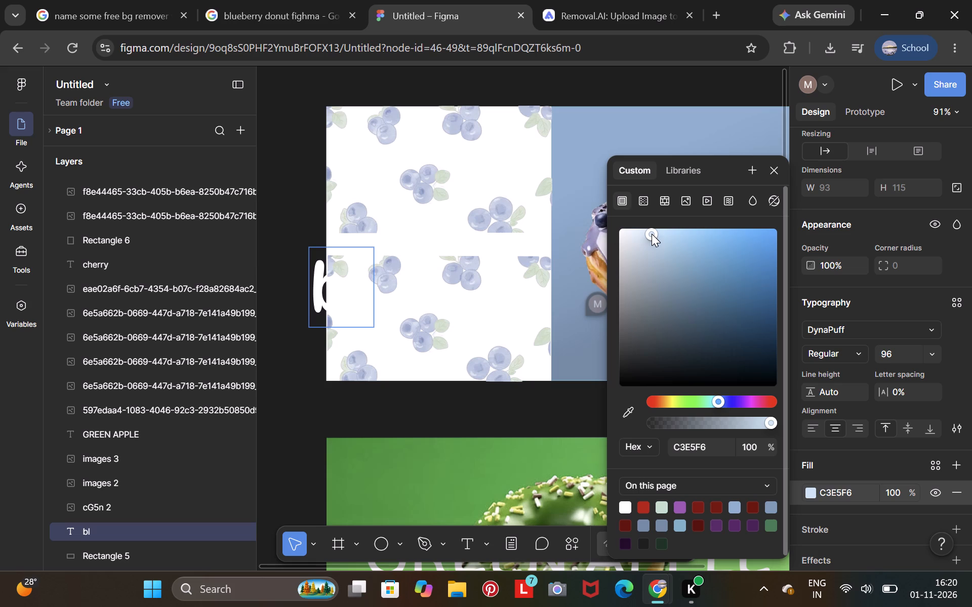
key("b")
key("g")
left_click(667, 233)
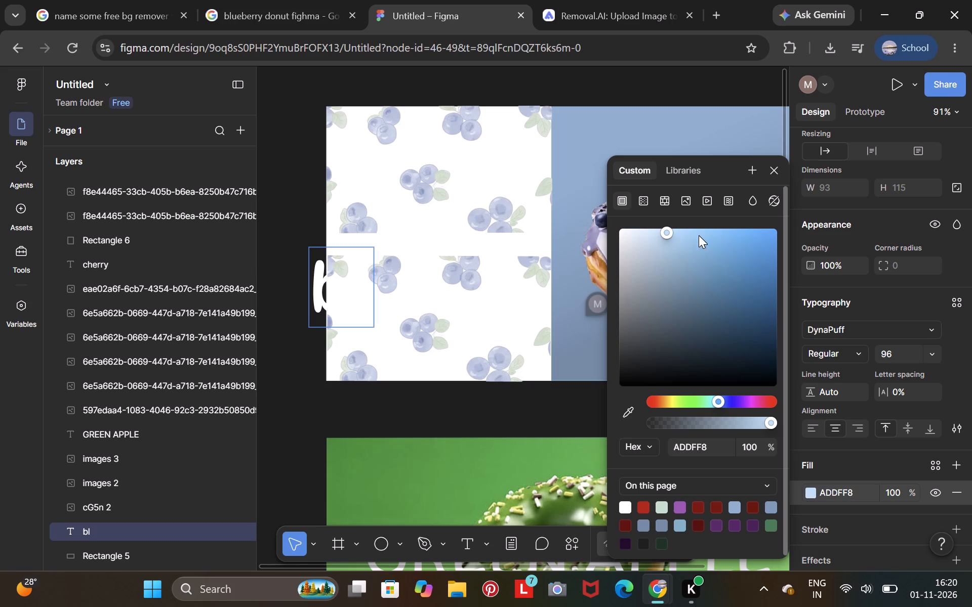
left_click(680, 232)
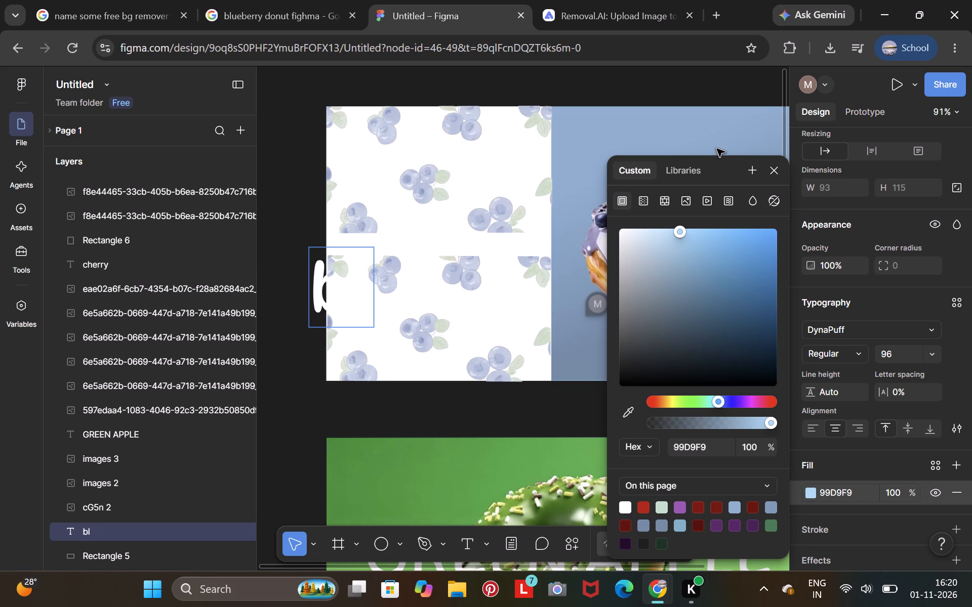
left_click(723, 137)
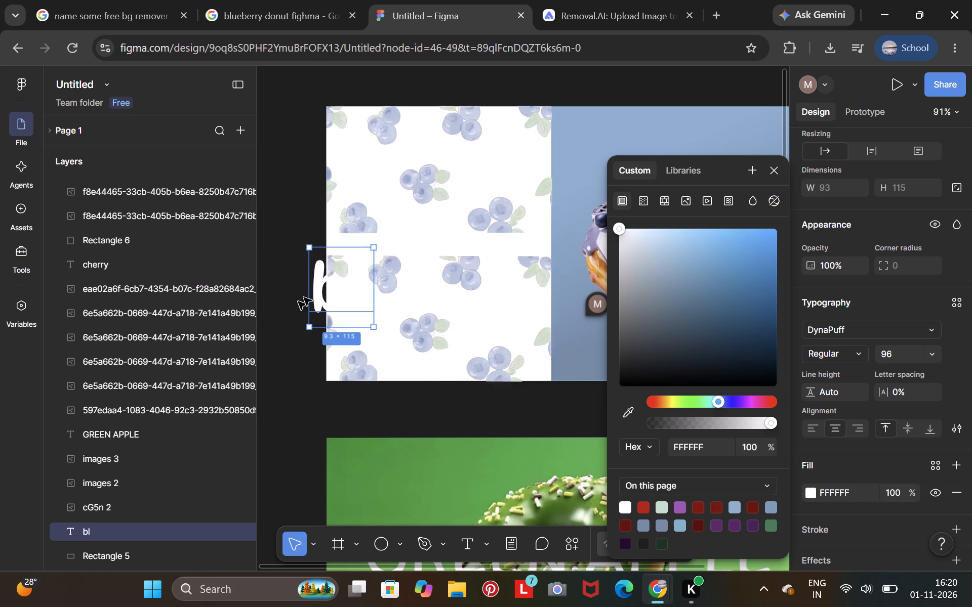
Reopen the "bl" text for editing and replace its letters with a line break.
key("Return")
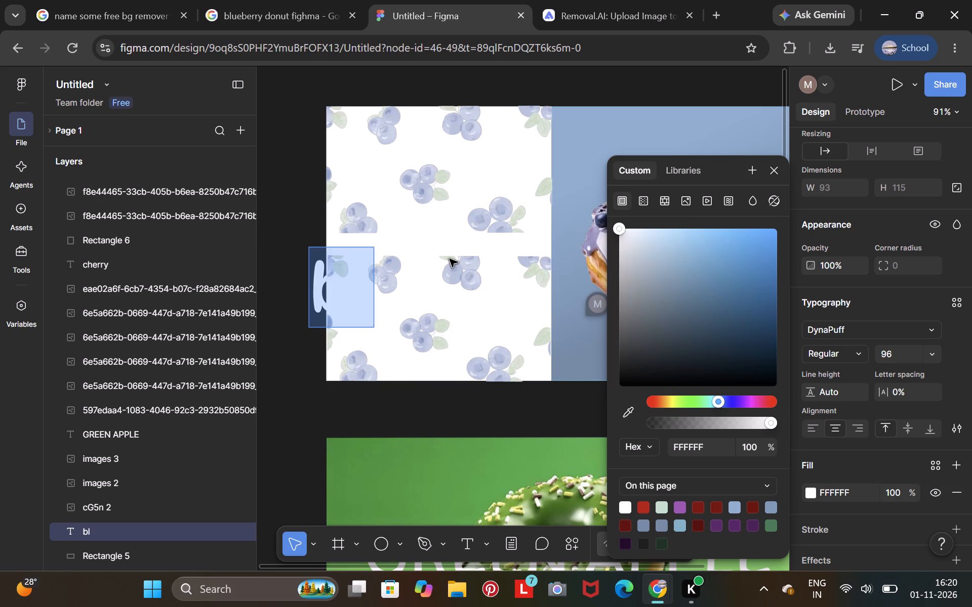
key("Return")
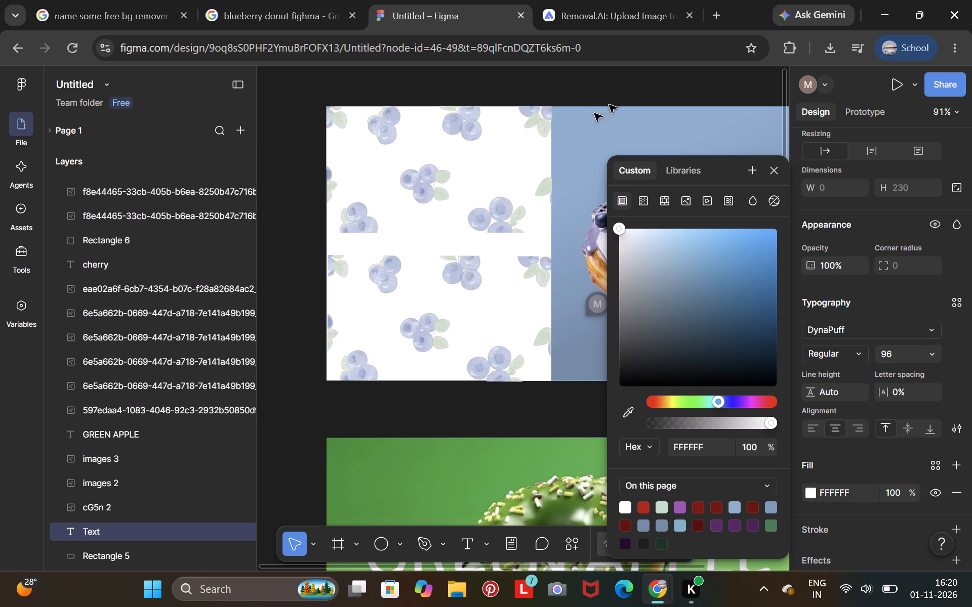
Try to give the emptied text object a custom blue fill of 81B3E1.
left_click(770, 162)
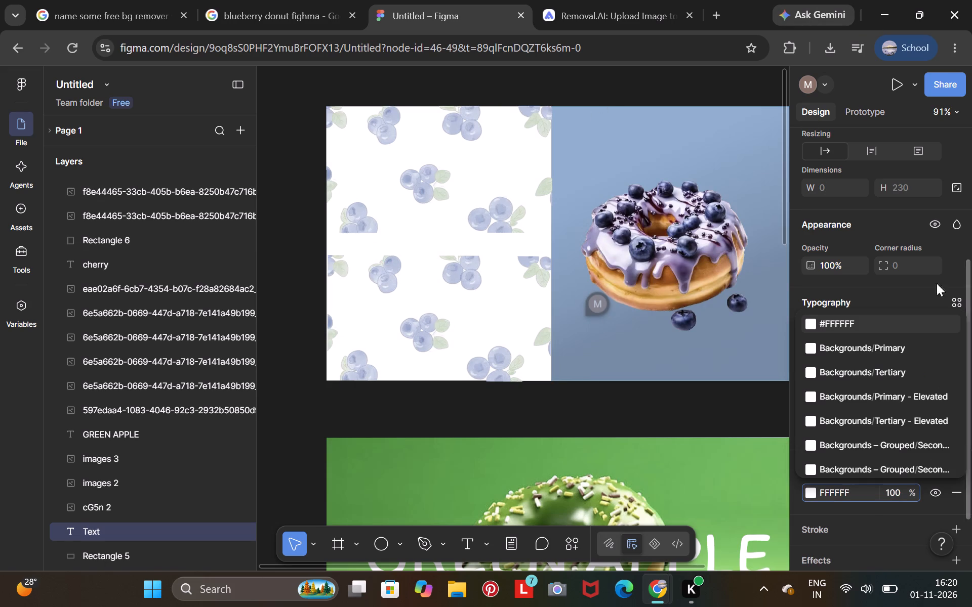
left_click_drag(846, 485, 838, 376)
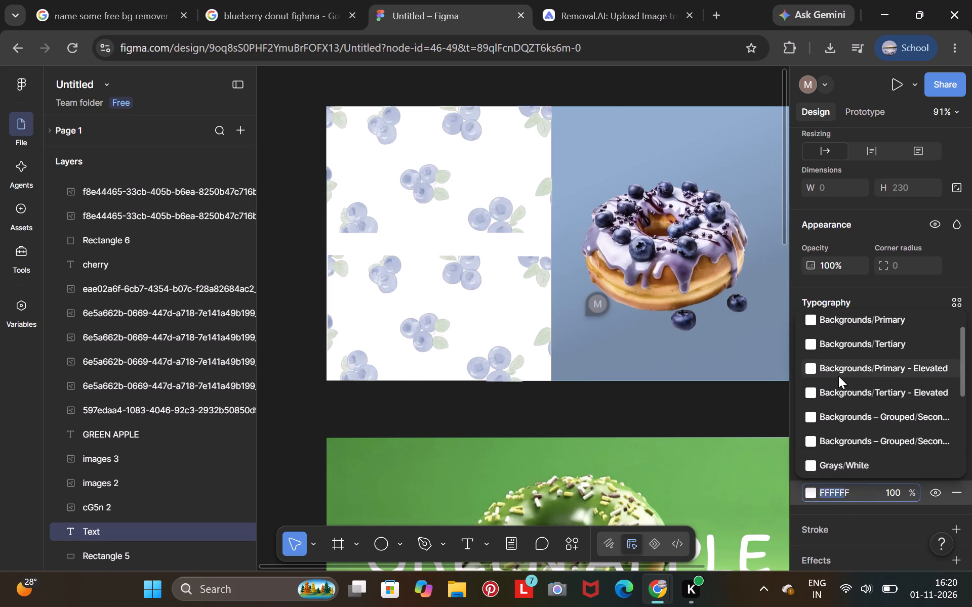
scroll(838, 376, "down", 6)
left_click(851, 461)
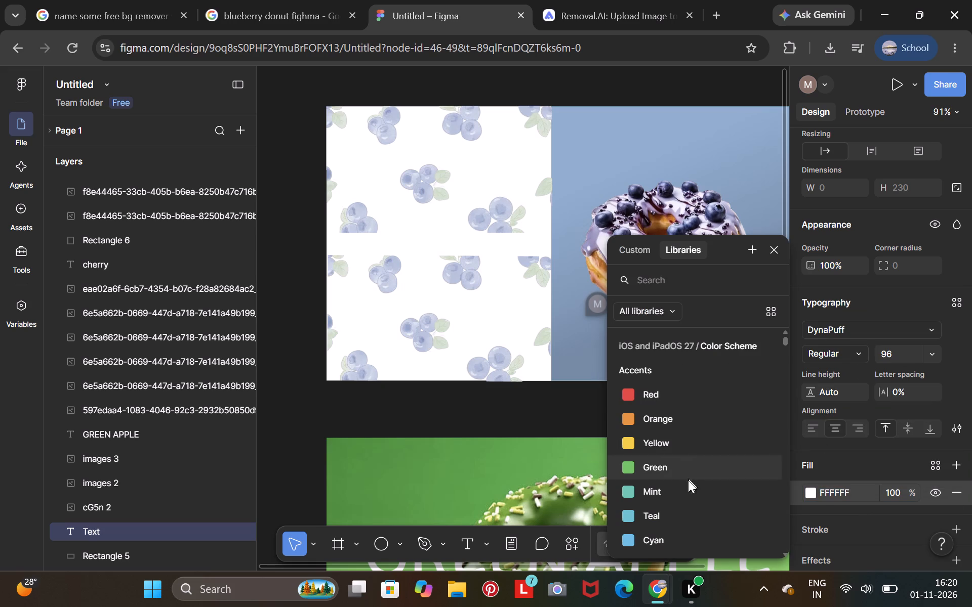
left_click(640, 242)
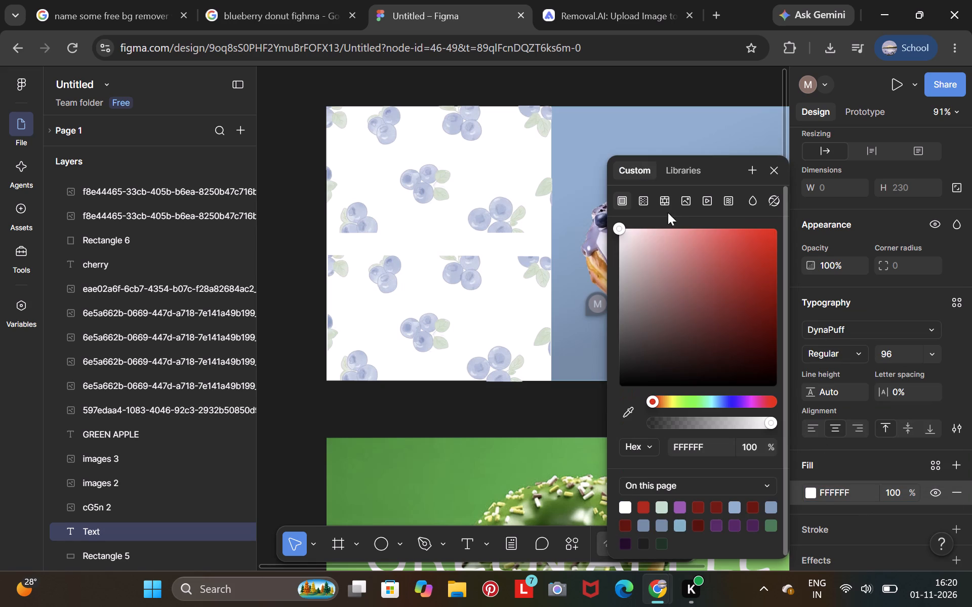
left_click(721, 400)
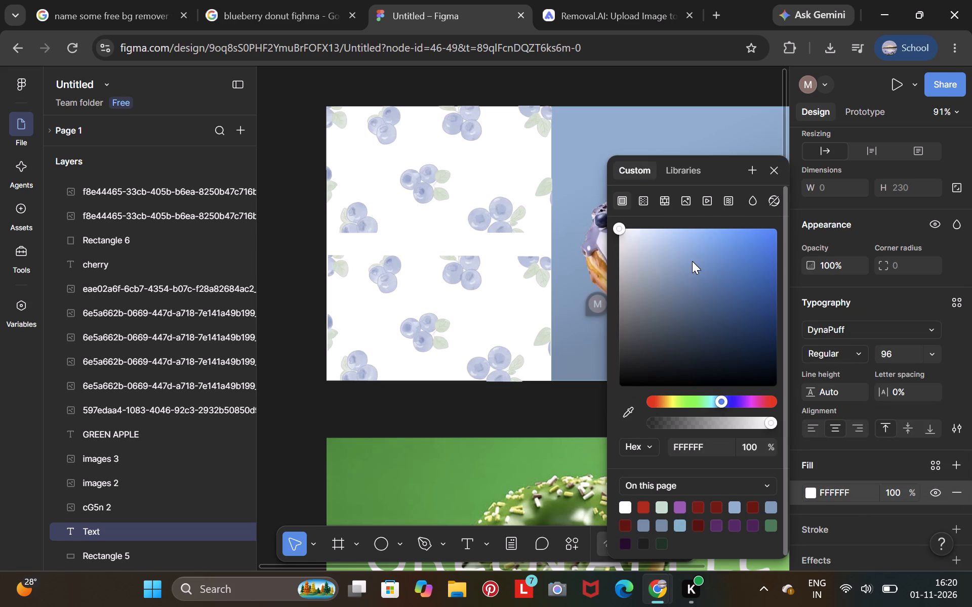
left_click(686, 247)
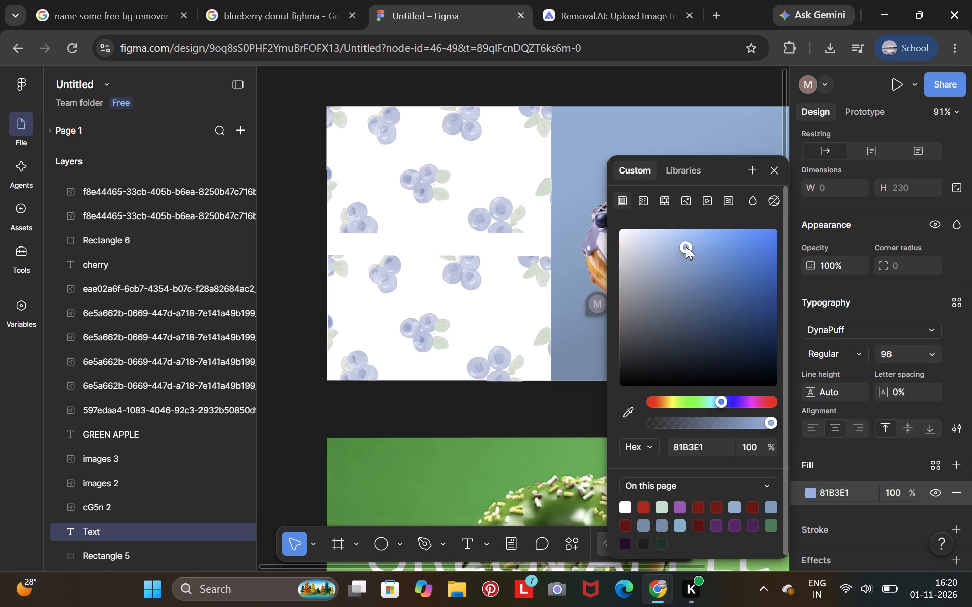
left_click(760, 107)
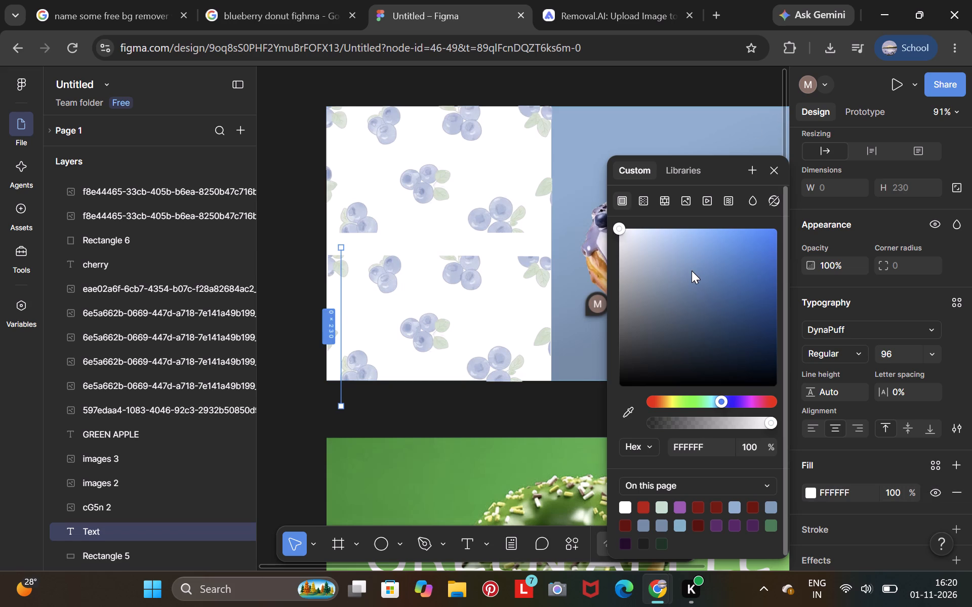
Give the emptied text object a custom light-blue fill of 8BC3F7.
left_click(692, 271)
left_click(700, 233)
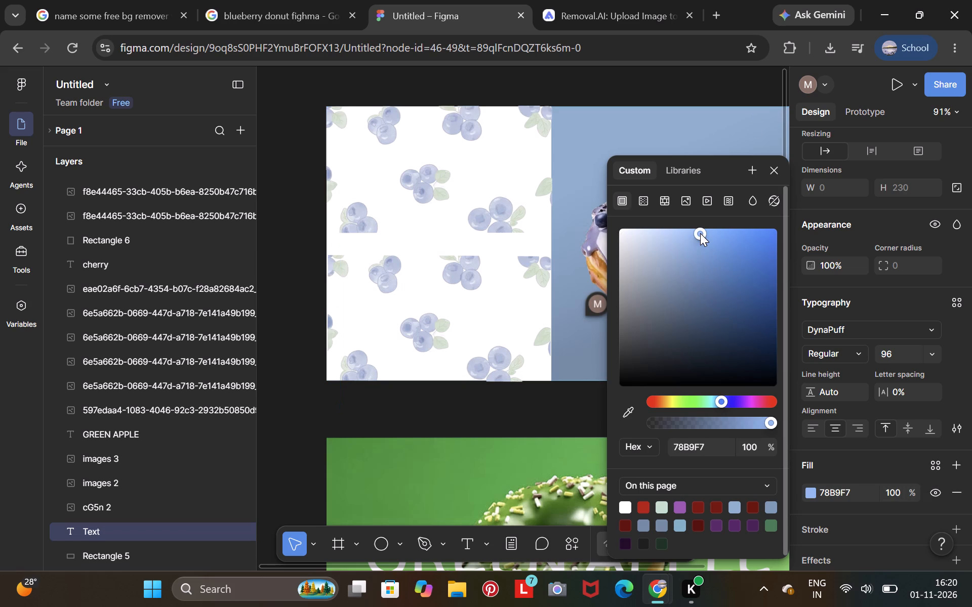
left_click(688, 233)
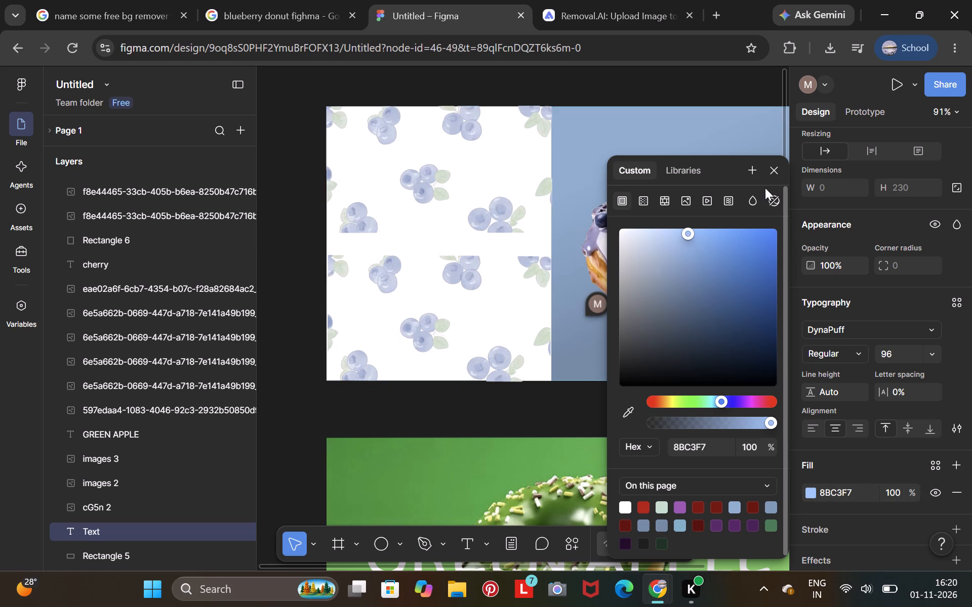
left_click(773, 168)
type("jgth")
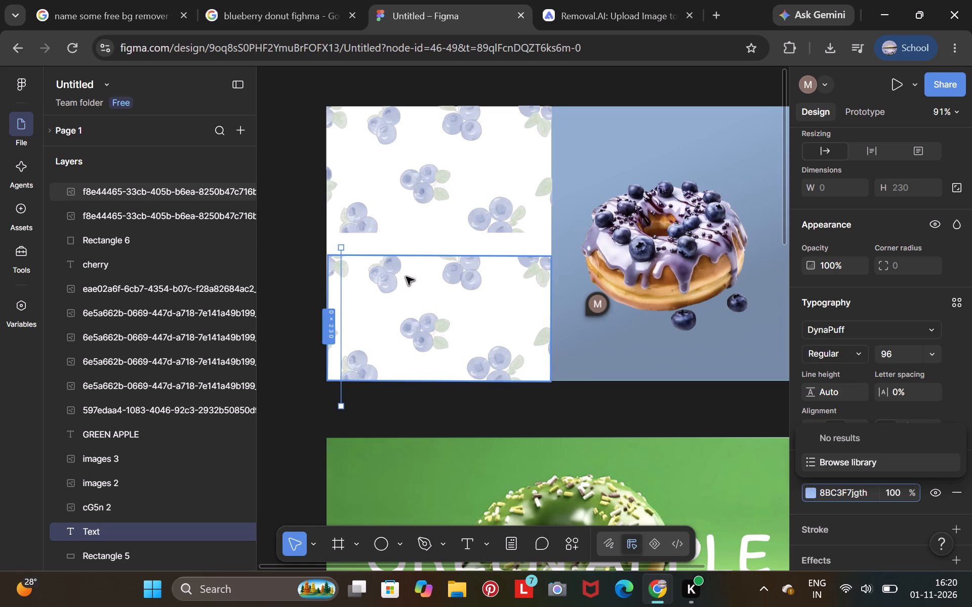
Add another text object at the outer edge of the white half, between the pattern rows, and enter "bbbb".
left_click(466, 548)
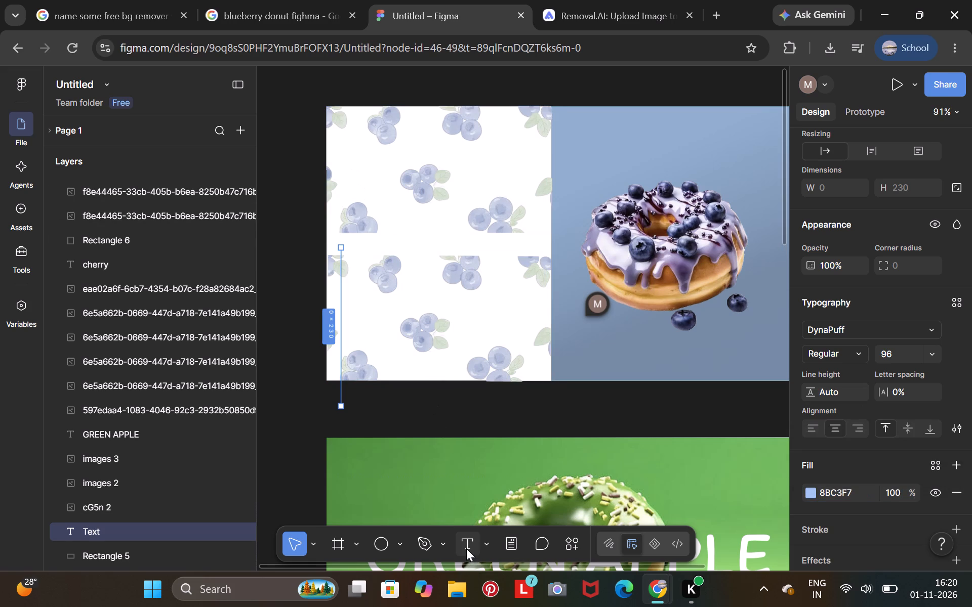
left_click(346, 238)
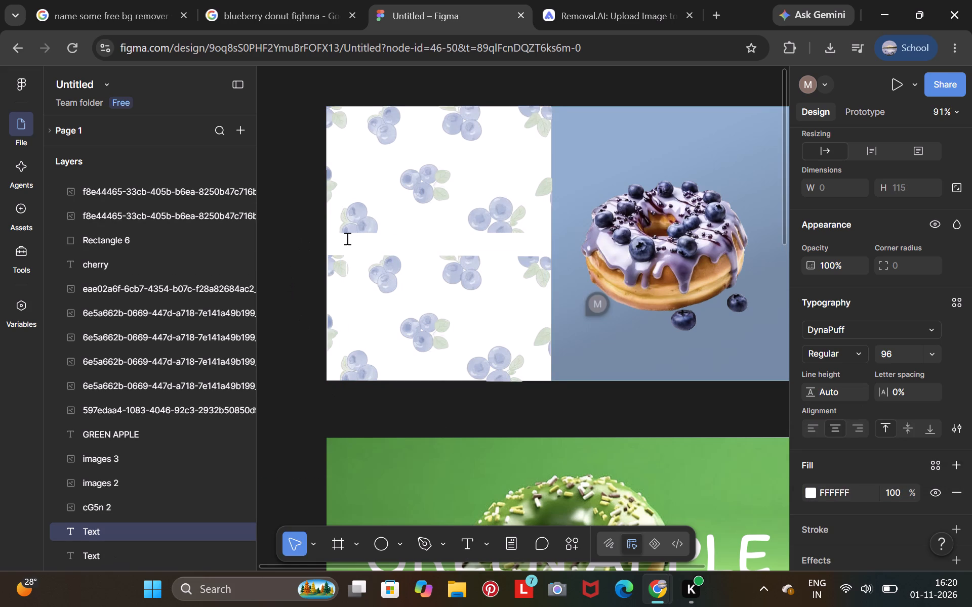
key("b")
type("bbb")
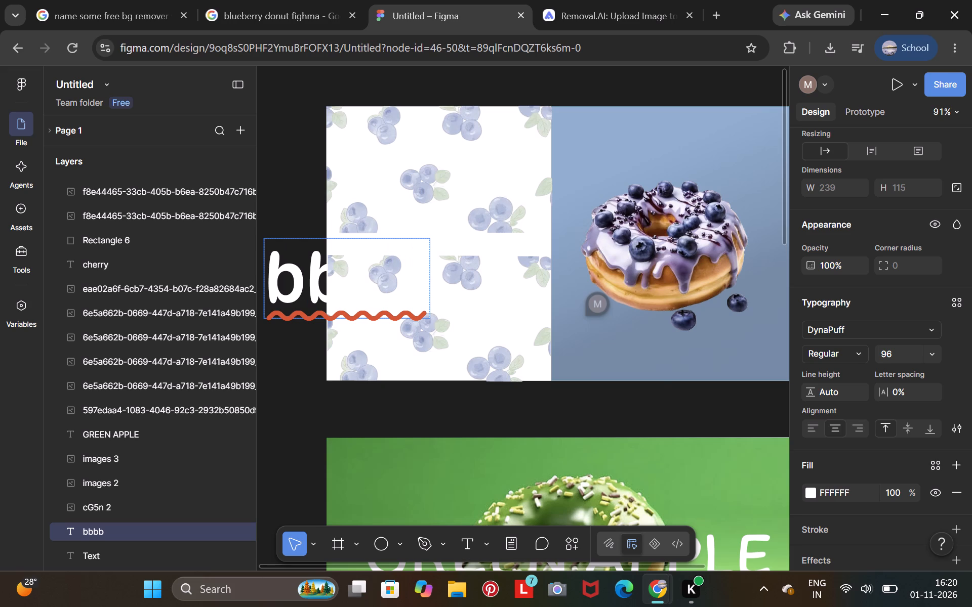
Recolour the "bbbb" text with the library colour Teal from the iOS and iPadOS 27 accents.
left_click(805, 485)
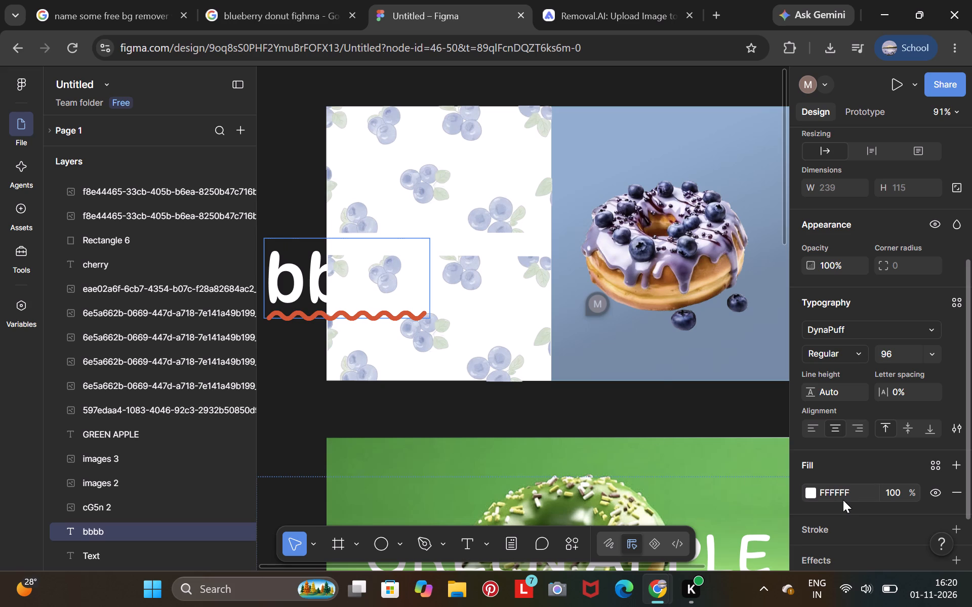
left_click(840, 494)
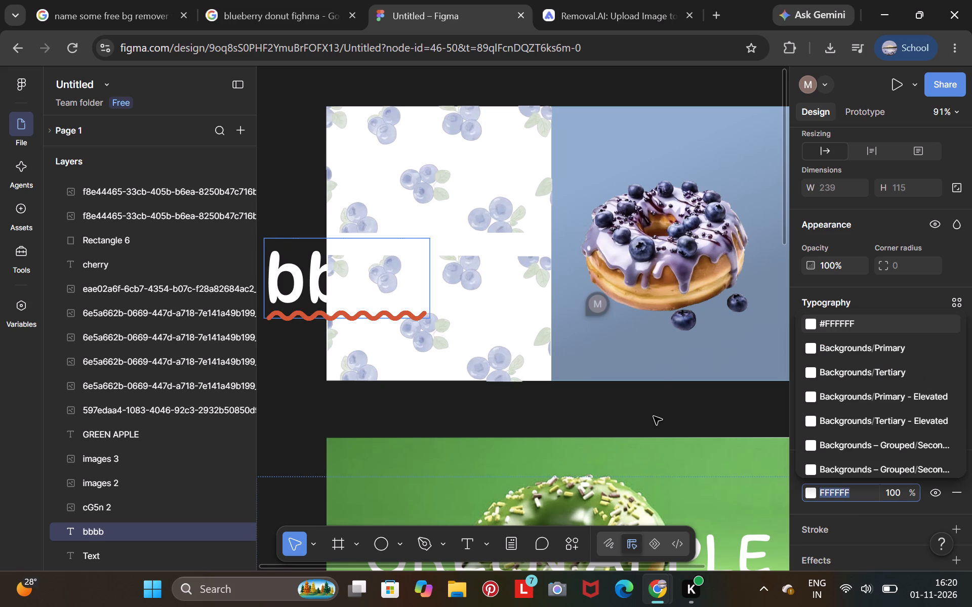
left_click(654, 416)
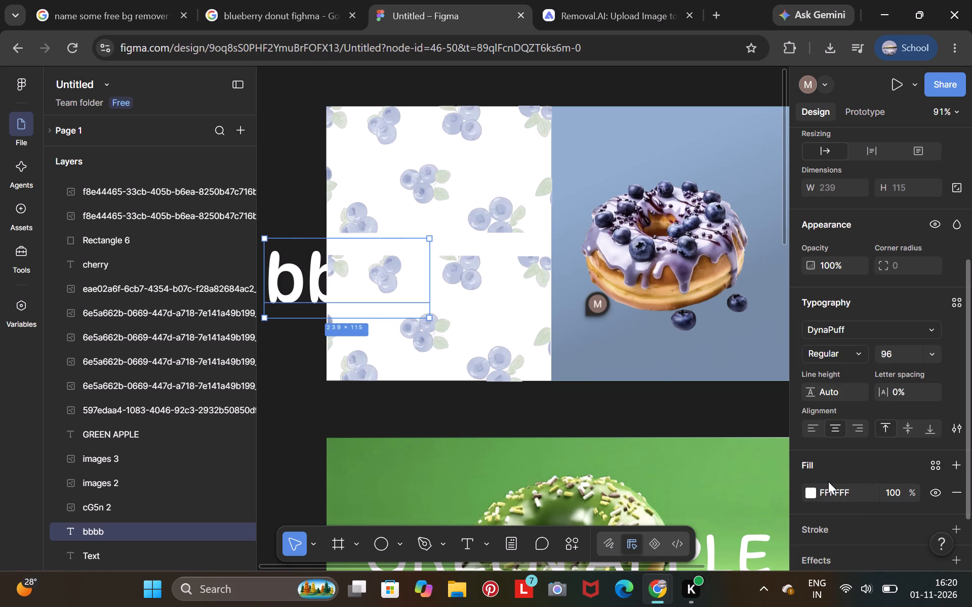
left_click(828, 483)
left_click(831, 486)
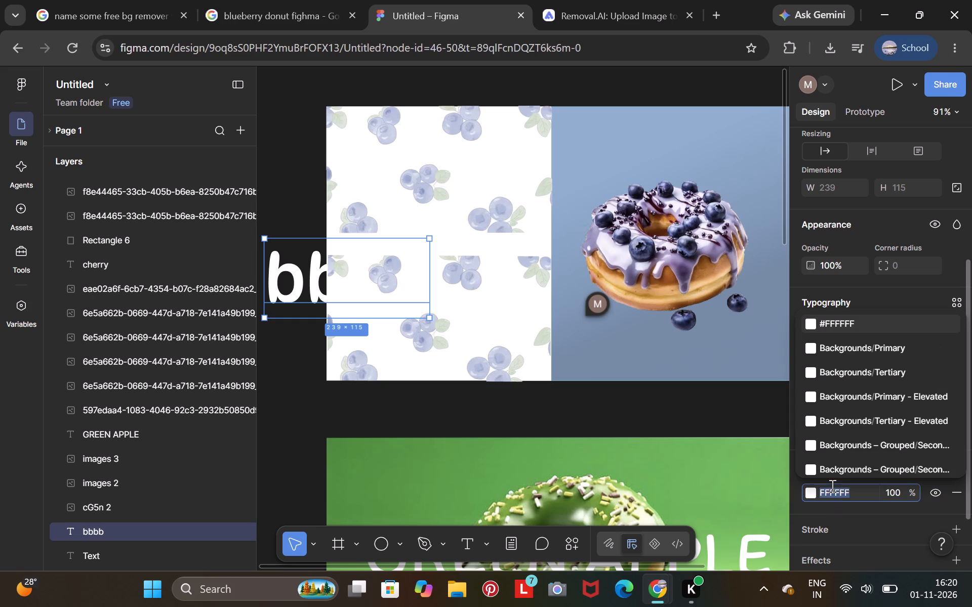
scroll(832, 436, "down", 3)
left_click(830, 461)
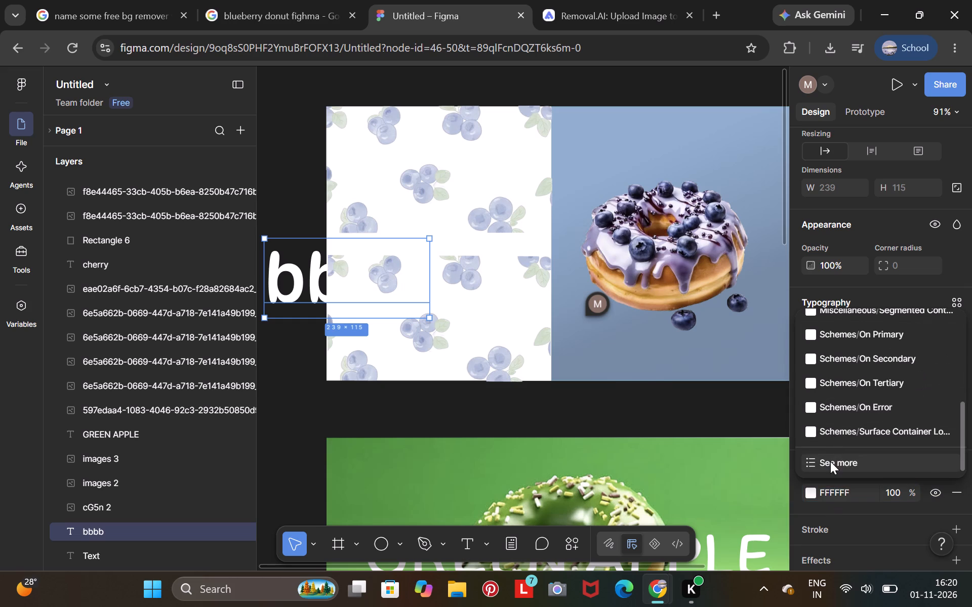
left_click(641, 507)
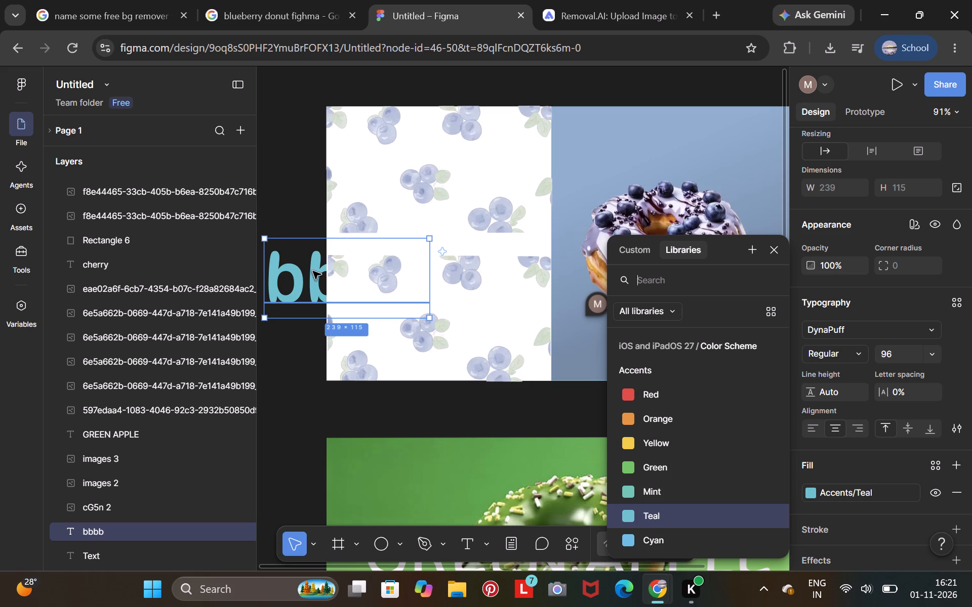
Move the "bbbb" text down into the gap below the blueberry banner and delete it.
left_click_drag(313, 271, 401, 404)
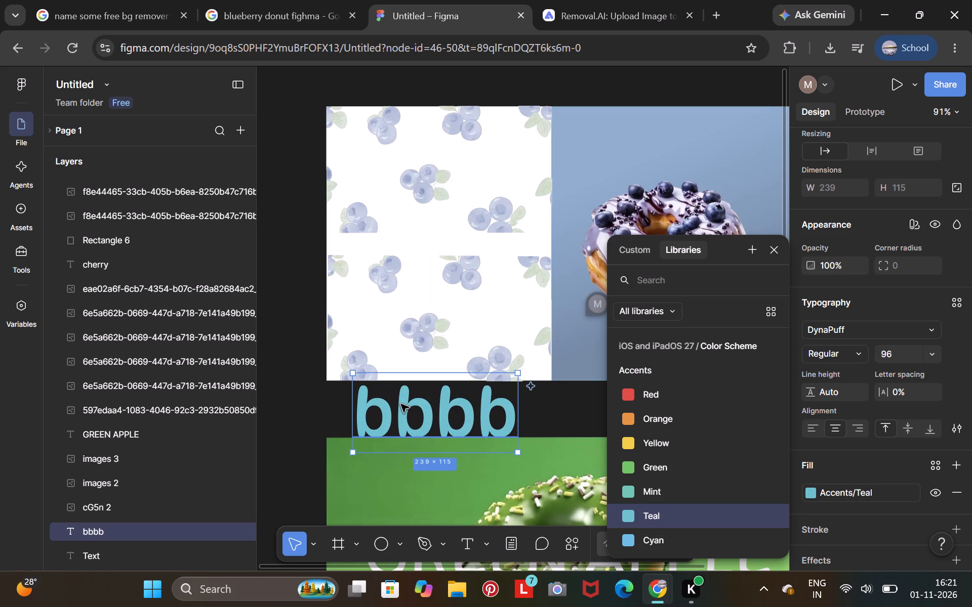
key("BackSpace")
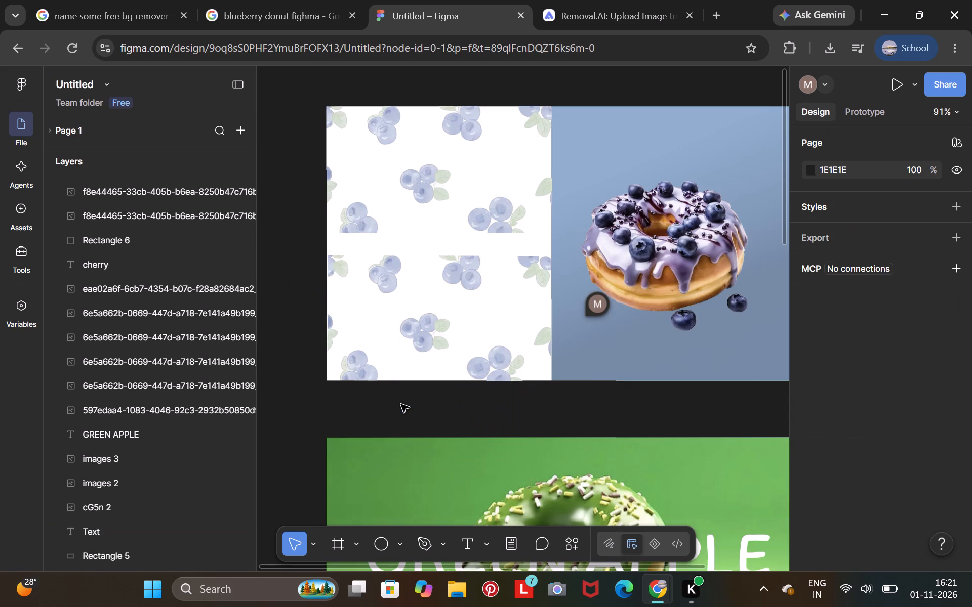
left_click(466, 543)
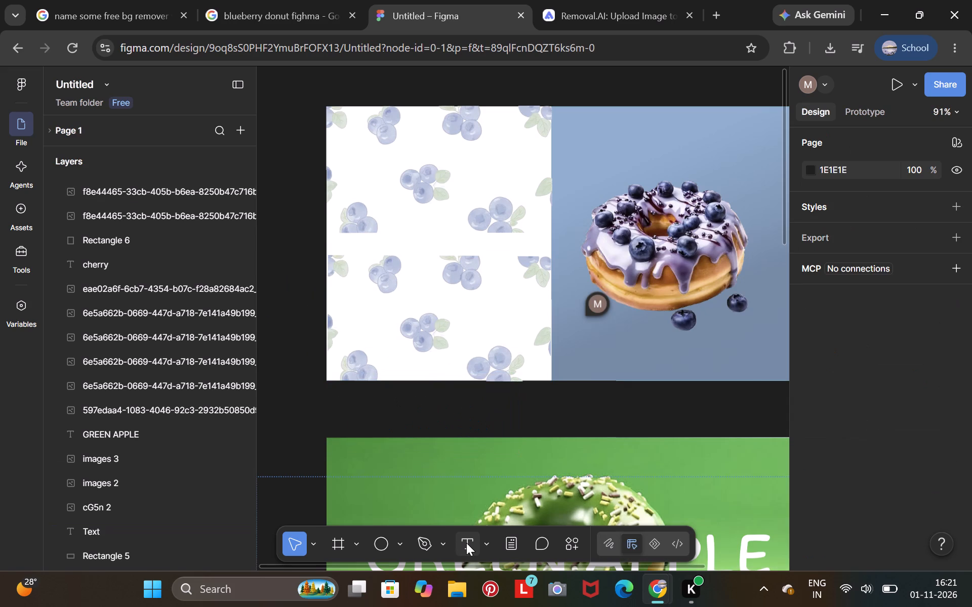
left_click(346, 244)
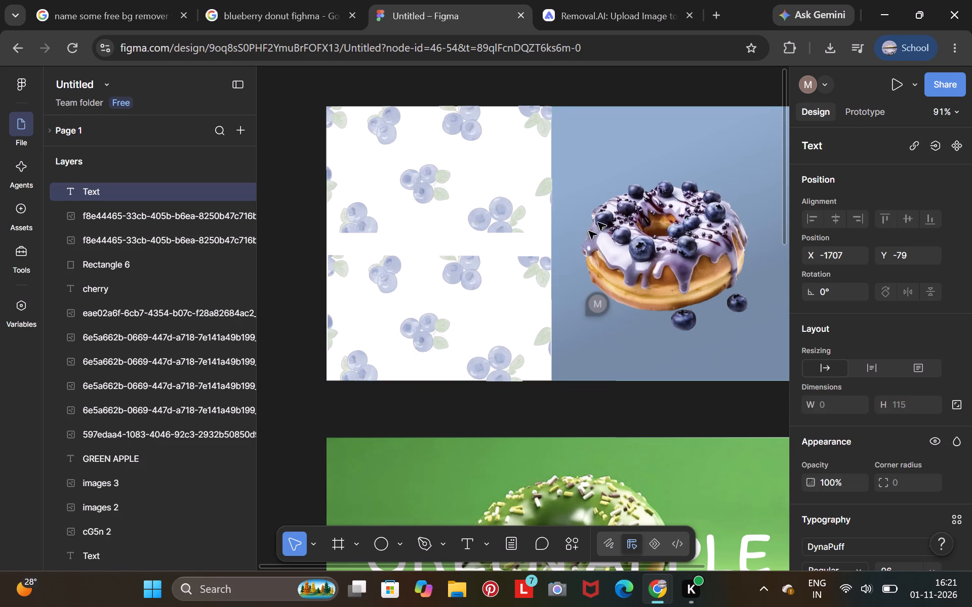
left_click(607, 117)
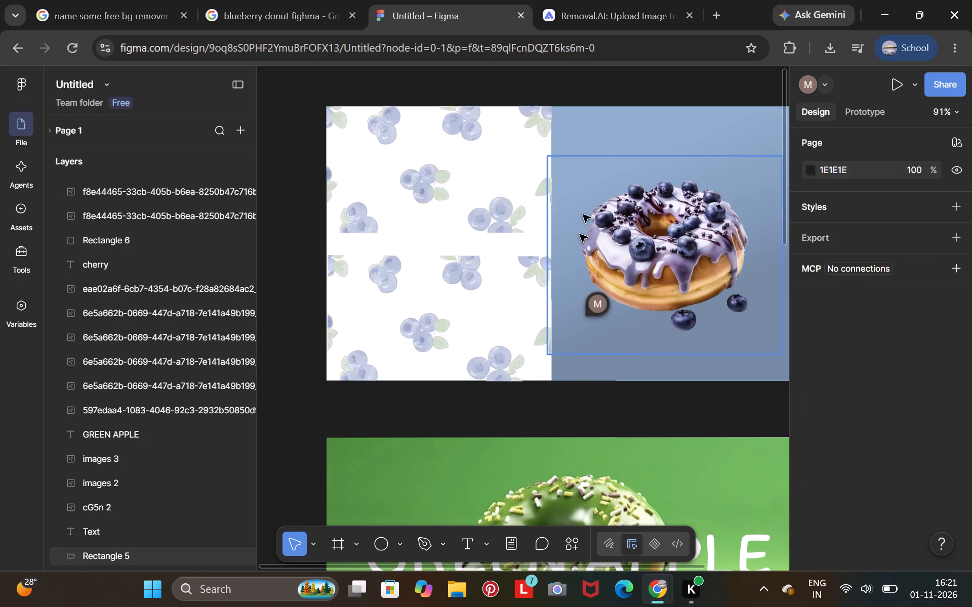
Add a text object over the lower pattern row of the white half and enter "b".
left_click(467, 552)
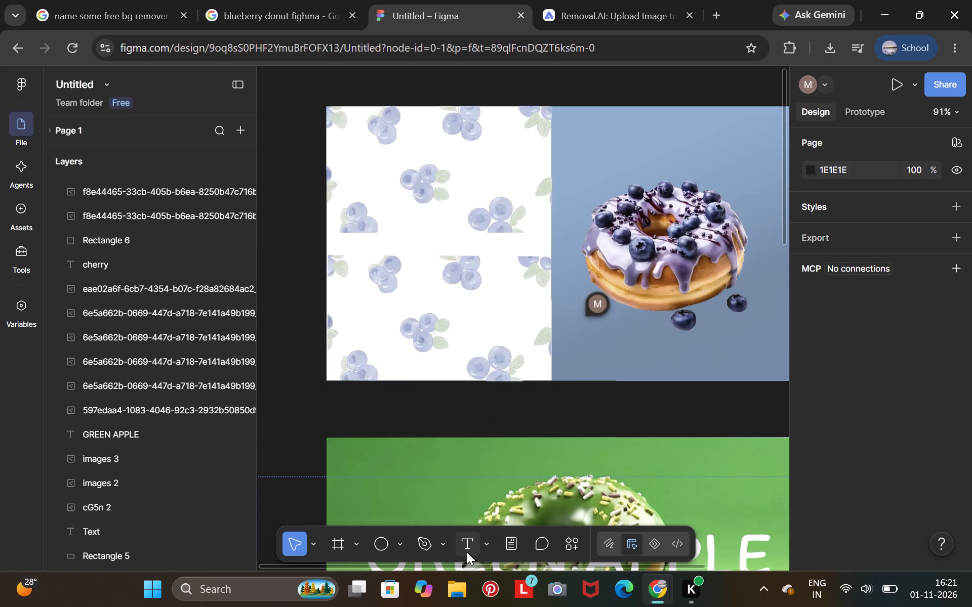
left_click(373, 330)
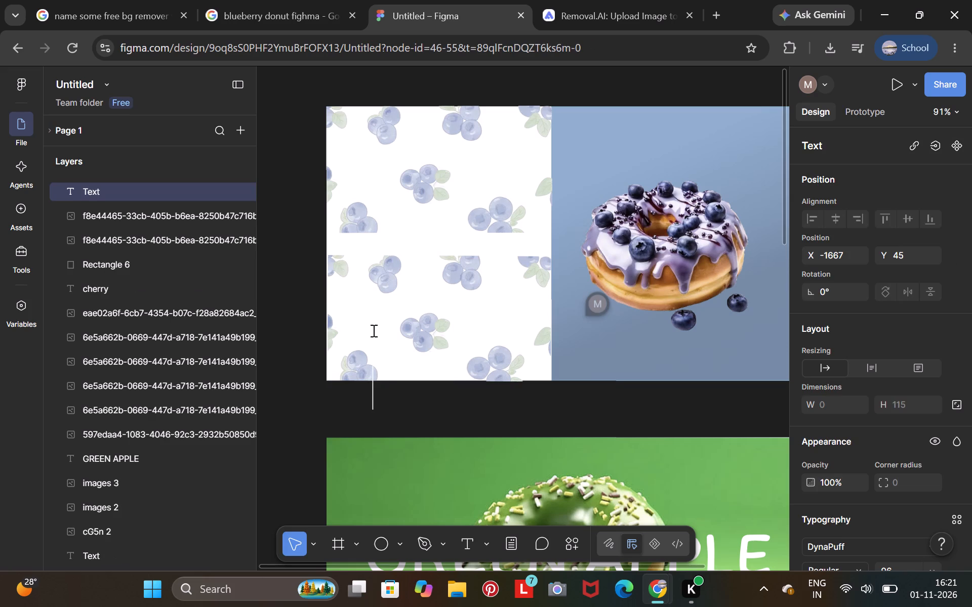
key("b")
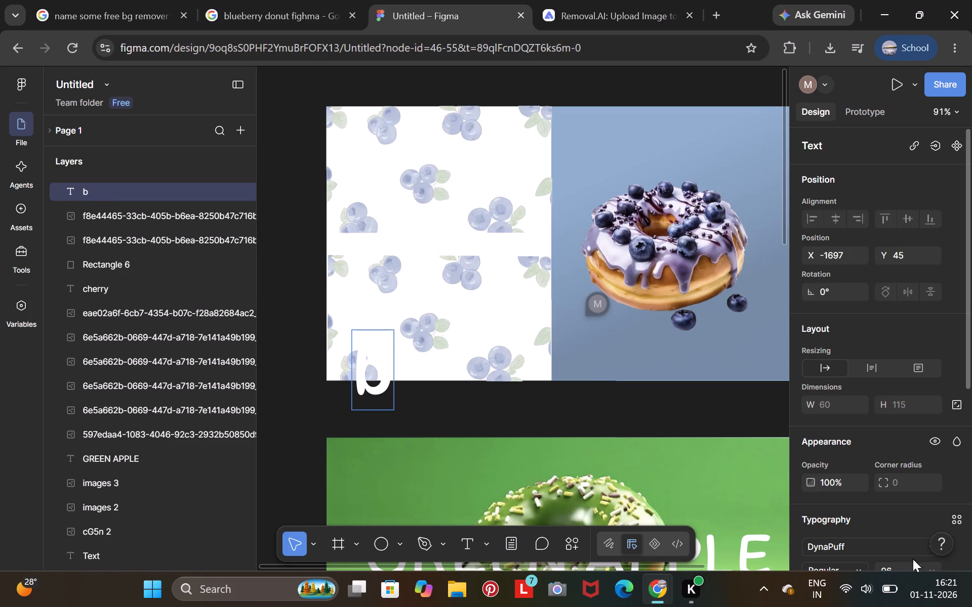
Browse the library colours for a fill for the "b" text.
scroll(841, 453, "down", 4)
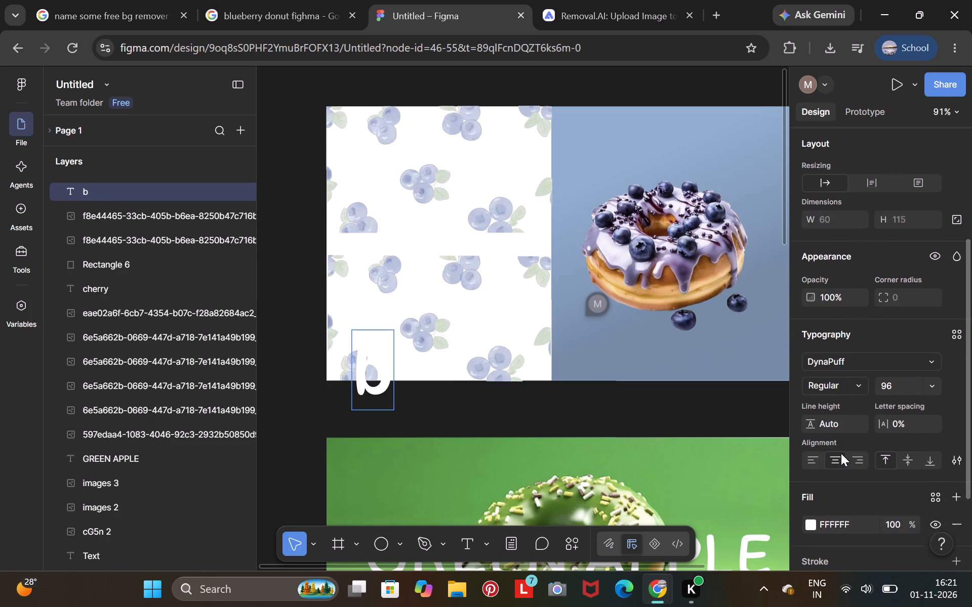
left_click(850, 527)
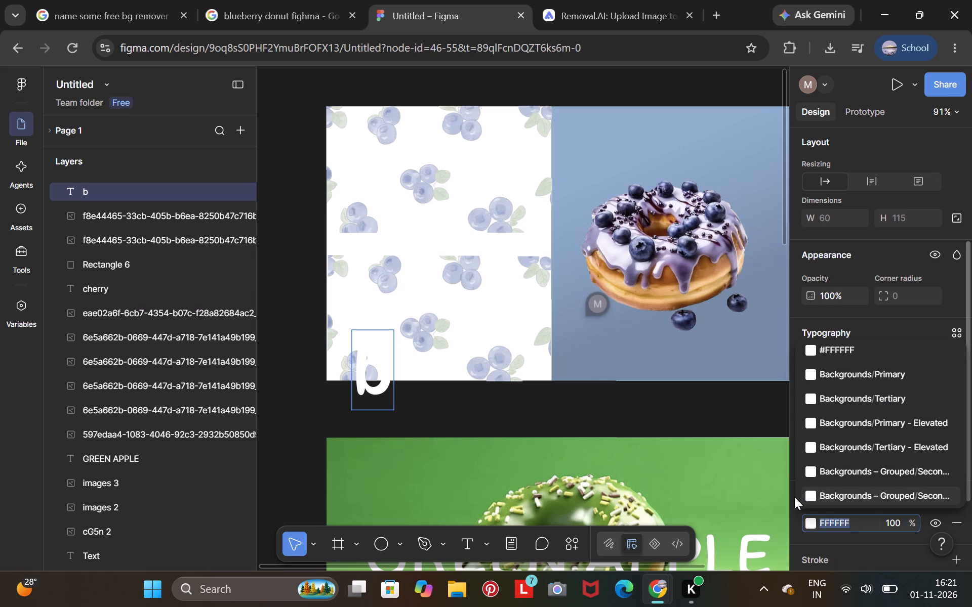
left_click(865, 524)
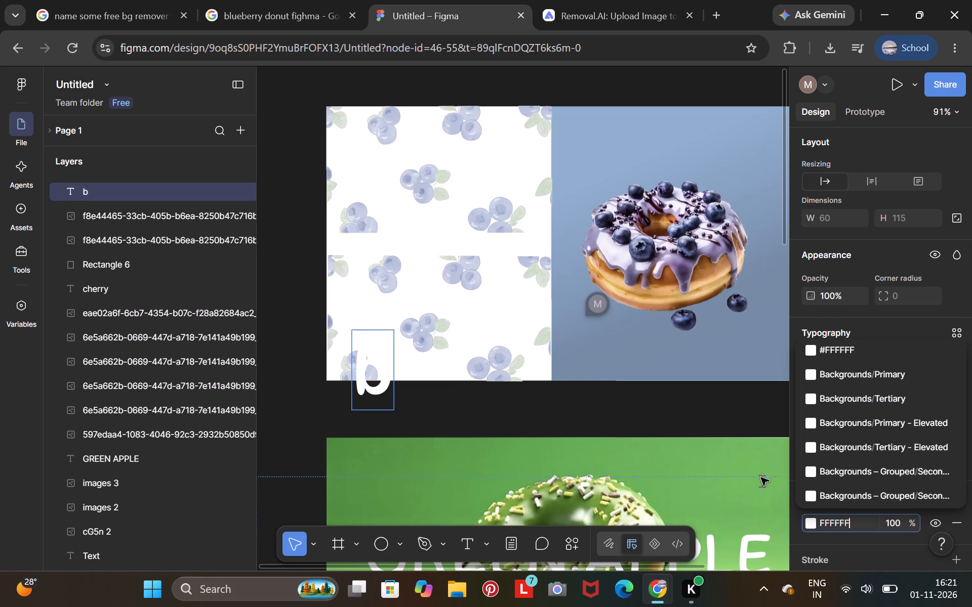
left_click(758, 404)
left_click(854, 513)
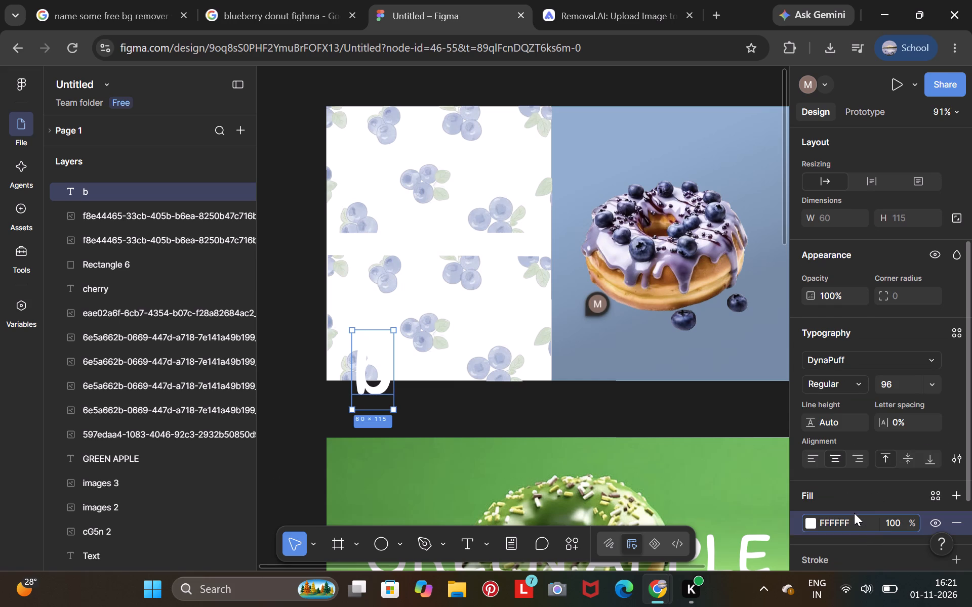
left_click(846, 527)
scroll(828, 450, "down", 7)
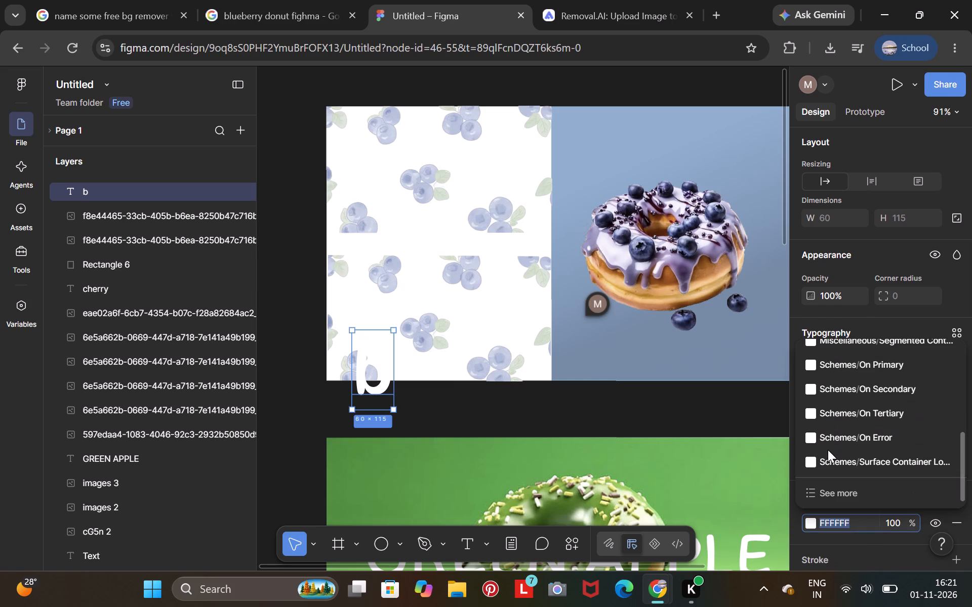
left_click(842, 496)
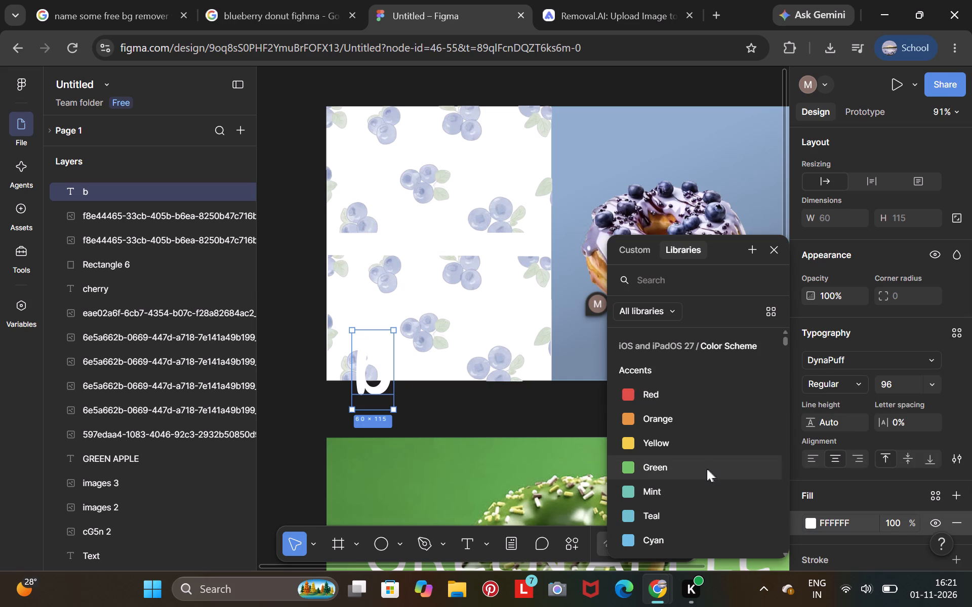
scroll(706, 469, "down", 19)
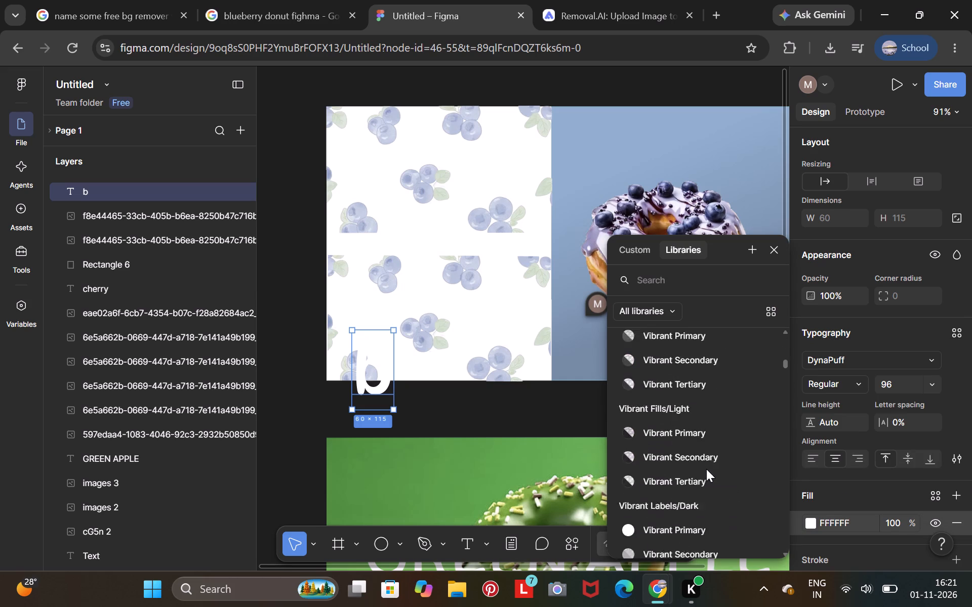
Give the "b" text a custom dark slate-blue fill of 3C5C73.
left_click(631, 247)
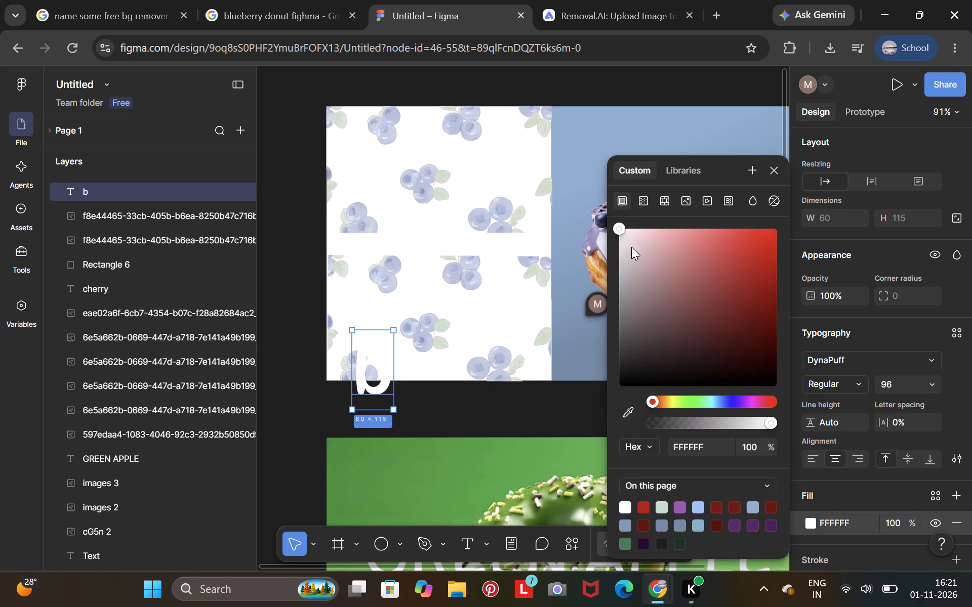
left_click(712, 404)
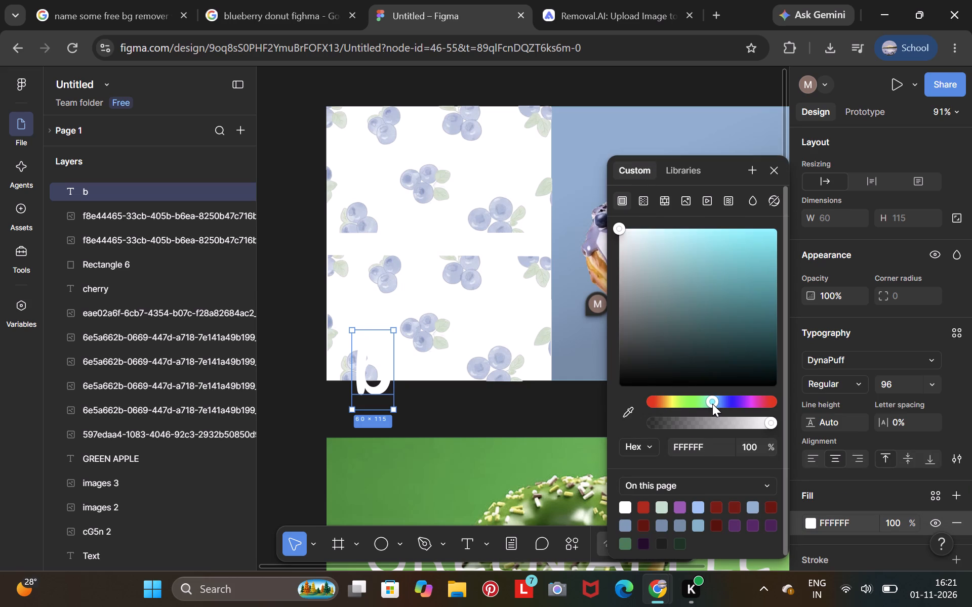
left_click(720, 402)
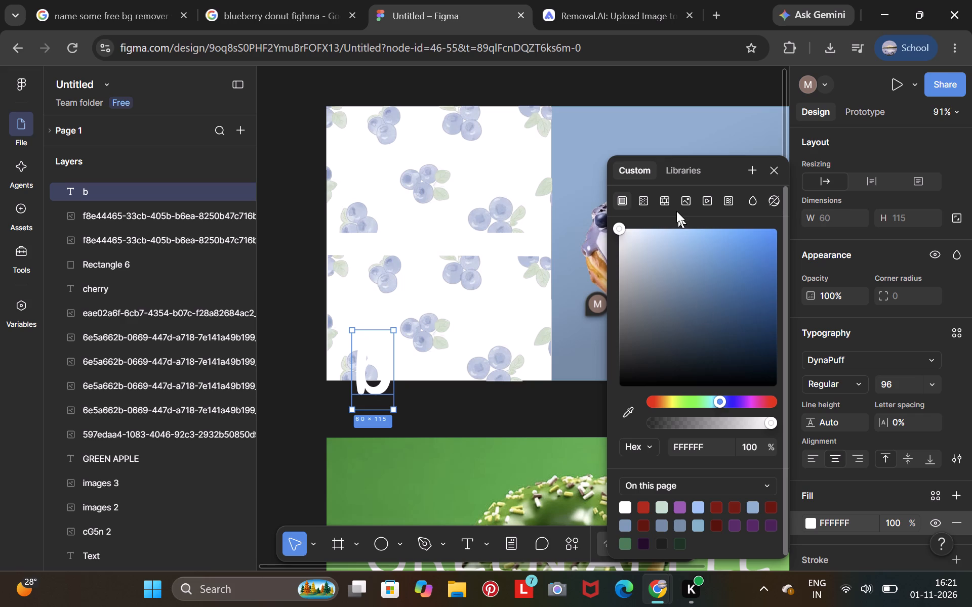
left_click(678, 235)
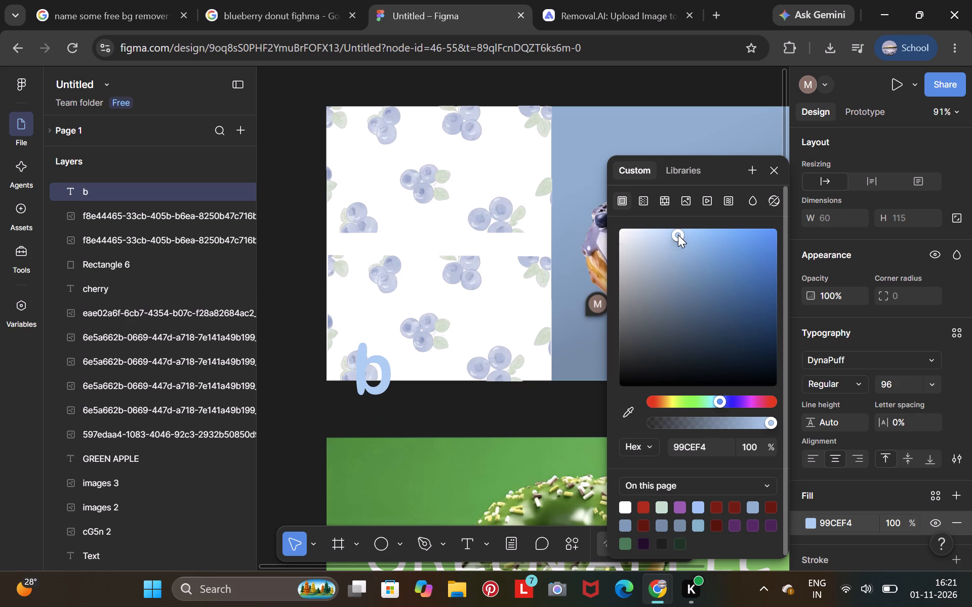
left_click(688, 235)
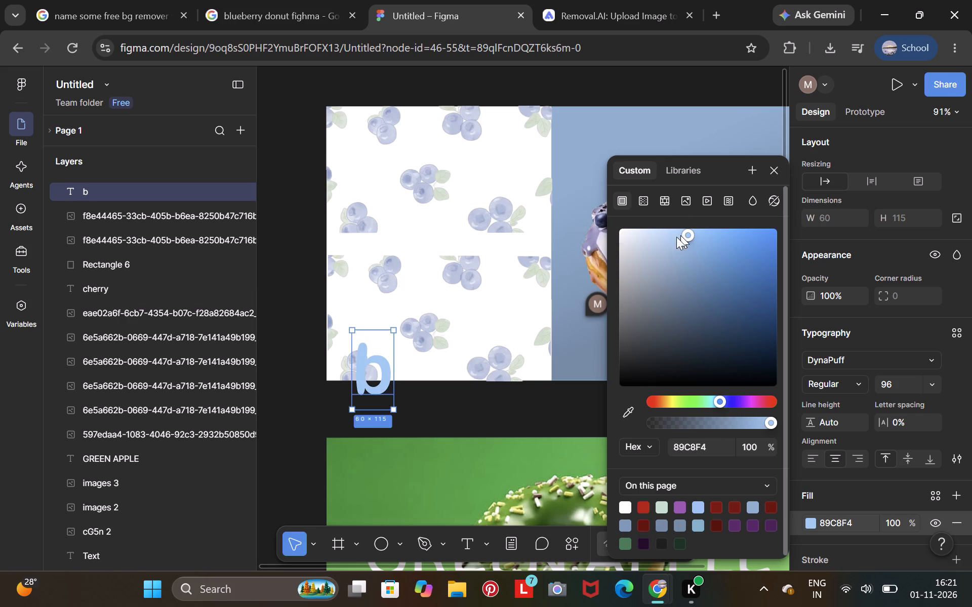
left_click(636, 244)
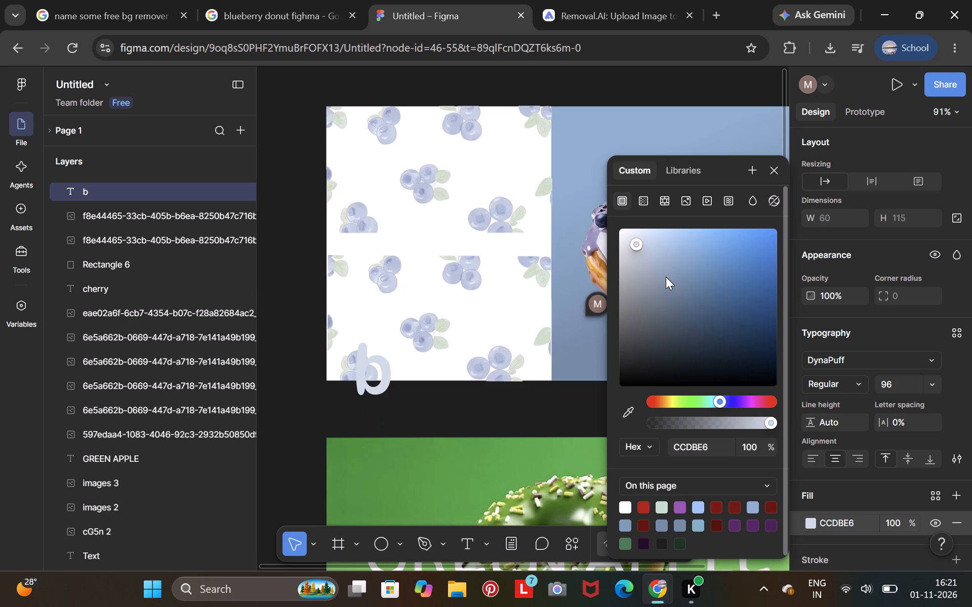
left_click(666, 277)
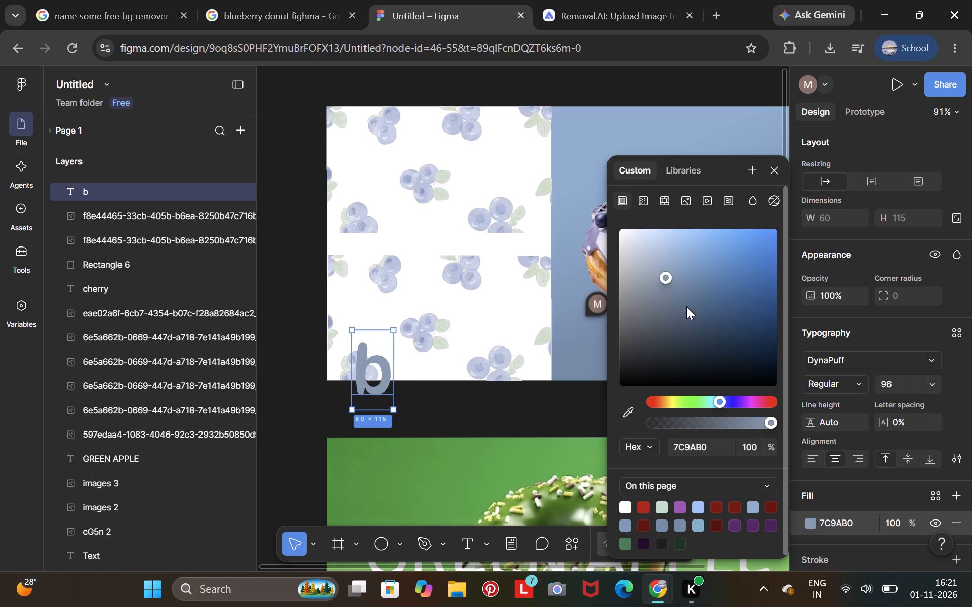
left_click(686, 307)
left_click(695, 315)
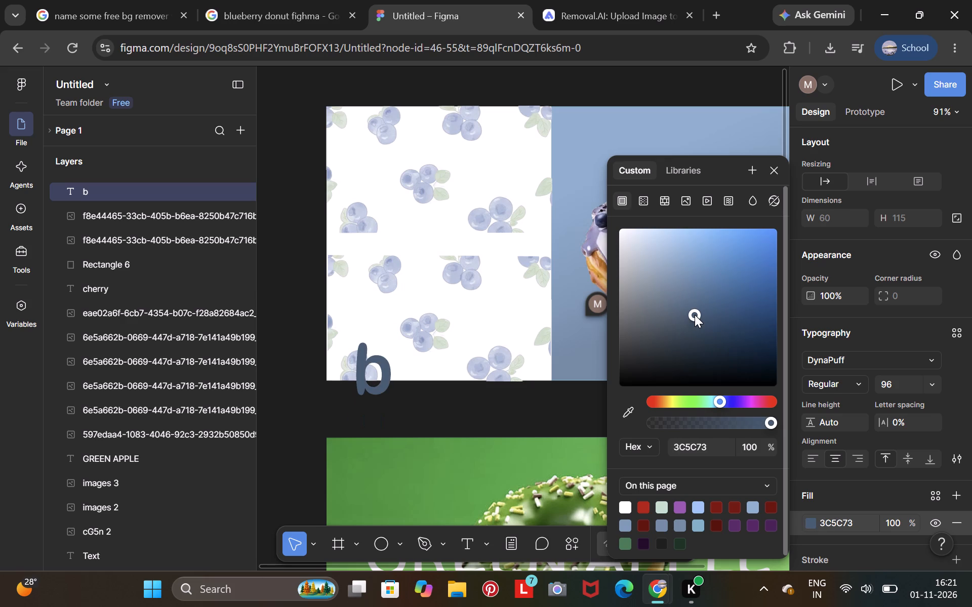
Try several darker and lighter blues for the "b" text and settle on a dark navy fill of 093453.
left_click(716, 322)
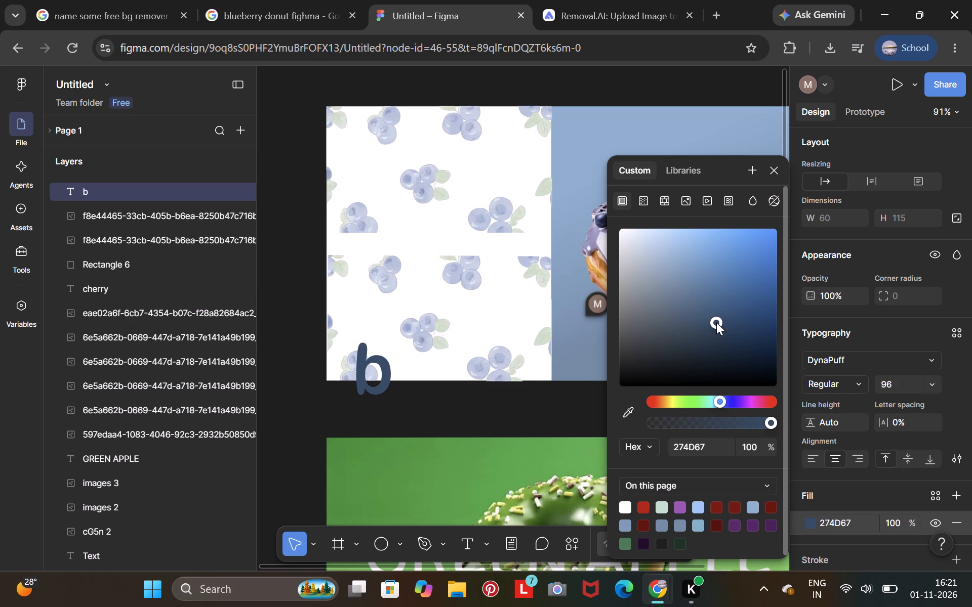
left_click(717, 275)
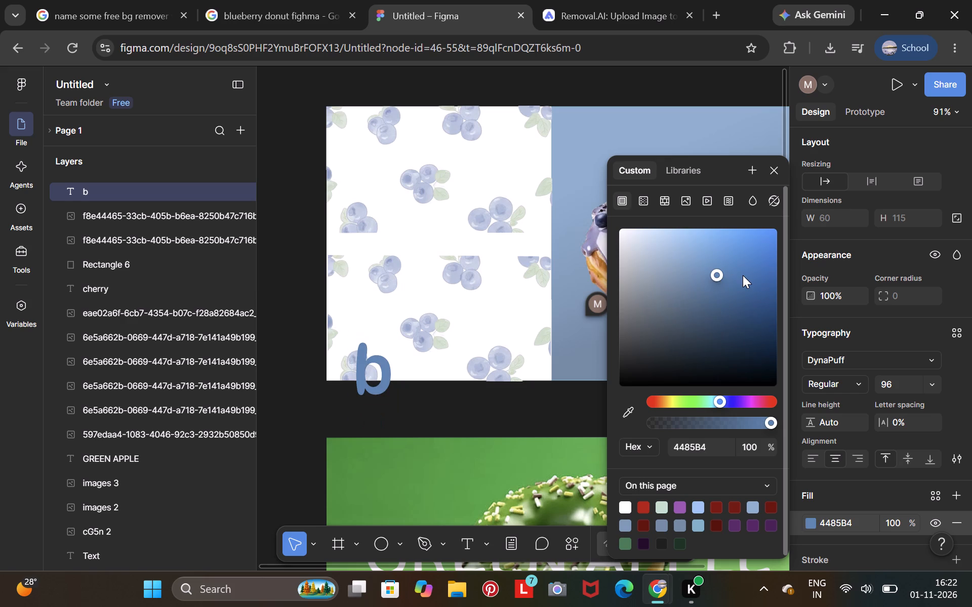
left_click(743, 275)
left_click(744, 309)
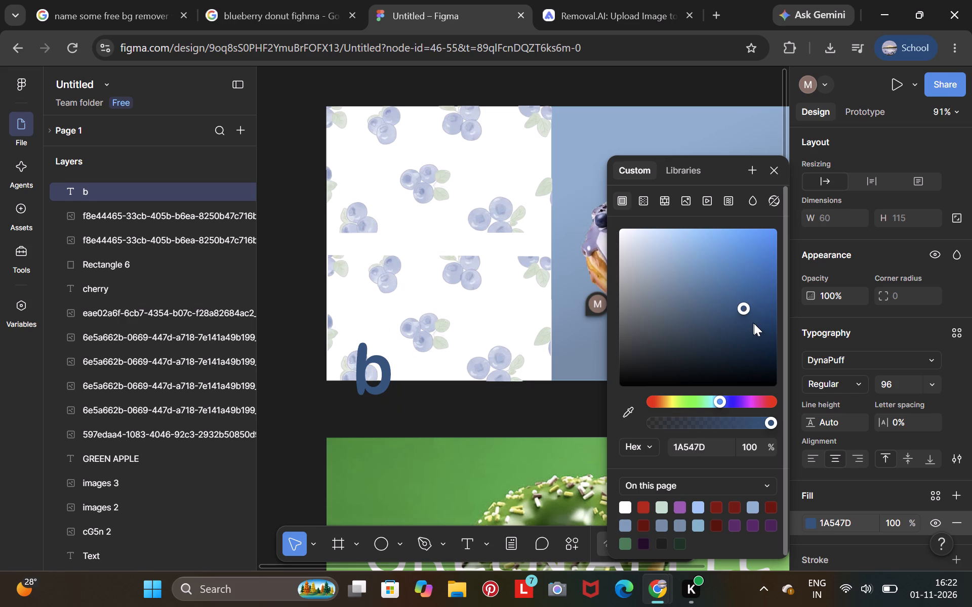
left_click(756, 327)
left_click(760, 335)
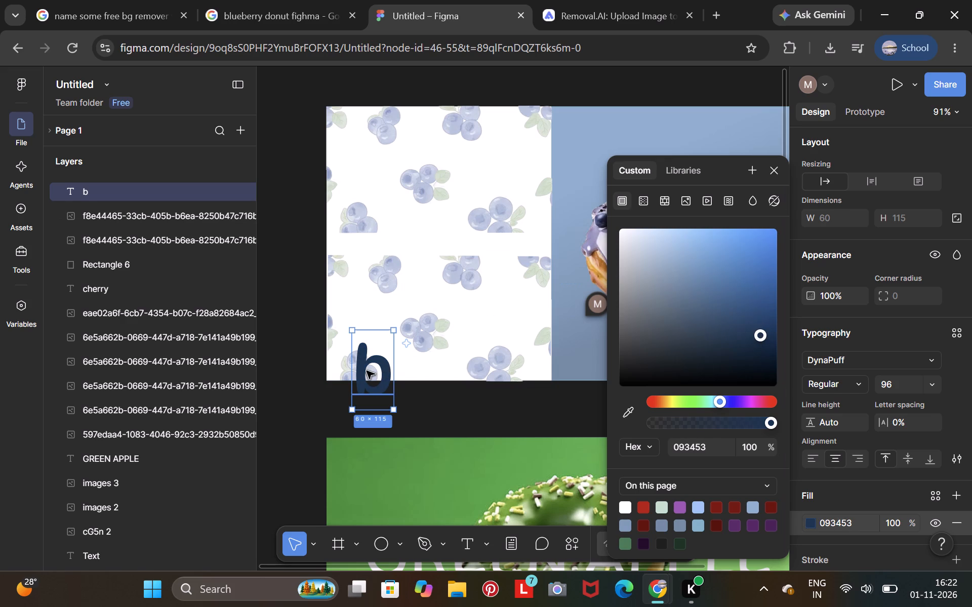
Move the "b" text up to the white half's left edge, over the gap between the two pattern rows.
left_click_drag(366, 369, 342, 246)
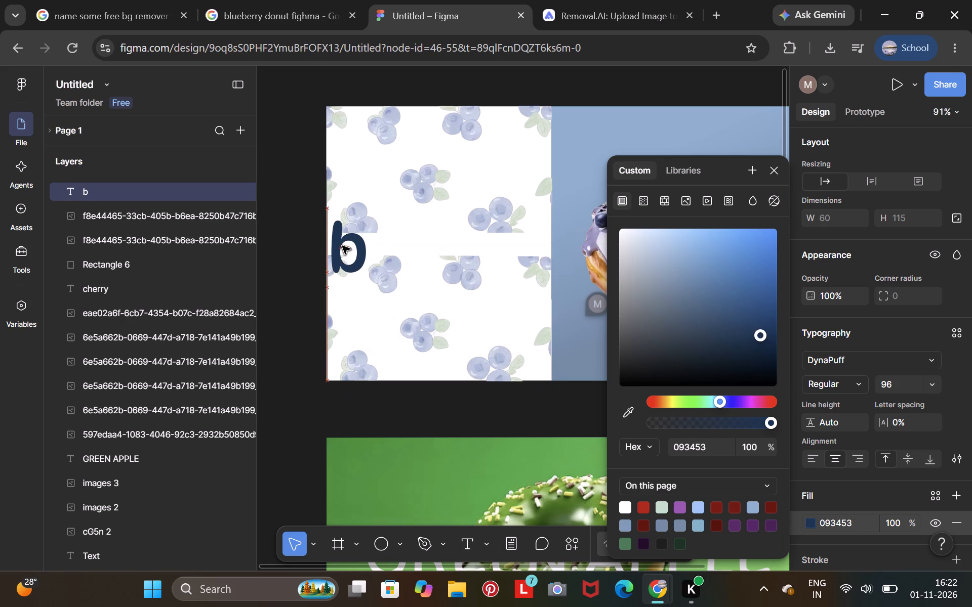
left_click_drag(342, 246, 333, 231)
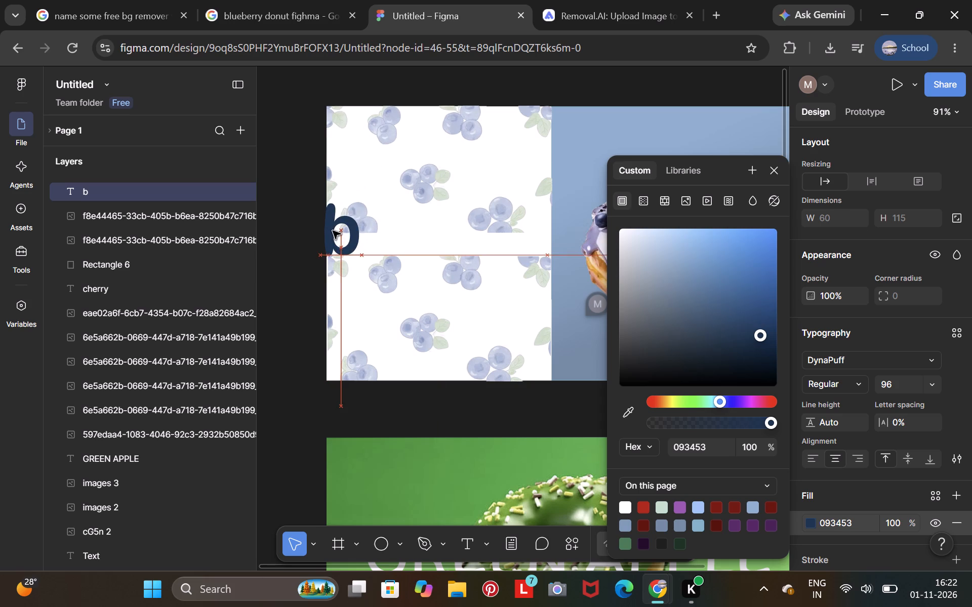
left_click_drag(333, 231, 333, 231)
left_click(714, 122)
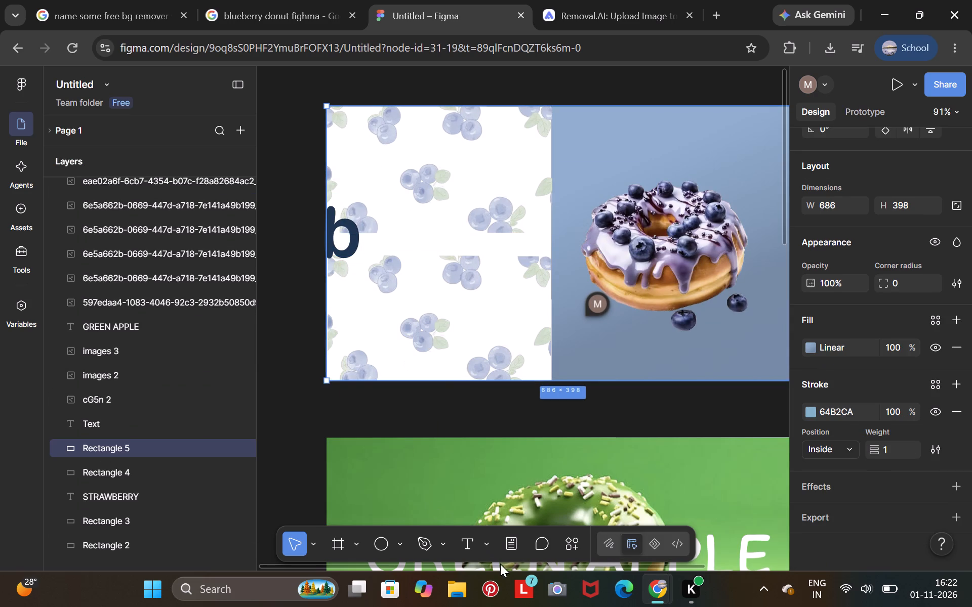
Replace the "b" text with the flavour title "Blueberry".
left_click(460, 537)
left_click(361, 227)
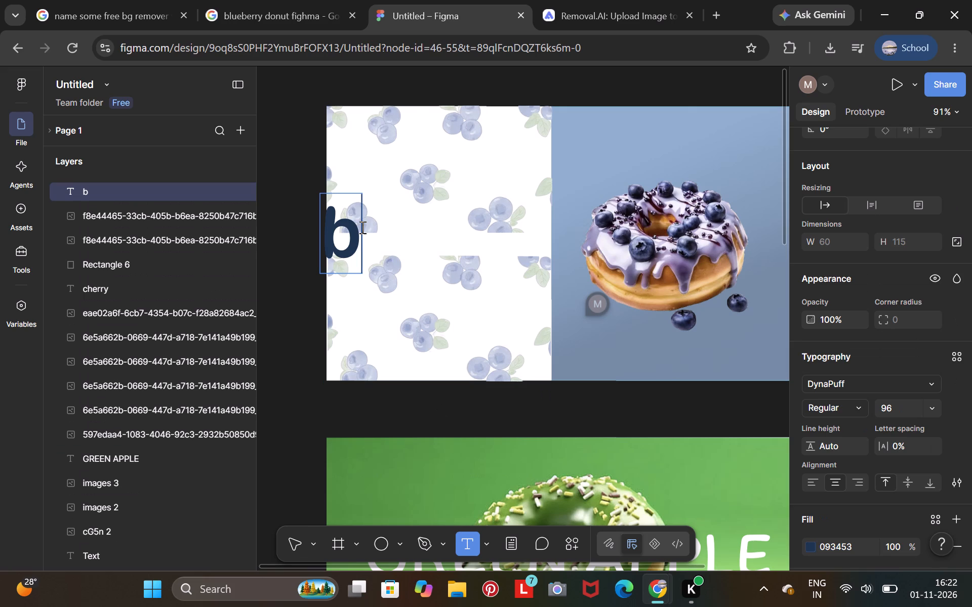
key("BackSpace")
key("BackSpace")
key("b")
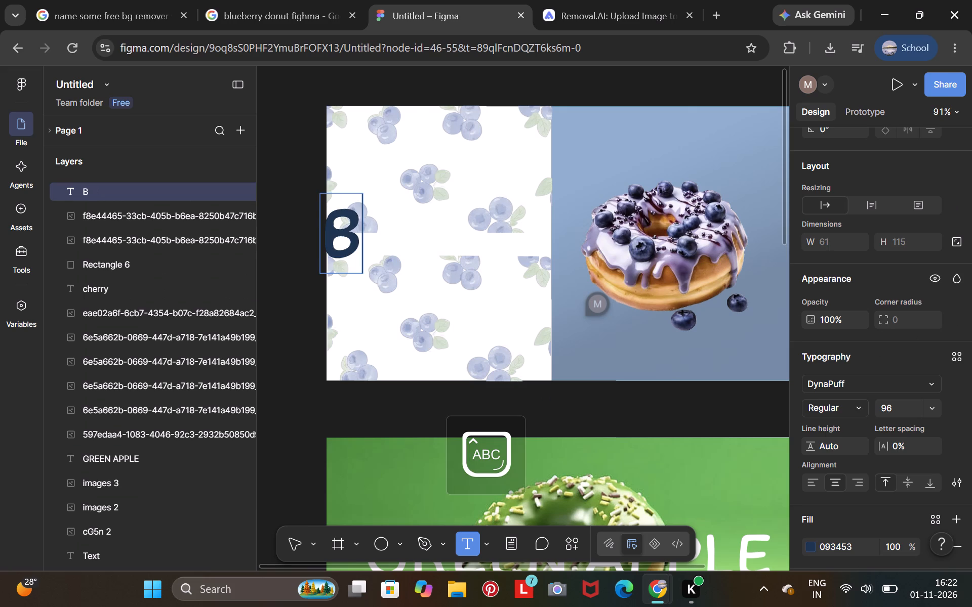
type("lu")
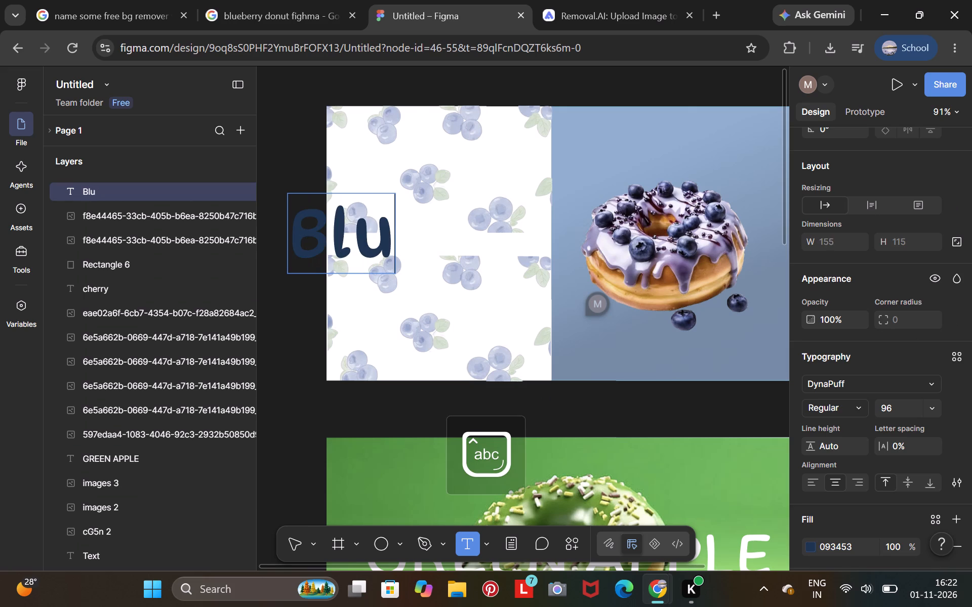
key("e")
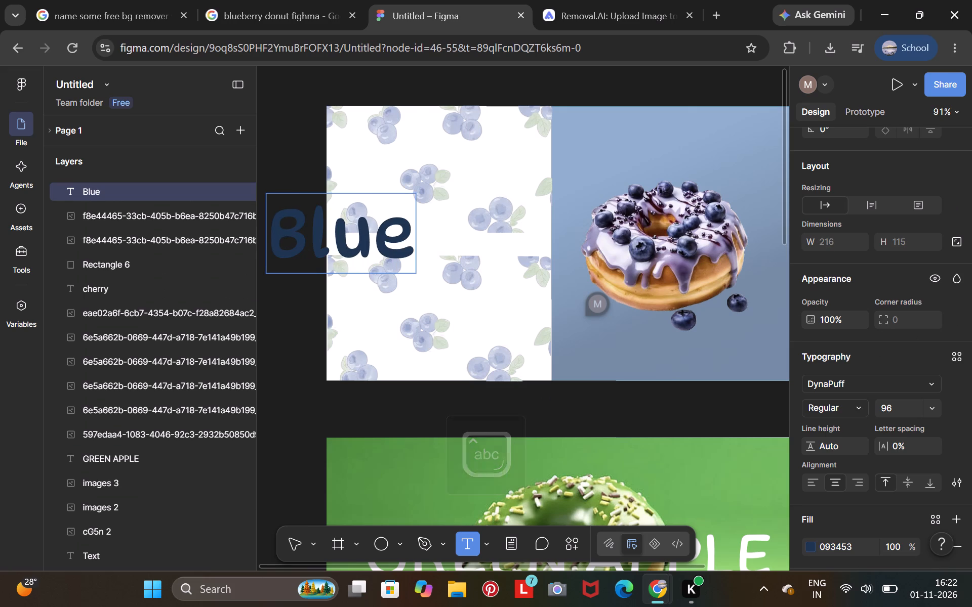
type("berry")
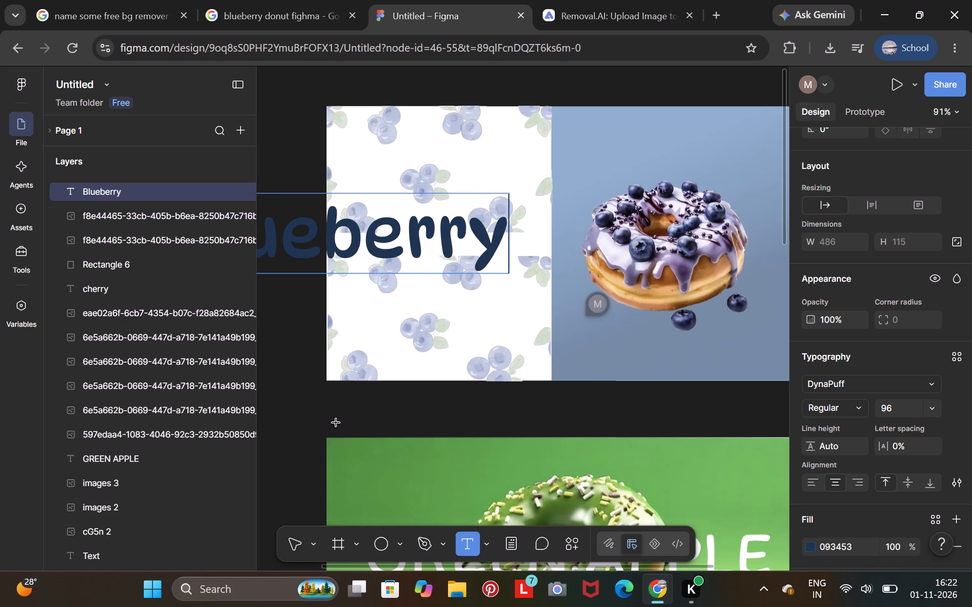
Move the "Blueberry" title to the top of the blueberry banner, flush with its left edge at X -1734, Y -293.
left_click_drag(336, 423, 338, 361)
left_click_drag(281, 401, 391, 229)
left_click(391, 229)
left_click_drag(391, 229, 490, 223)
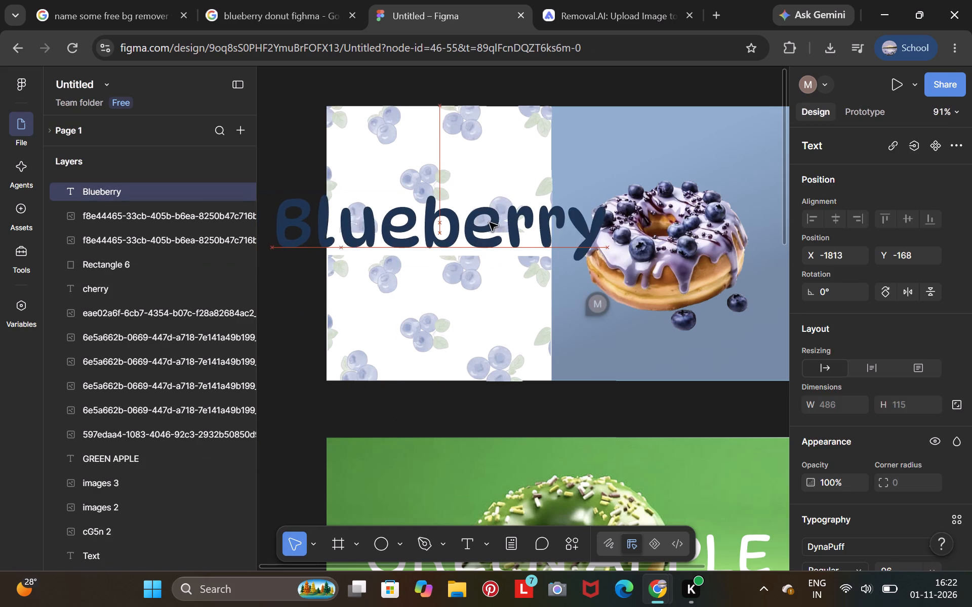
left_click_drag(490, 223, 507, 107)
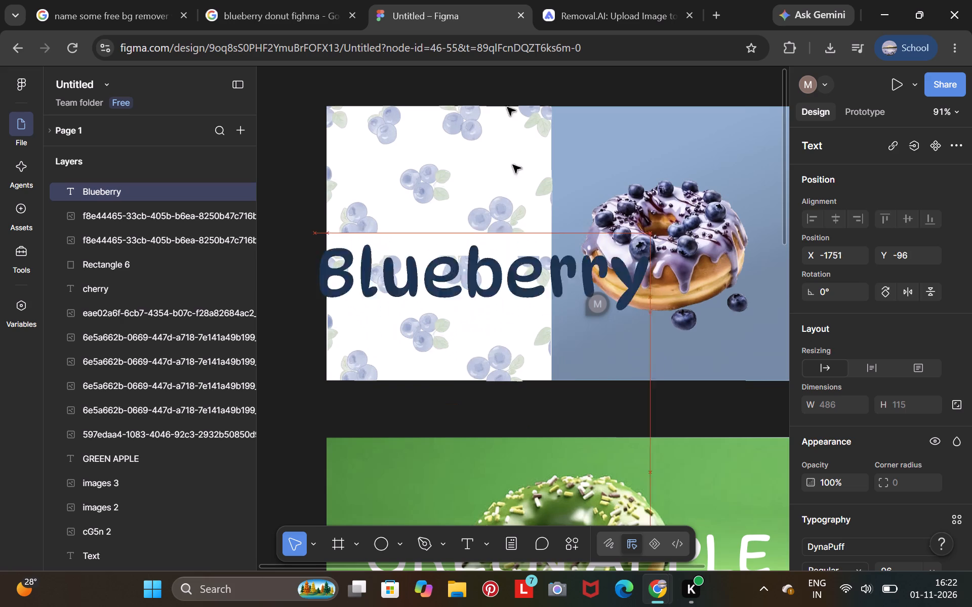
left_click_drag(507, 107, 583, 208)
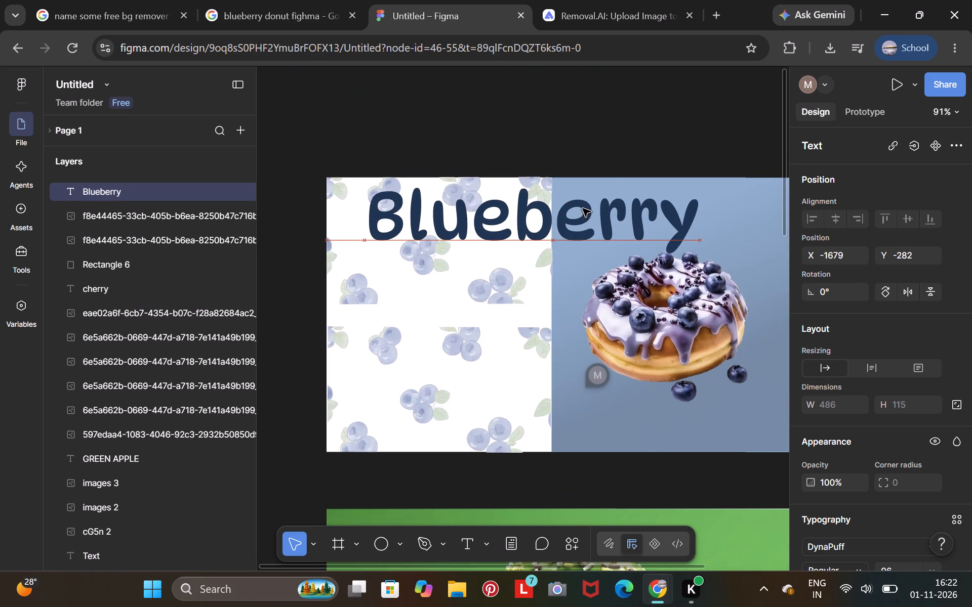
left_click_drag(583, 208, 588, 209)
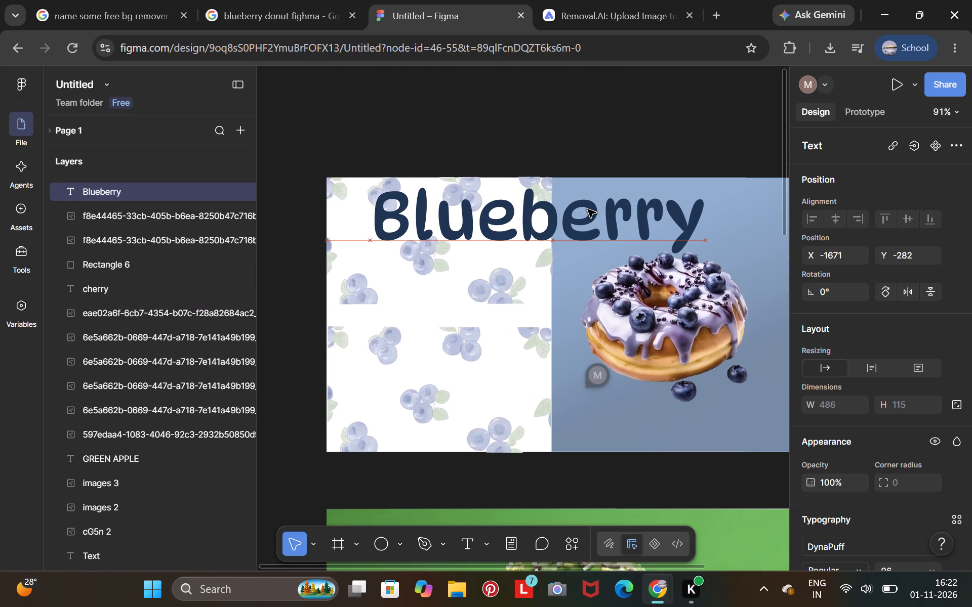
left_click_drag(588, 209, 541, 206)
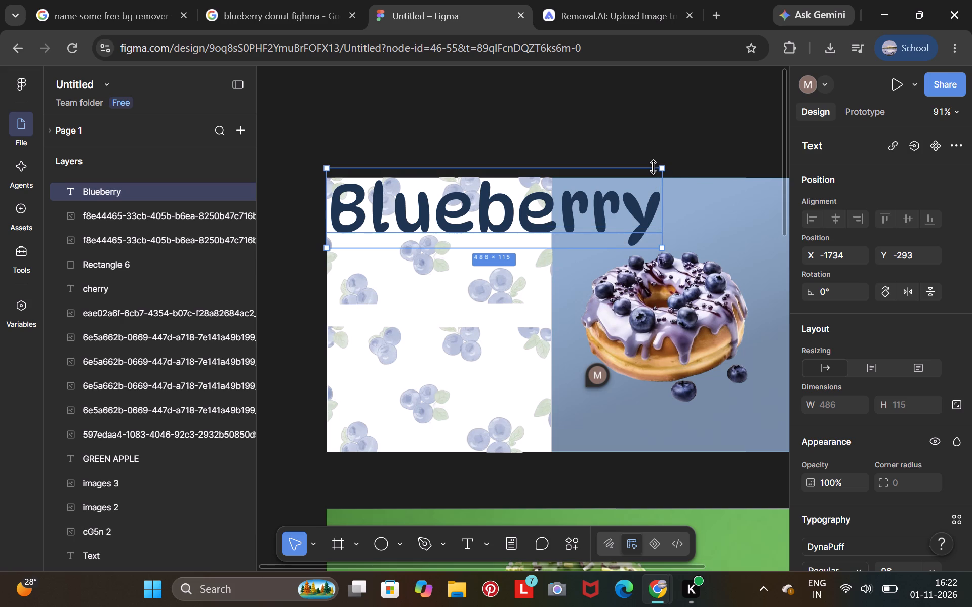
Resize the "Blueberry" text box from its upper edge to a fixed 486 × 30.
left_click_drag(654, 167, 525, 323)
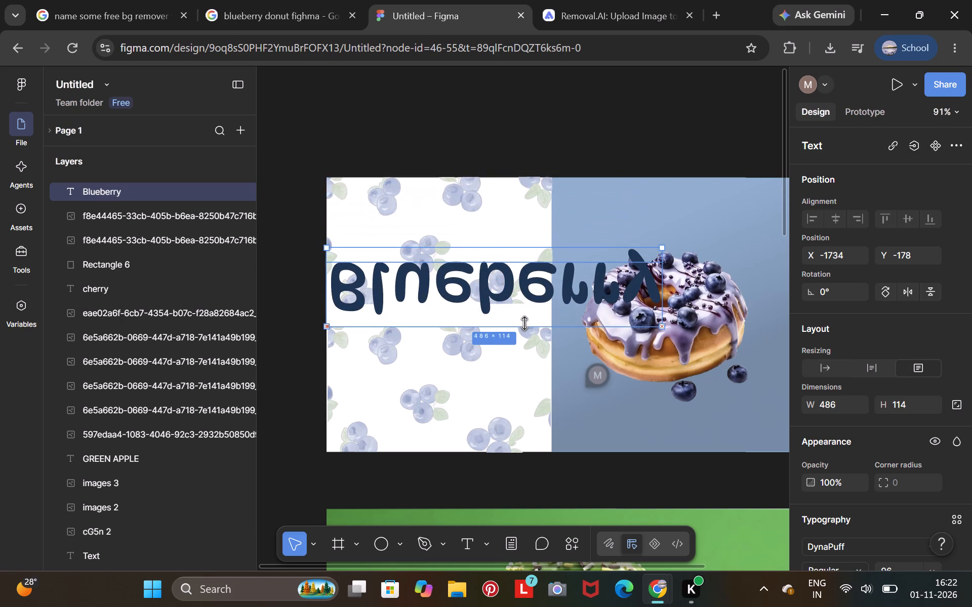
left_click_drag(525, 323, 544, 230)
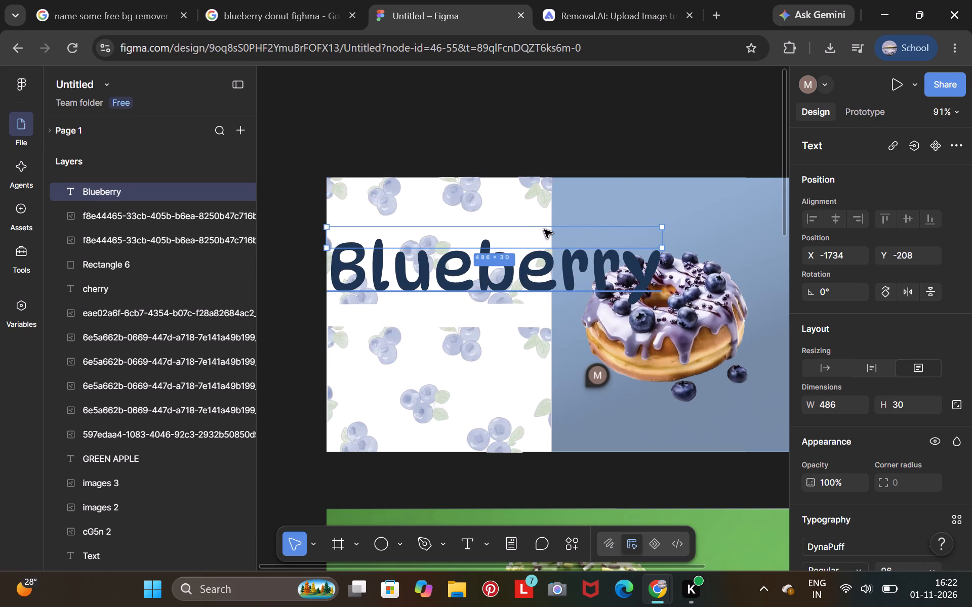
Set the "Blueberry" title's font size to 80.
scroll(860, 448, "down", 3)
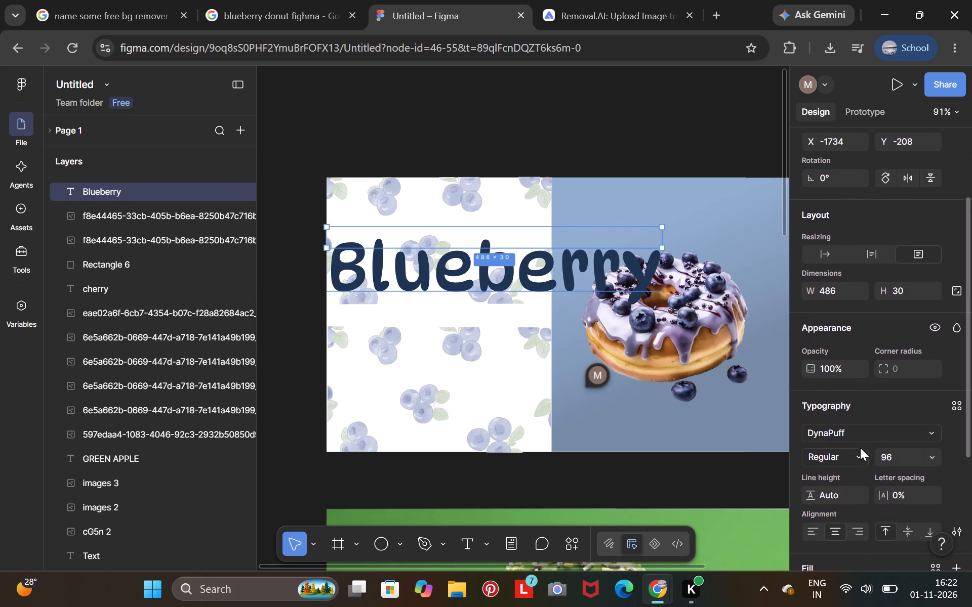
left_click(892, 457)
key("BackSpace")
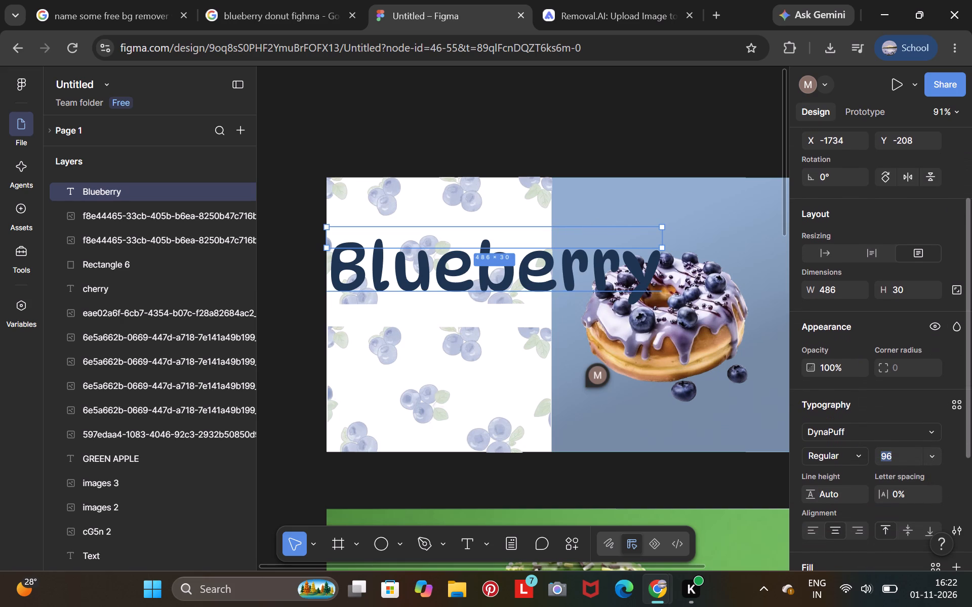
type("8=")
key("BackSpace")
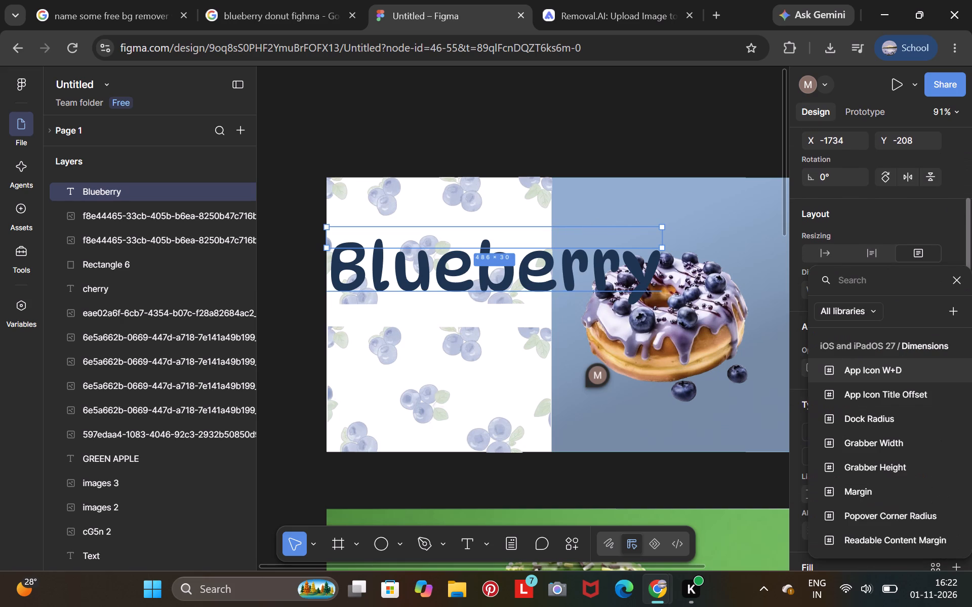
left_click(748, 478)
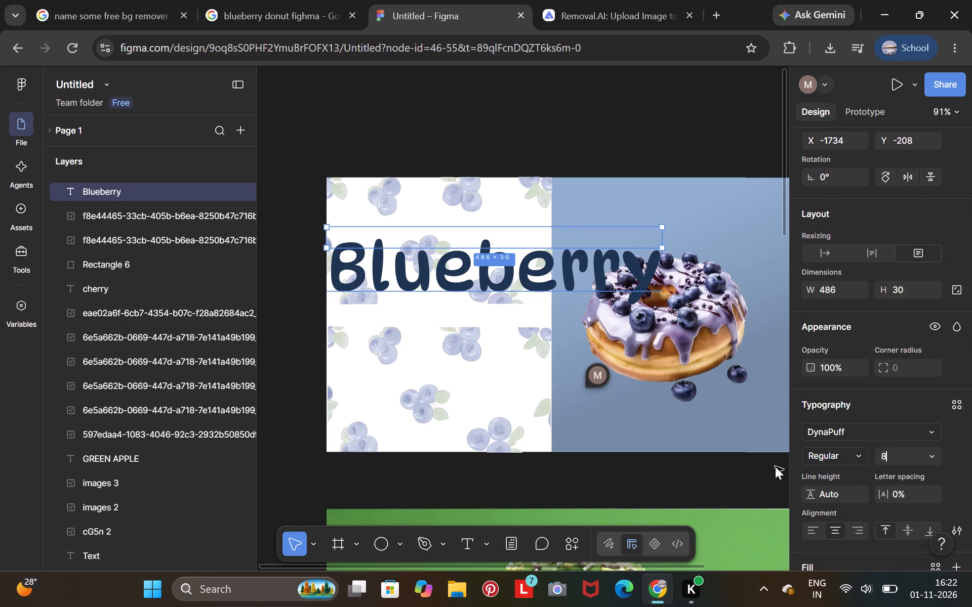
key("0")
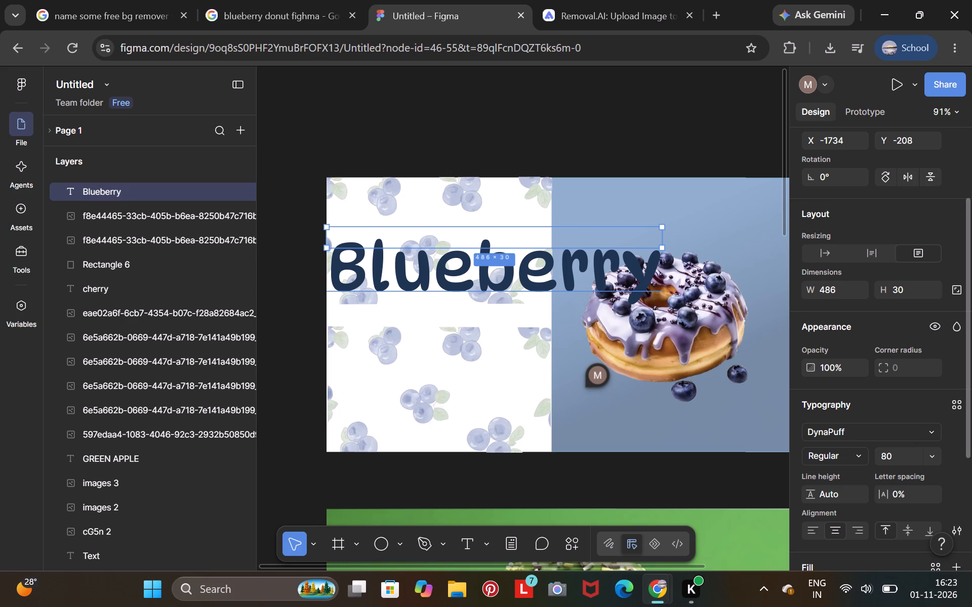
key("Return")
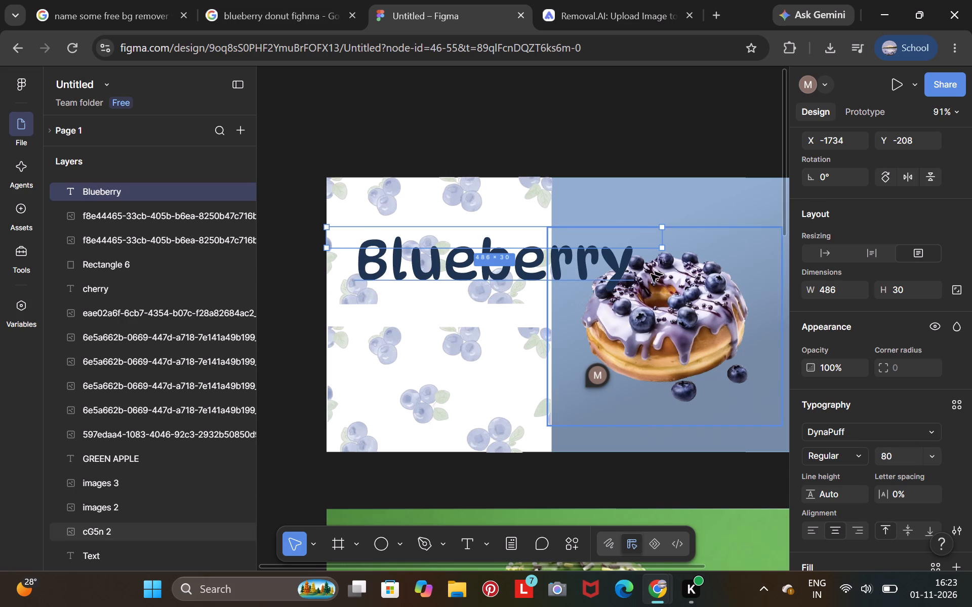
Move the "Blueberry" title down over the gap between the pattern rows, starting at the banner's left edge.
left_click_drag(517, 272, 481, 319)
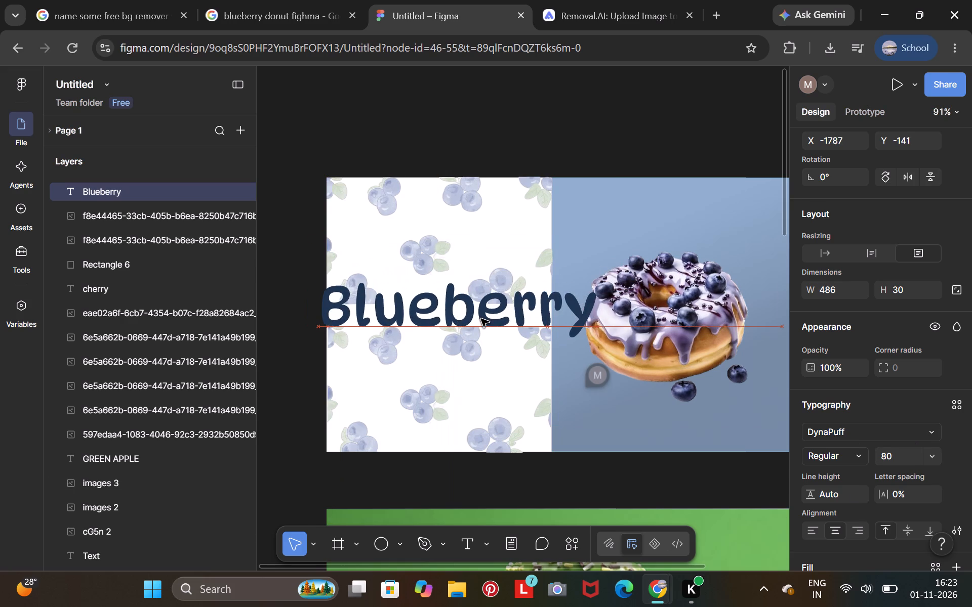
left_click_drag(481, 319, 489, 319)
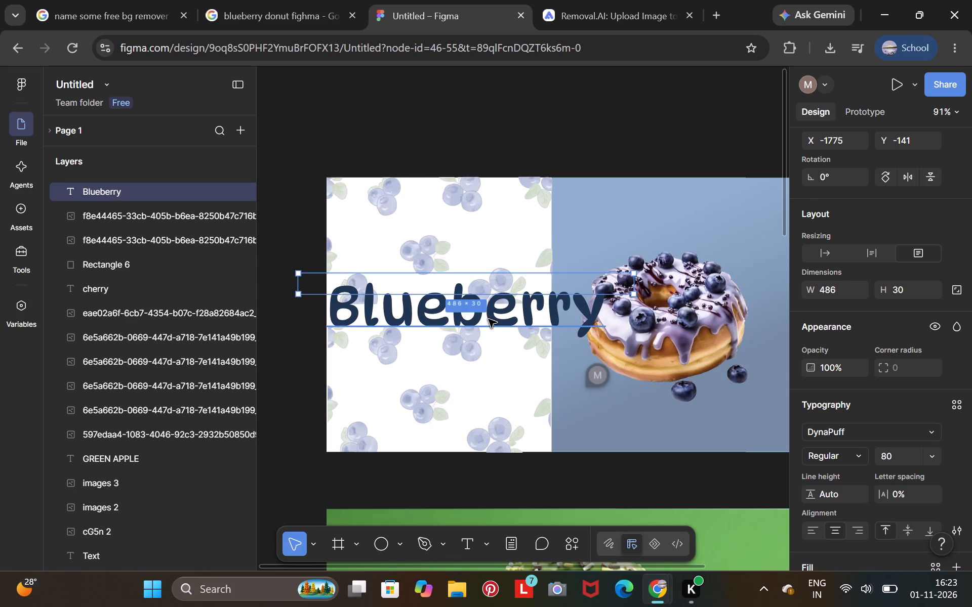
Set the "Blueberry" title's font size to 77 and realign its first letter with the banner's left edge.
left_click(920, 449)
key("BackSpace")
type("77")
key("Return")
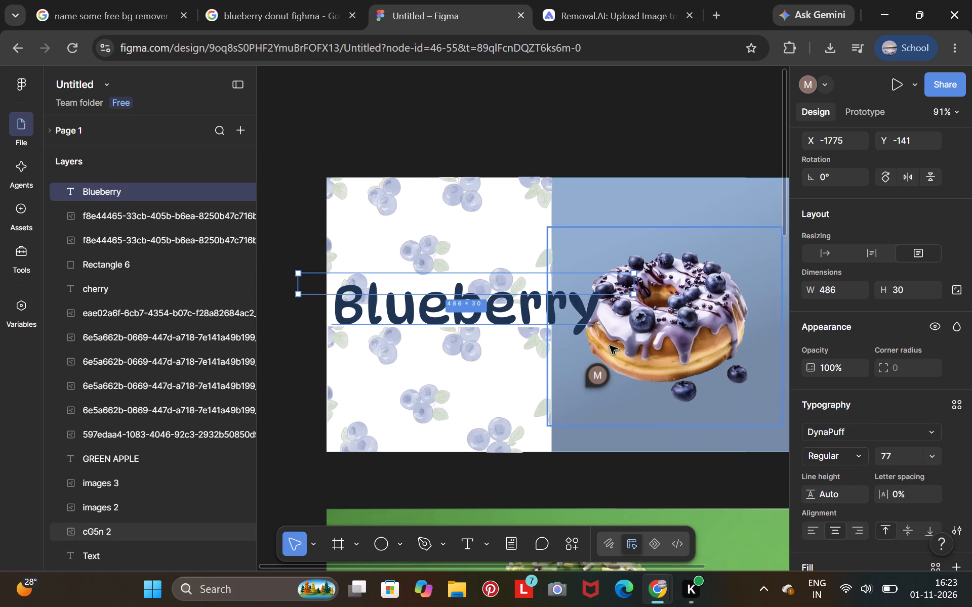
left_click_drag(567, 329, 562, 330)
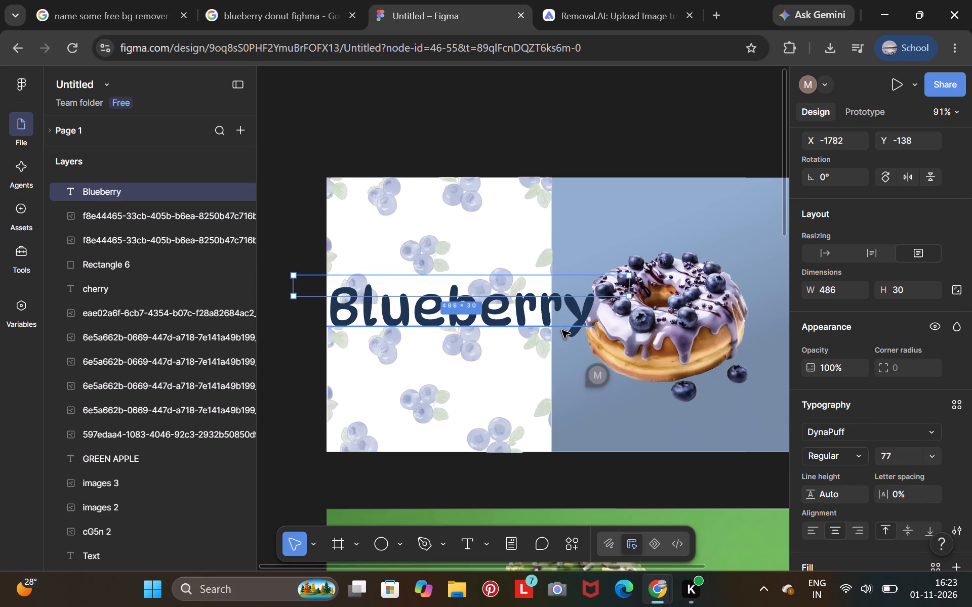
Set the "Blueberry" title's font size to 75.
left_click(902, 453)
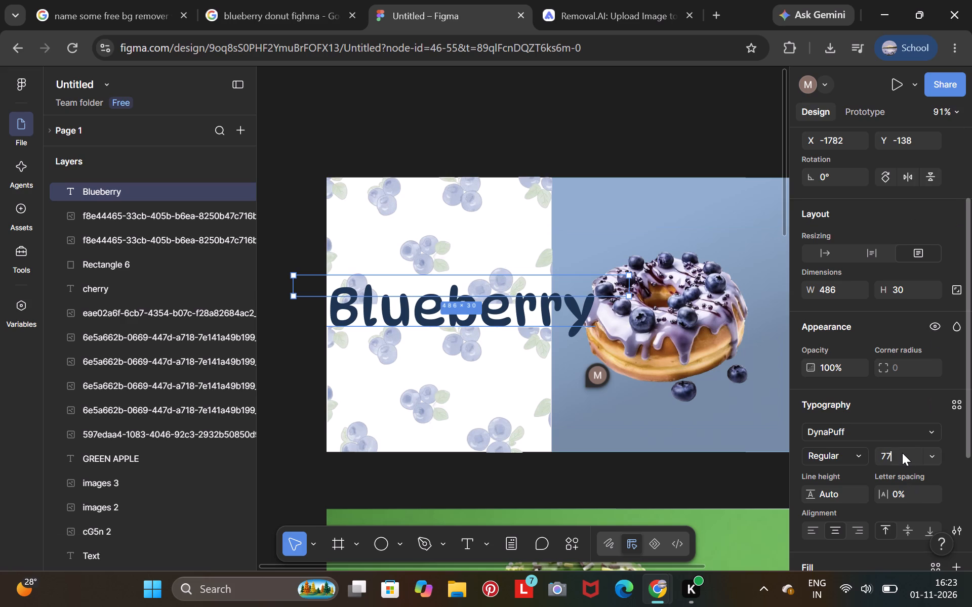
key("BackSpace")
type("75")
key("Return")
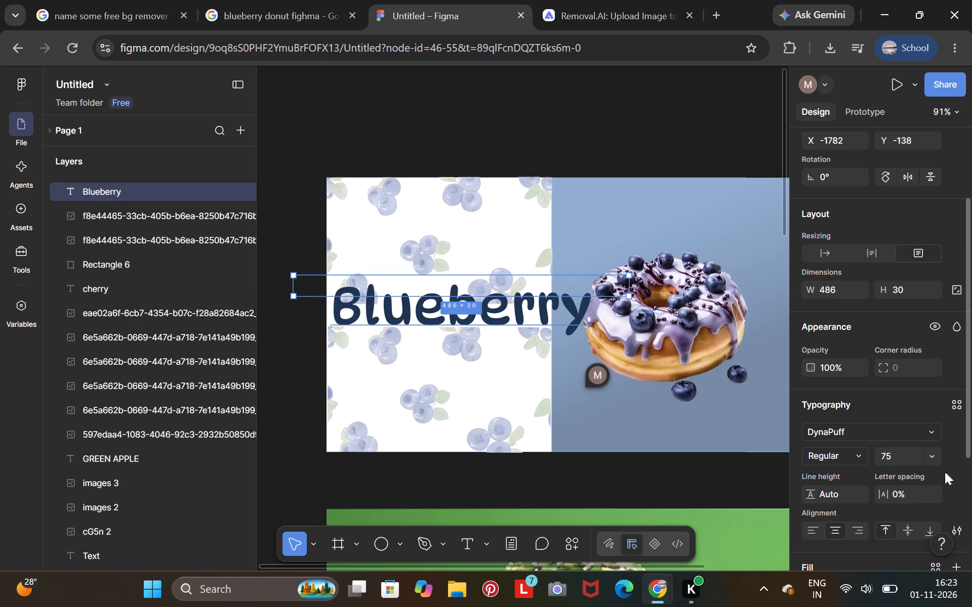
Set the "Blueberry" title's font size to 70 and shift it back to the banner's left edge at X -1804, Y -132.
left_click(908, 456)
key("BackSpace")
type("70")
key("Return")
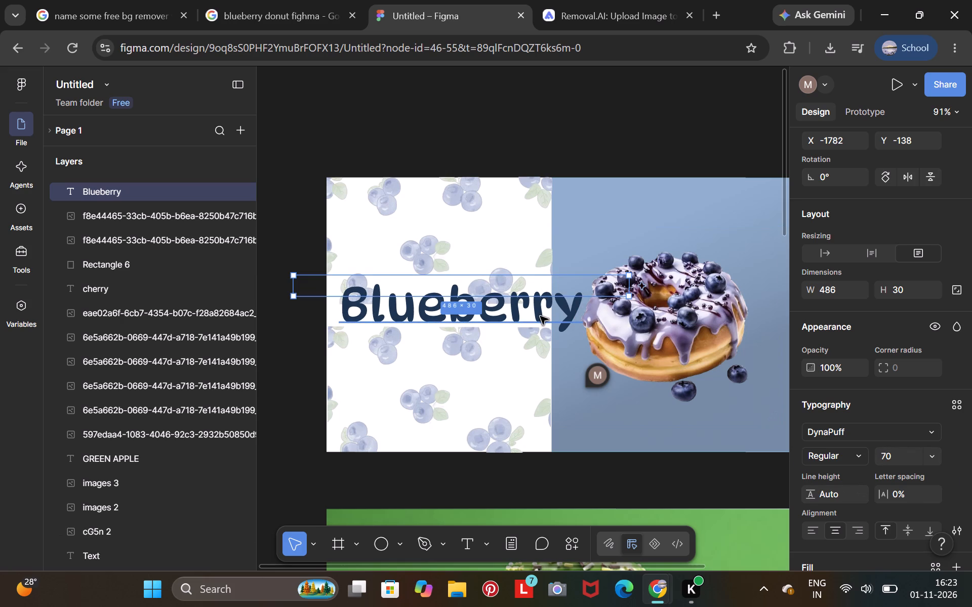
left_click_drag(540, 316, 525, 320)
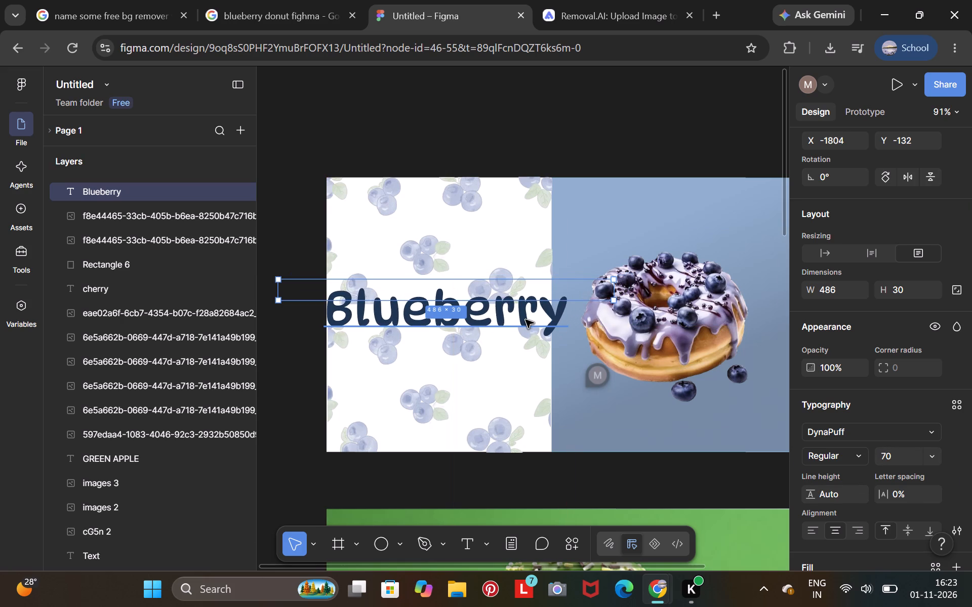
Set the "Blueberry" title's font size to 65 and shift it to fit within the banner's patterned white half.
left_click(540, 485)
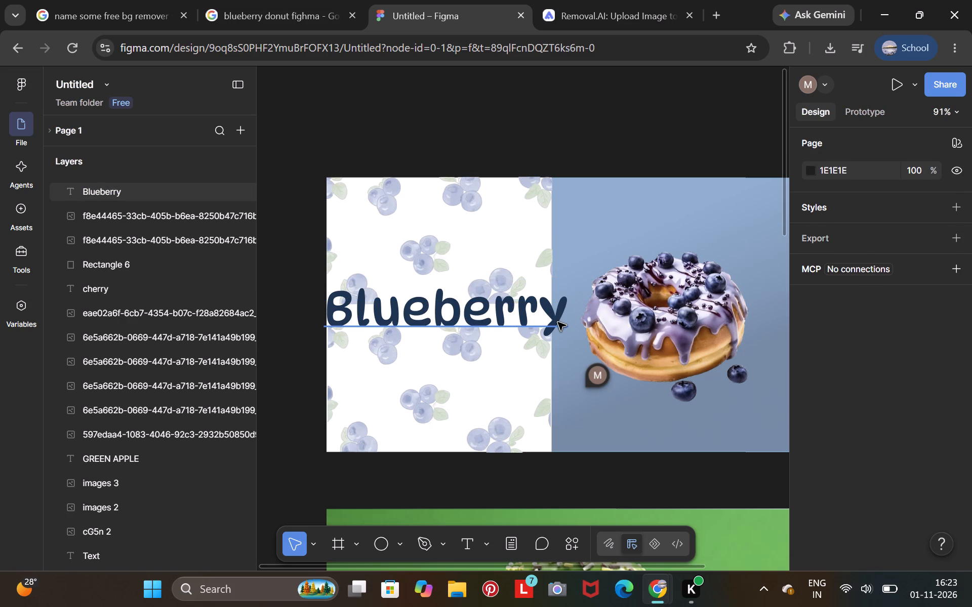
left_click(558, 322)
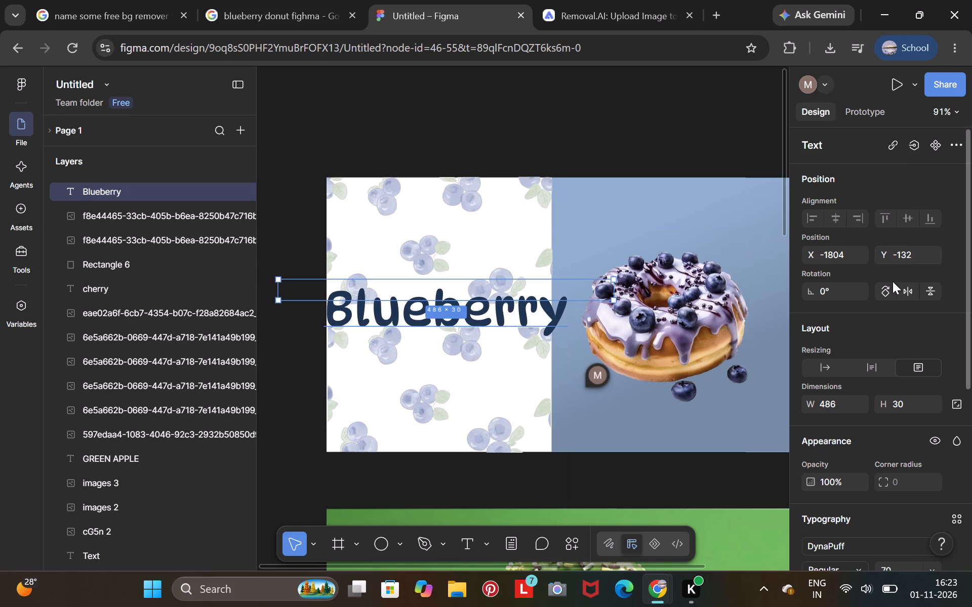
scroll(900, 508, "down", 2)
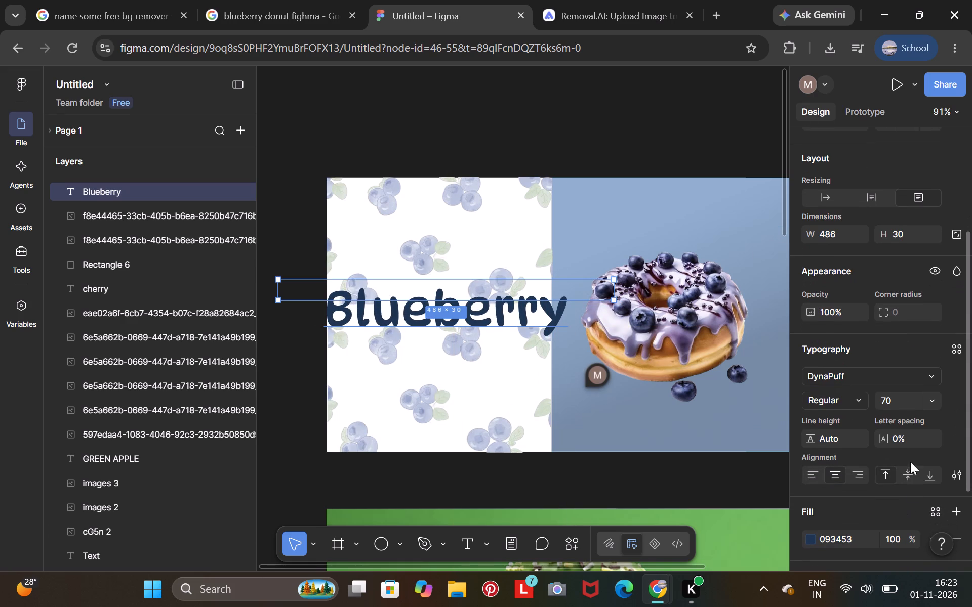
left_click(909, 398)
key("BackSpace")
key("BackSpace")
type("65")
key("Return")
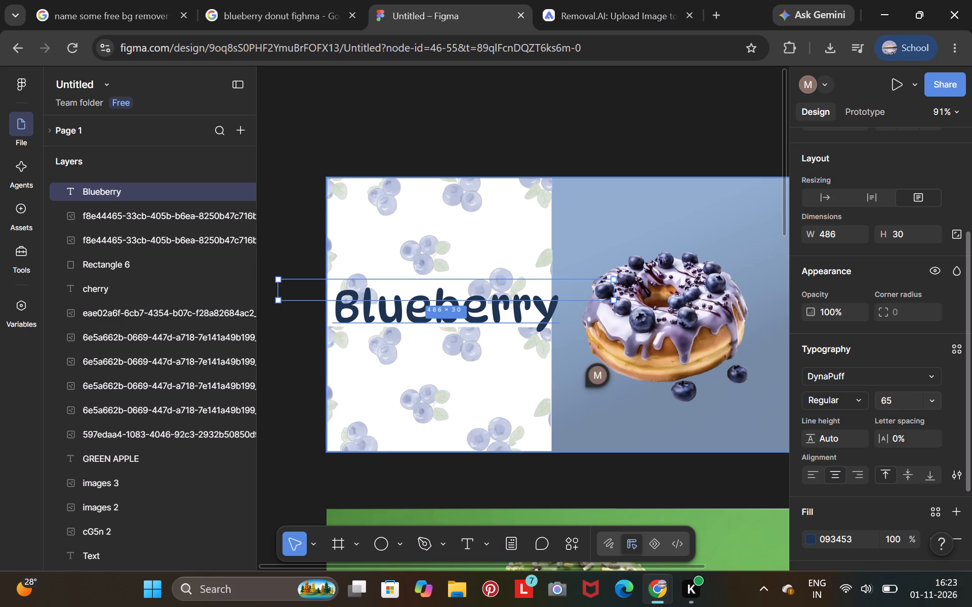
left_click_drag(532, 320, 529, 322)
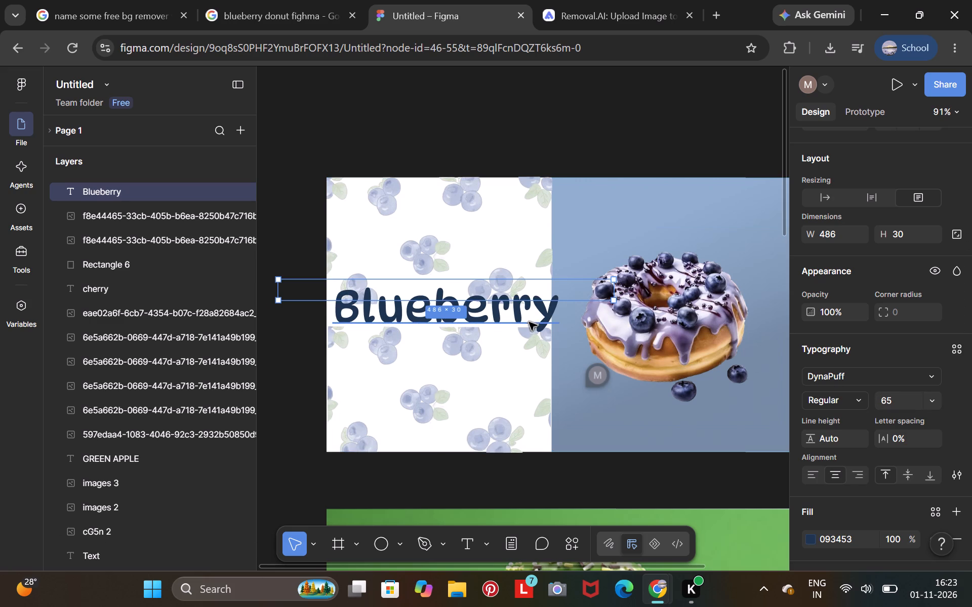
left_click_drag(529, 322, 523, 325)
left_click(546, 221)
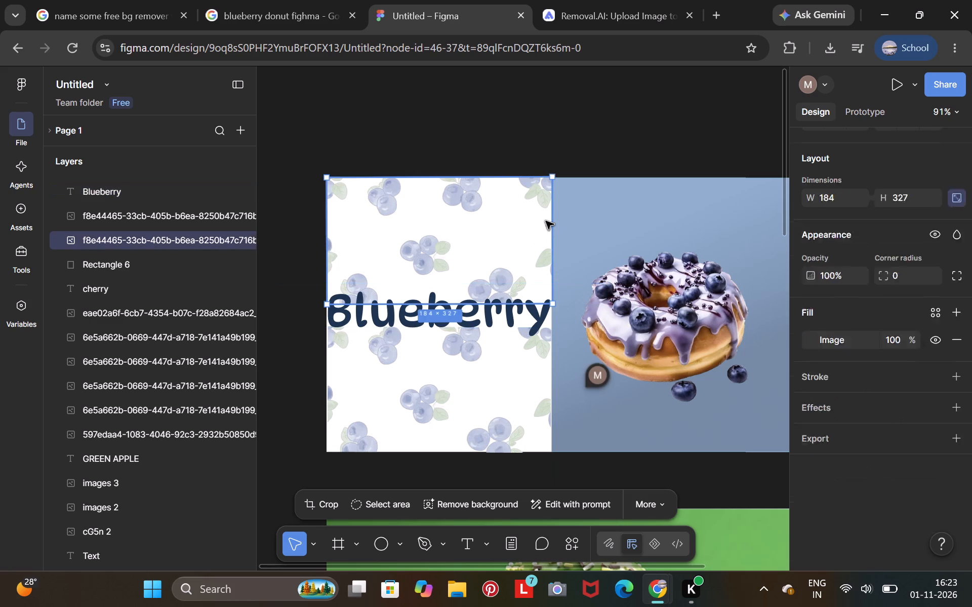
Switch to the Google Images results and search for "blueberry leaves".
left_click(299, 22)
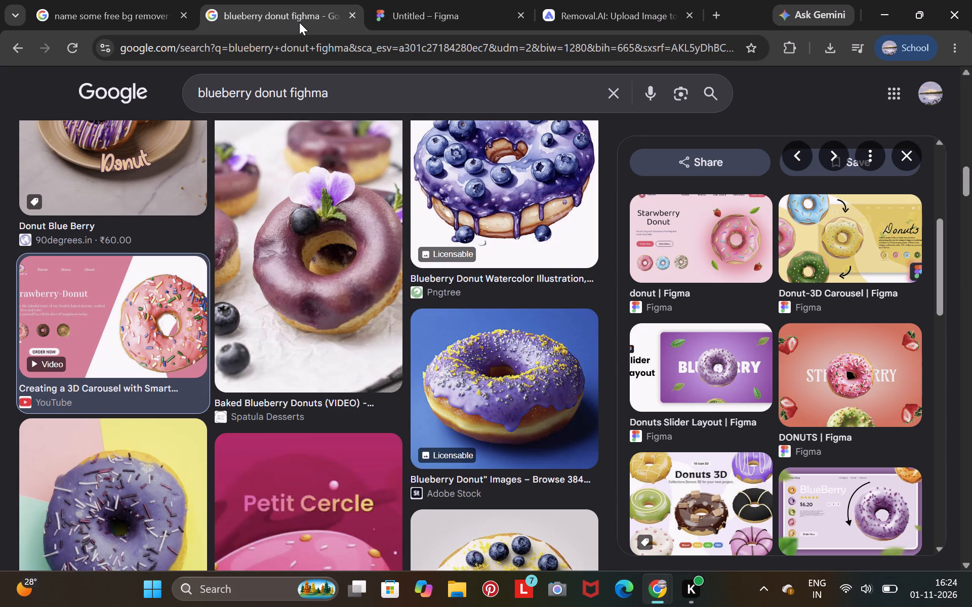
left_click(371, 93)
key("BackSpace")
key("BackSpace")
key("BackSpace")
key("BackSpace")
key("BackSpace")
key("BackSpace")
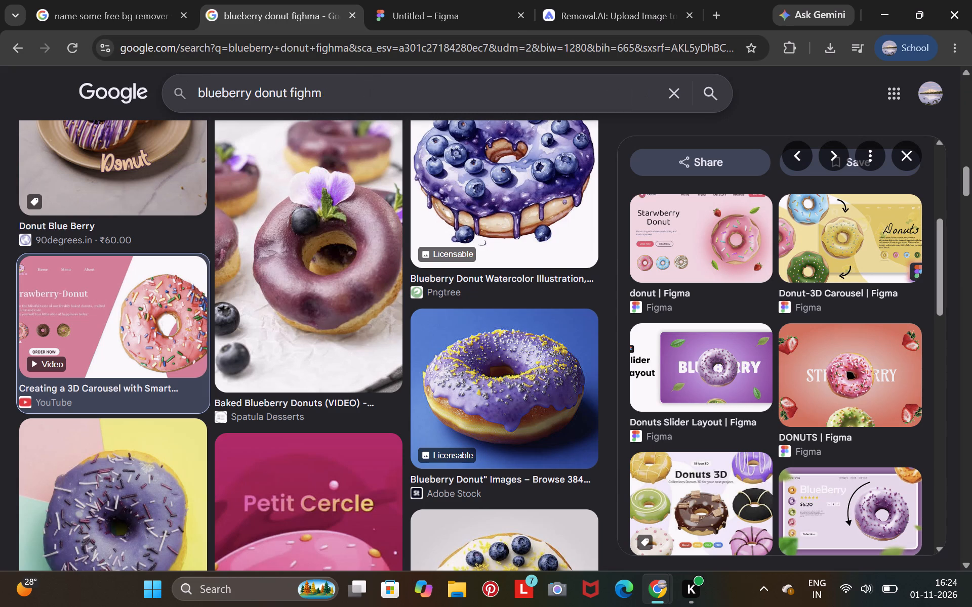
key("BackSpace")
key("BackSpace")
key("BackSpace")
key("BackSpace")
key("BackSpace")
key("BackSpace")
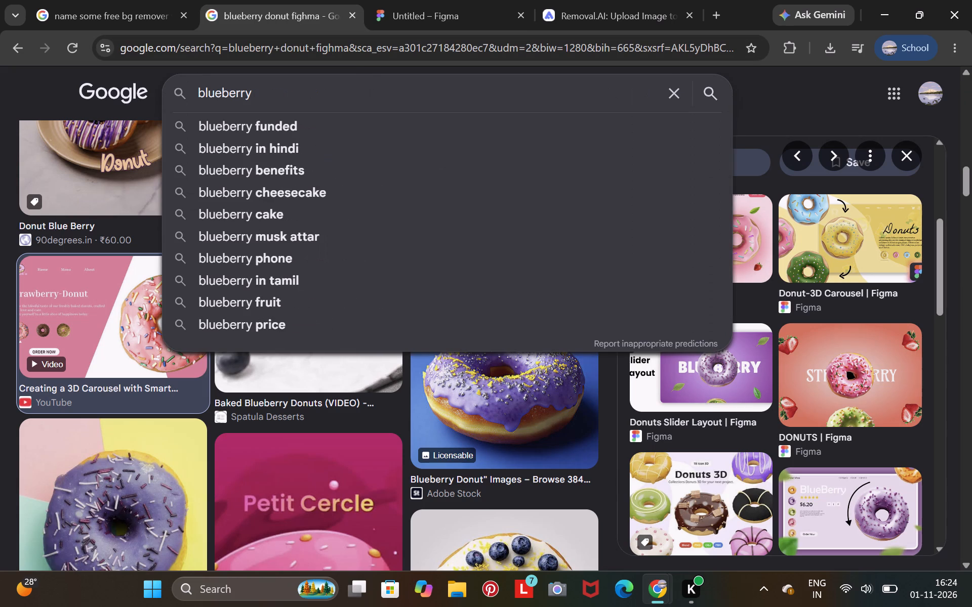
type("leaves")
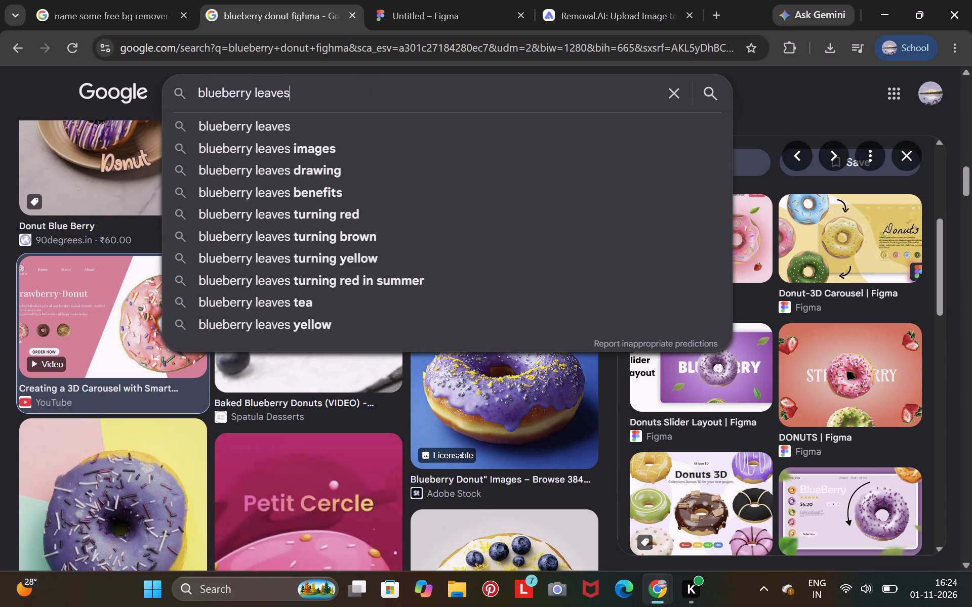
key("Return")
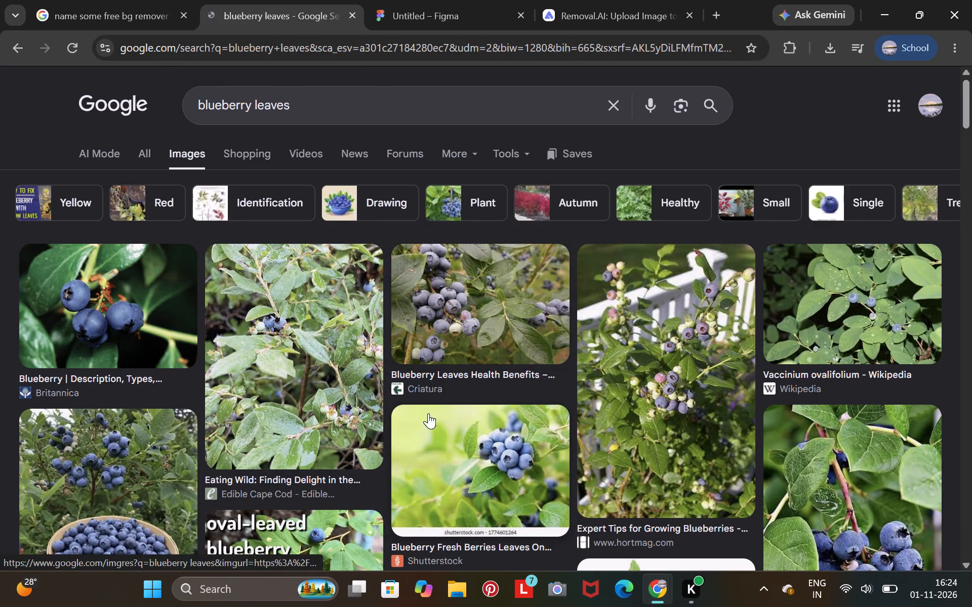
Refine the image search to "blueberry single leaf".
left_click(373, 120)
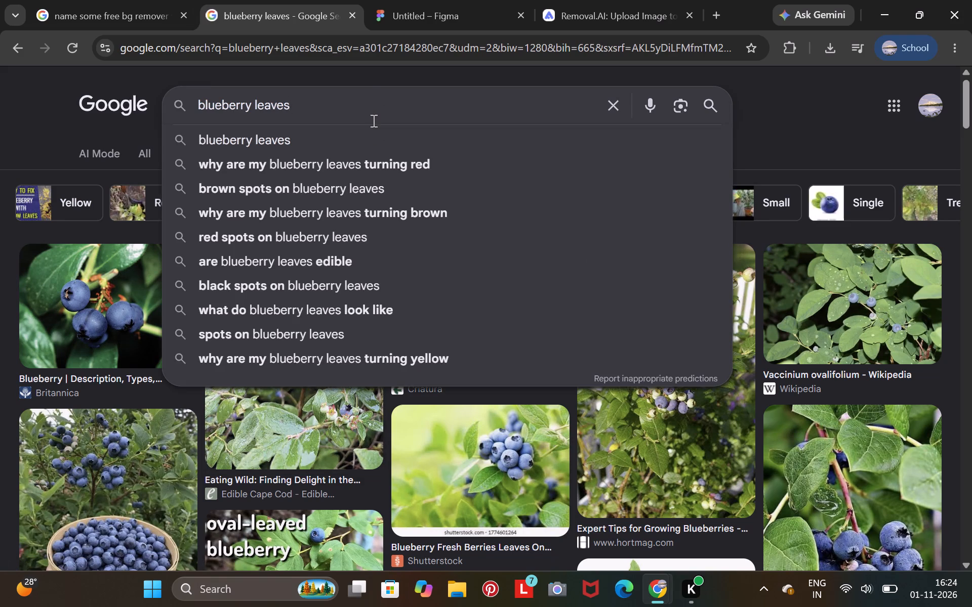
key("BackSpace")
key("BackSpace")
key("BackSpace")
key("BackSpace")
key("BackSpace")
key("BackSpace")
type("singlr")
key("BackSpace")
type("e")
key("space")
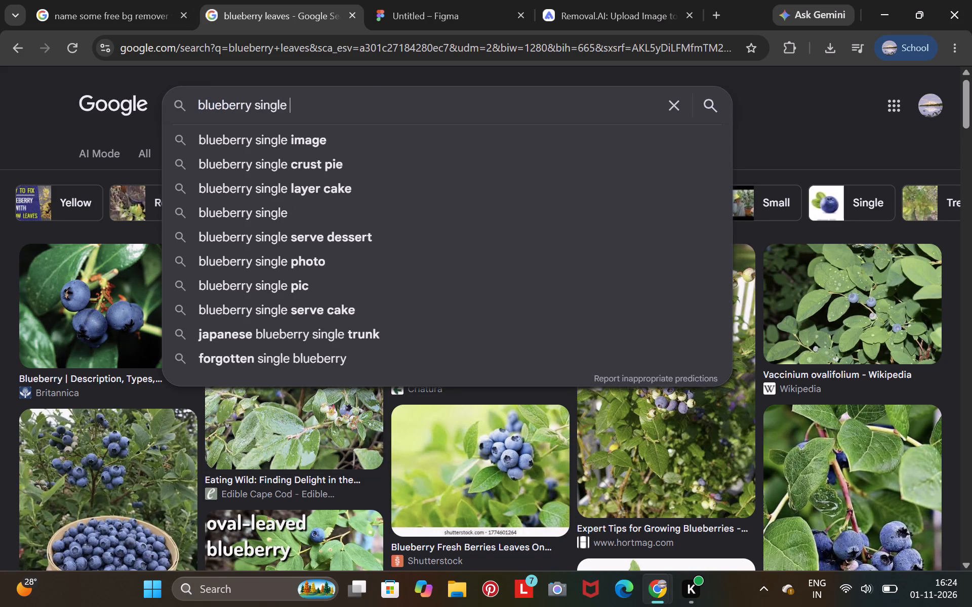
type("leaf")
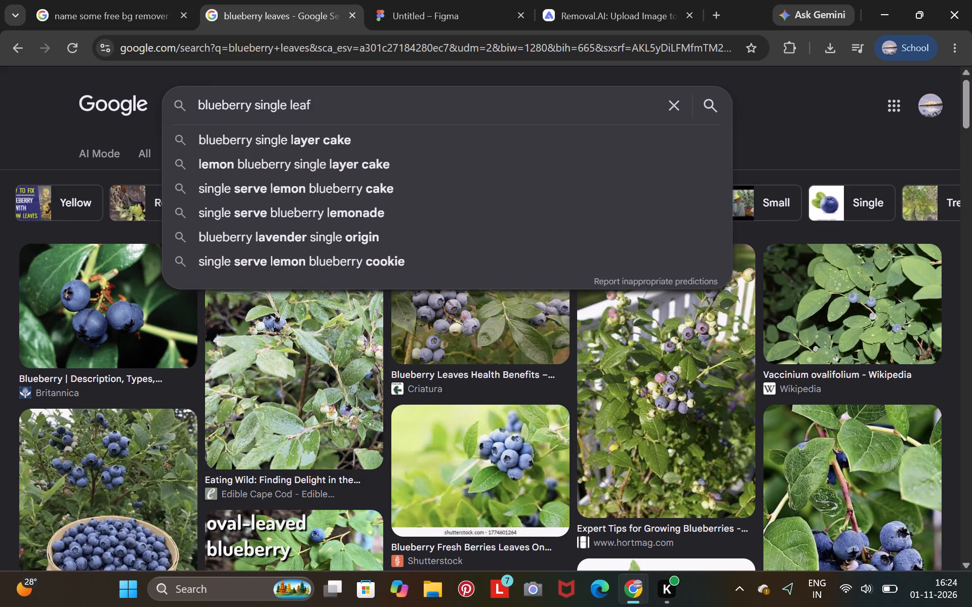
key("Return")
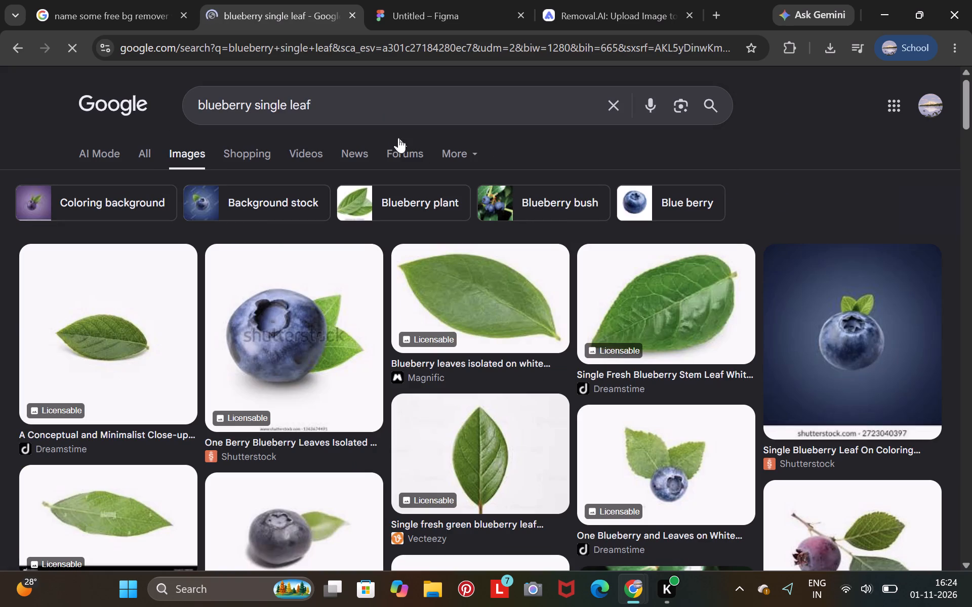
Bring the Shutterstock picture of two overlapping blueberry leaves from the results into Removal.AI for background removal.
scroll(342, 385, "down", 1)
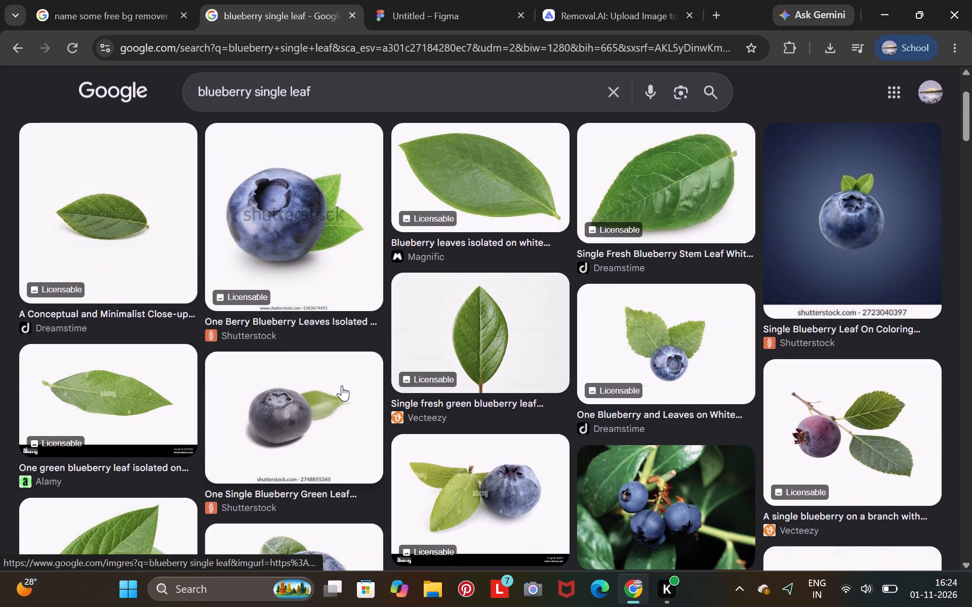
scroll(342, 385, "down", 3)
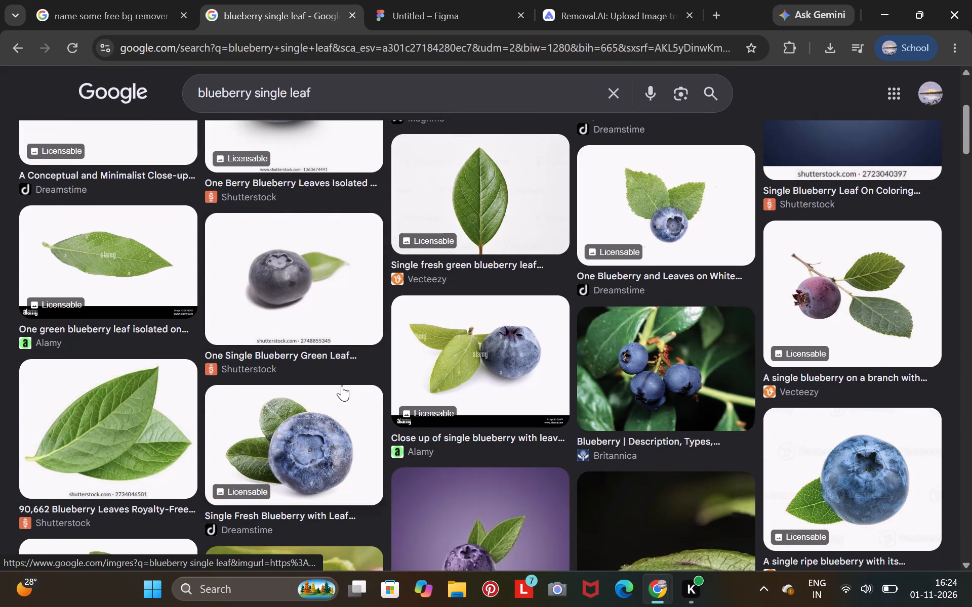
left_click_drag(90, 432, 91, 423)
left_click_drag(91, 423, 355, 285)
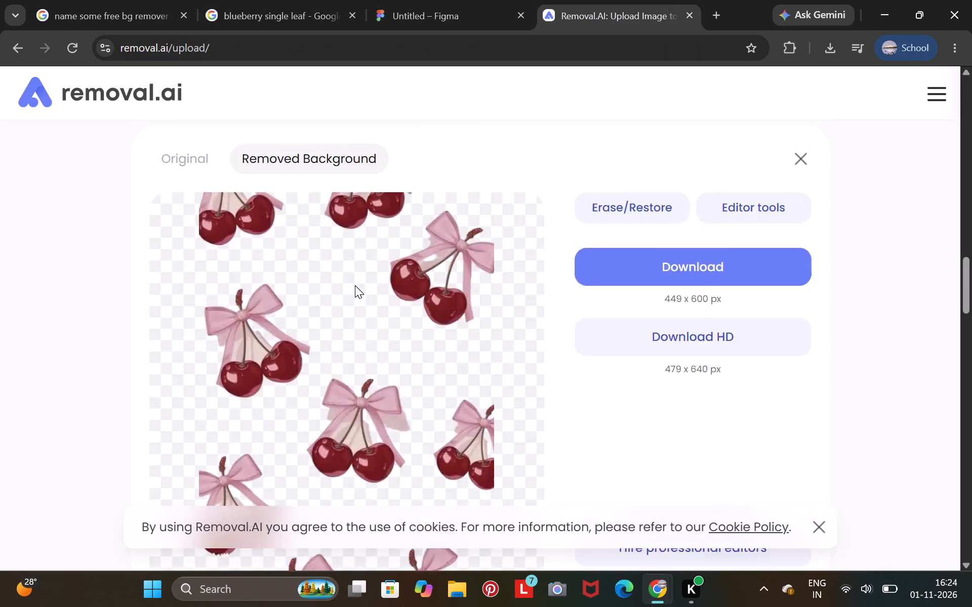
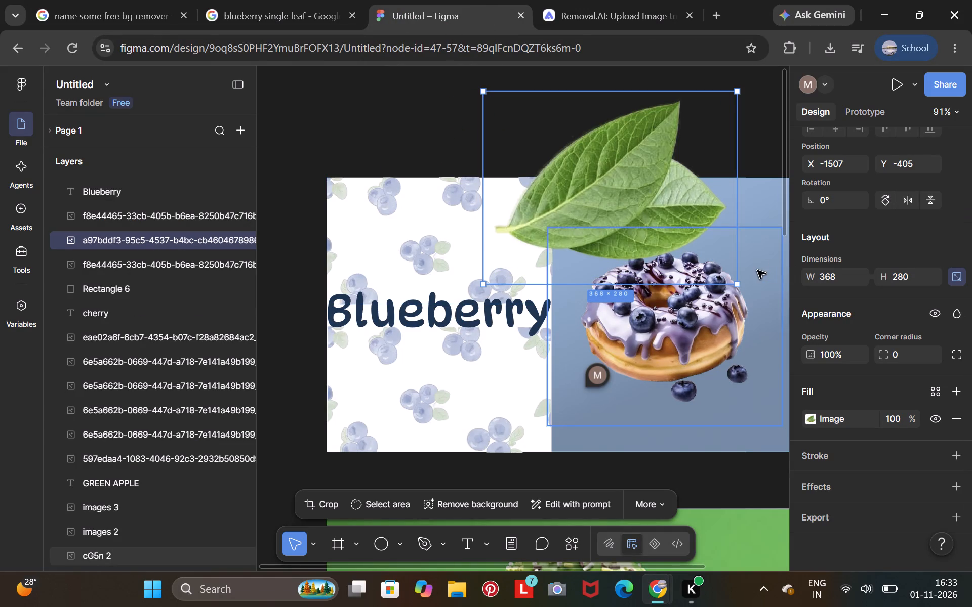
Shrink the two-leaf image to about 140 × 107 and place it above the donut on the blueberry banner.
left_click_drag(737, 284, 580, 120)
left_click_drag(533, 118, 371, 411)
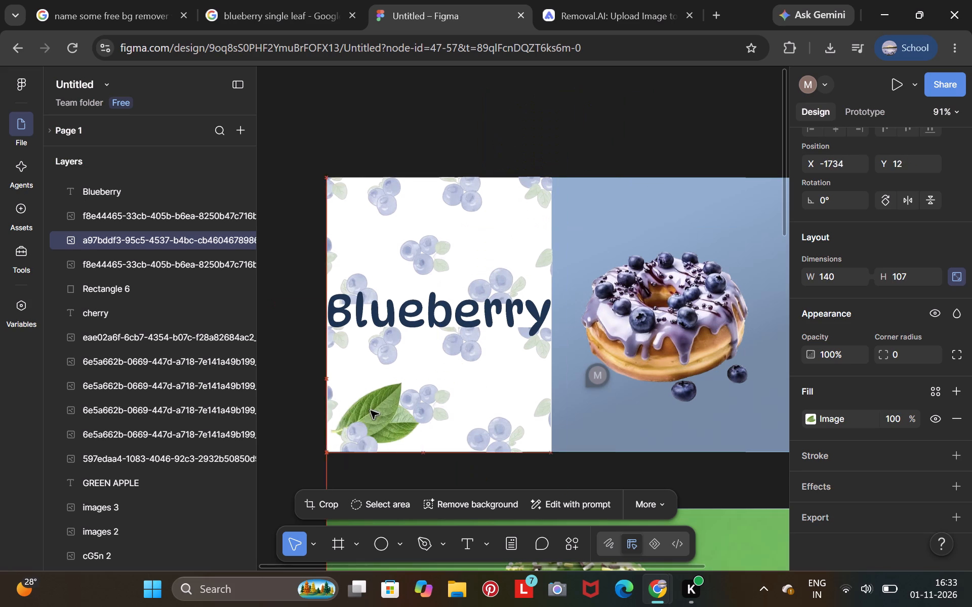
left_click_drag(371, 411, 389, 347)
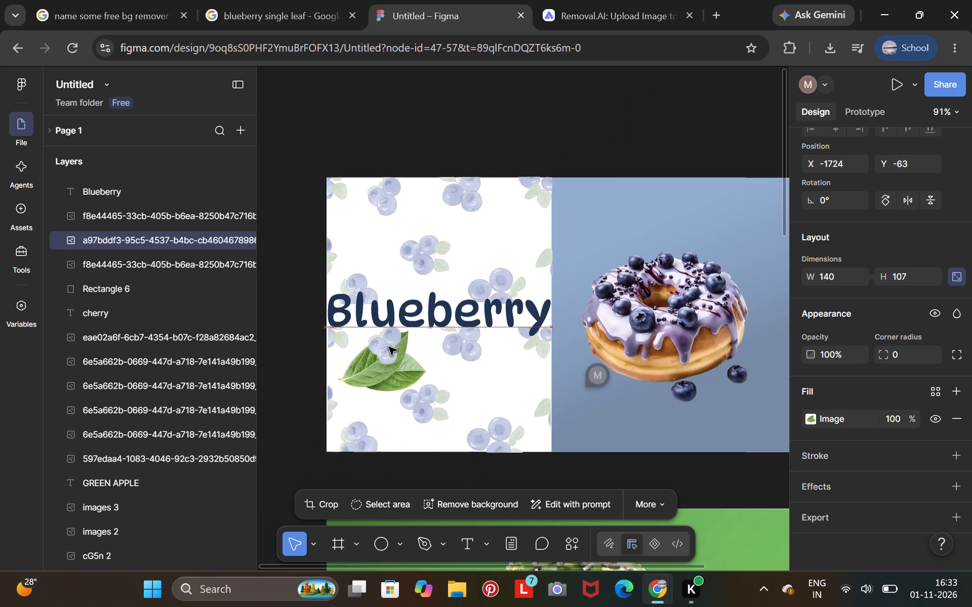
left_click_drag(389, 347, 715, 205)
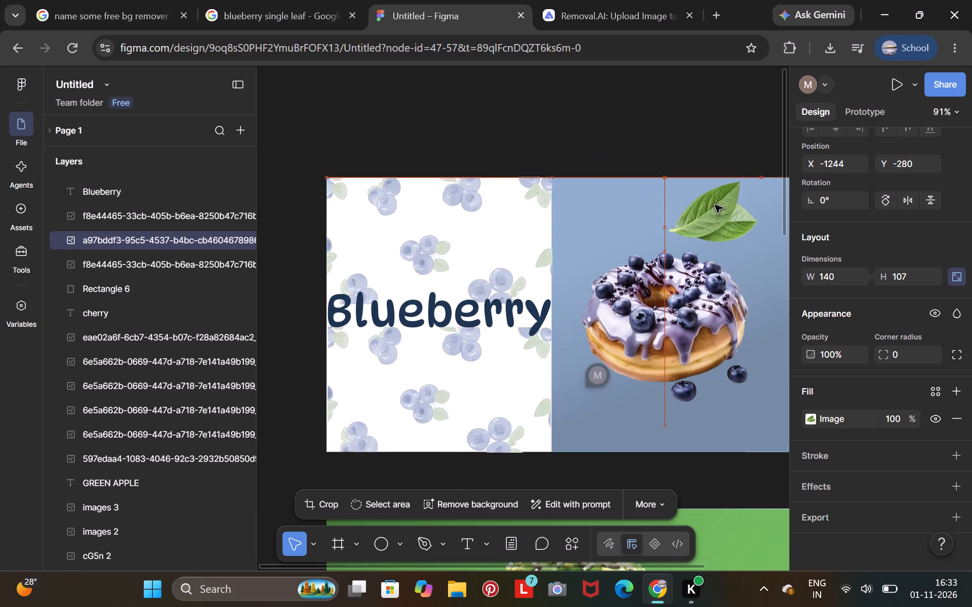
left_click_drag(715, 205, 701, 202)
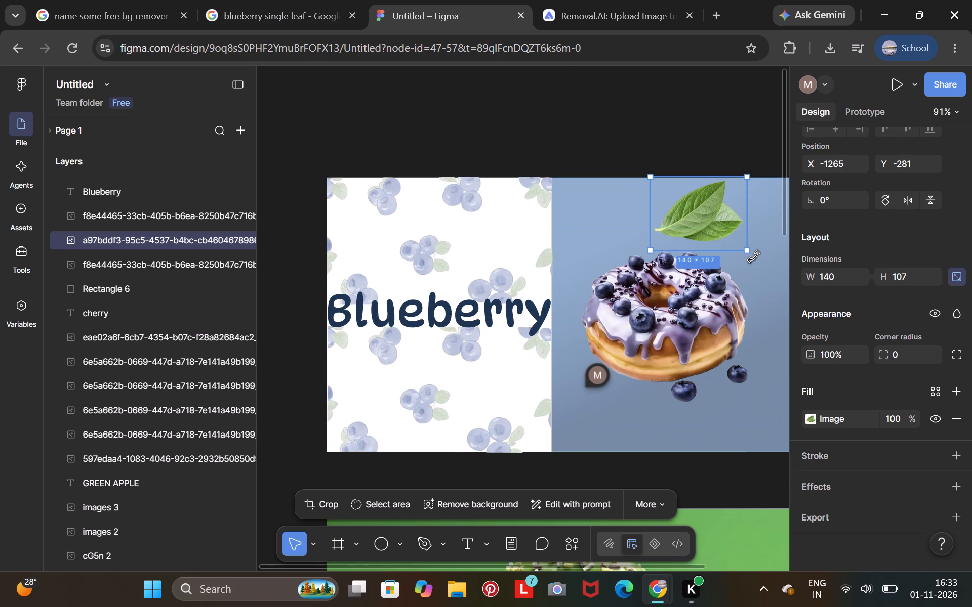
Rotate the leaf image to about 114° and shrink it to about 87 × 66.
left_click_drag(753, 256, 709, 170)
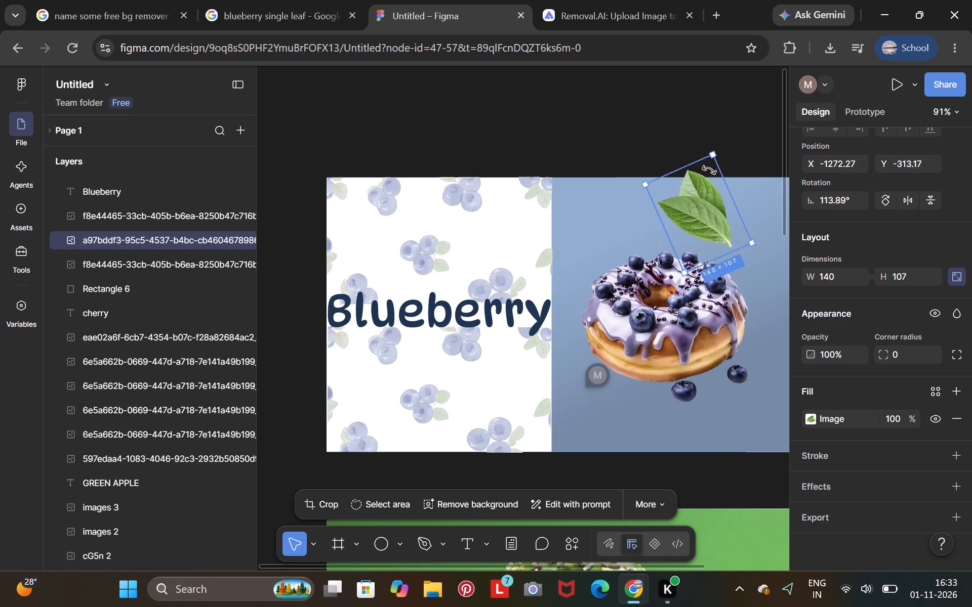
left_click_drag(709, 170, 708, 173)
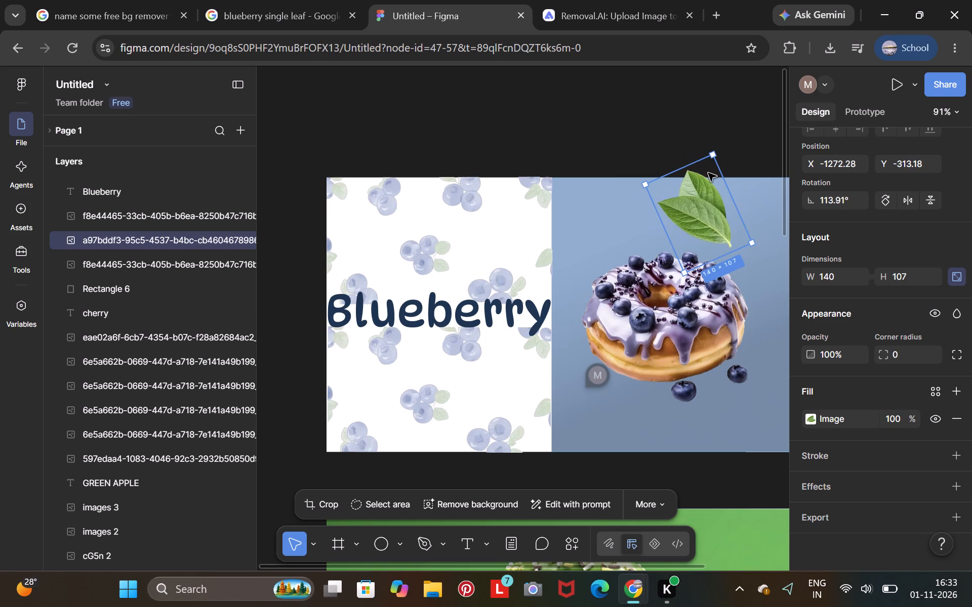
left_click_drag(690, 272, 692, 242)
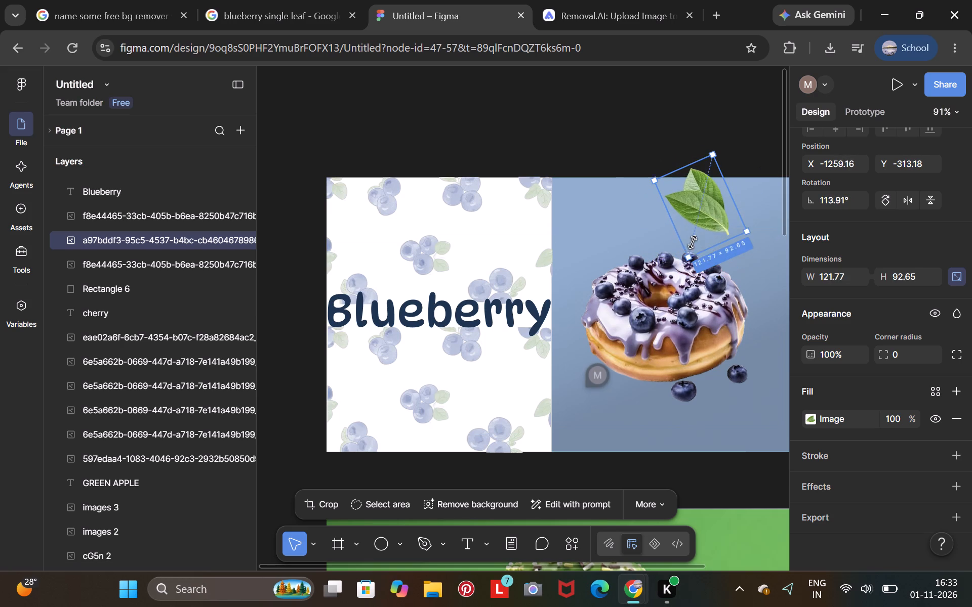
left_click_drag(692, 242, 696, 228)
left_click_drag(706, 198, 743, 370)
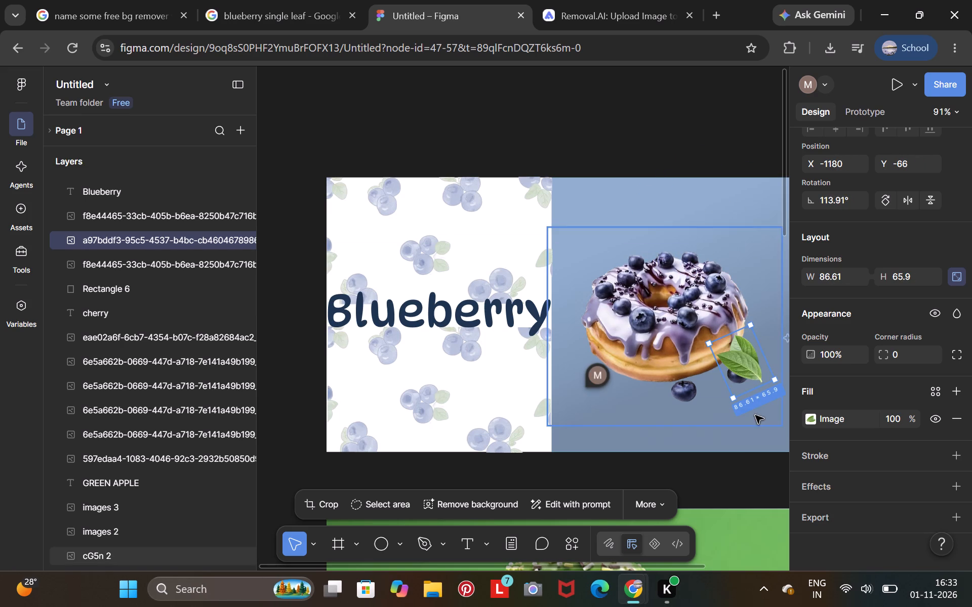
left_click(753, 338)
left_click_drag(744, 353, 748, 368)
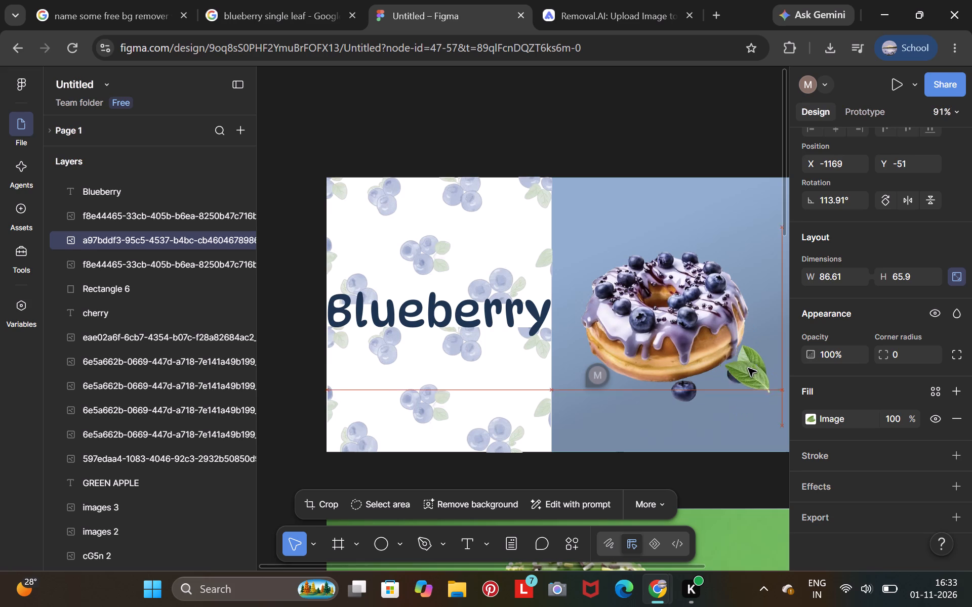
left_click_drag(748, 368, 766, 420)
scroll(766, 420, "left", 1)
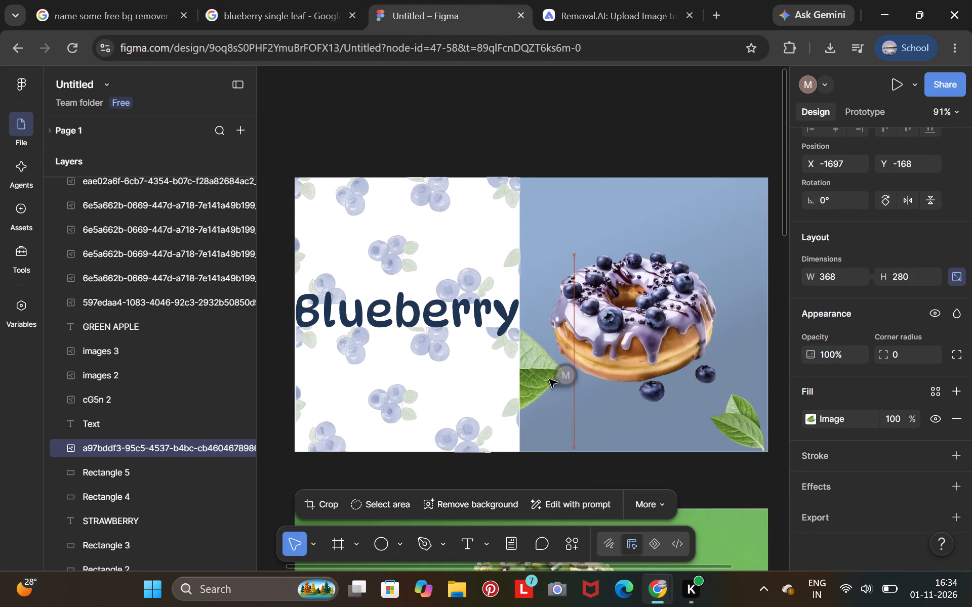
left_click_drag(549, 379, 711, 153)
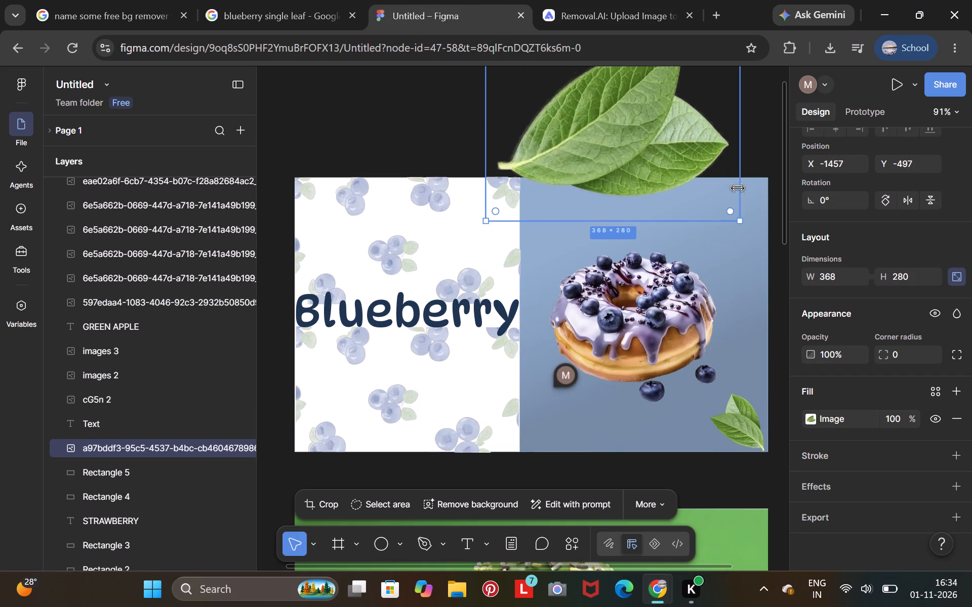
left_click_drag(742, 218, 616, 94)
left_click_drag(562, 74, 635, 194)
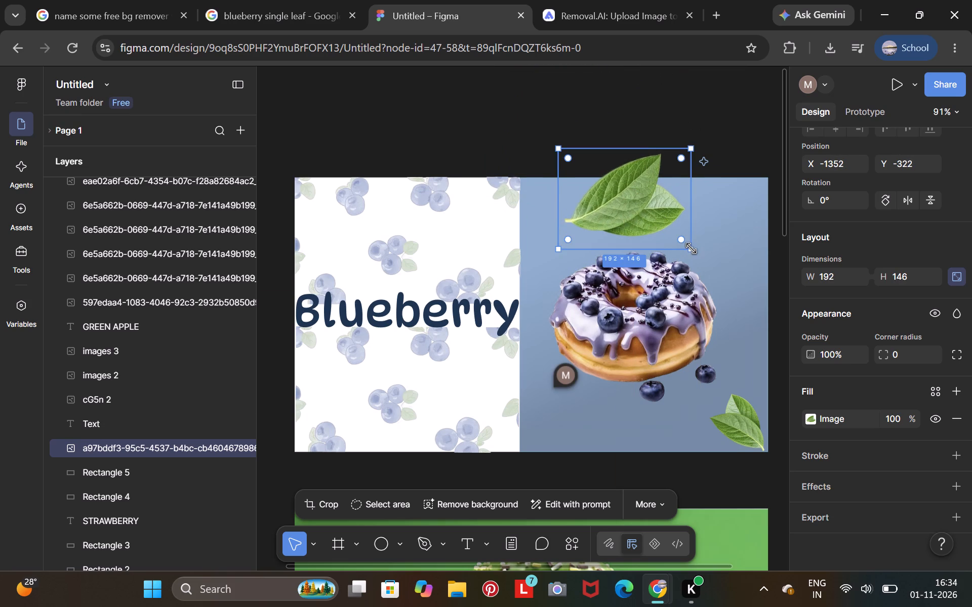
left_click(669, 235)
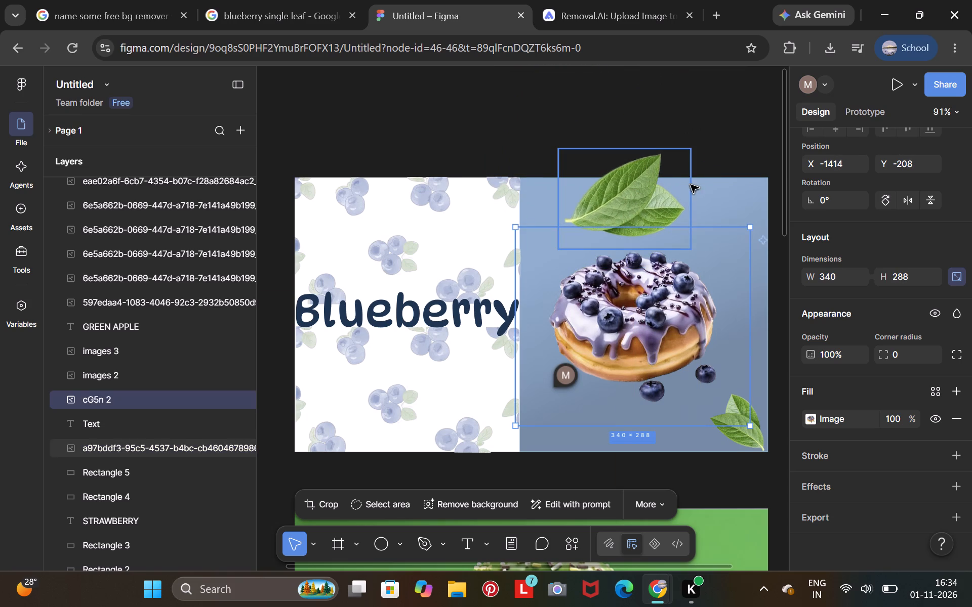
left_click(666, 168)
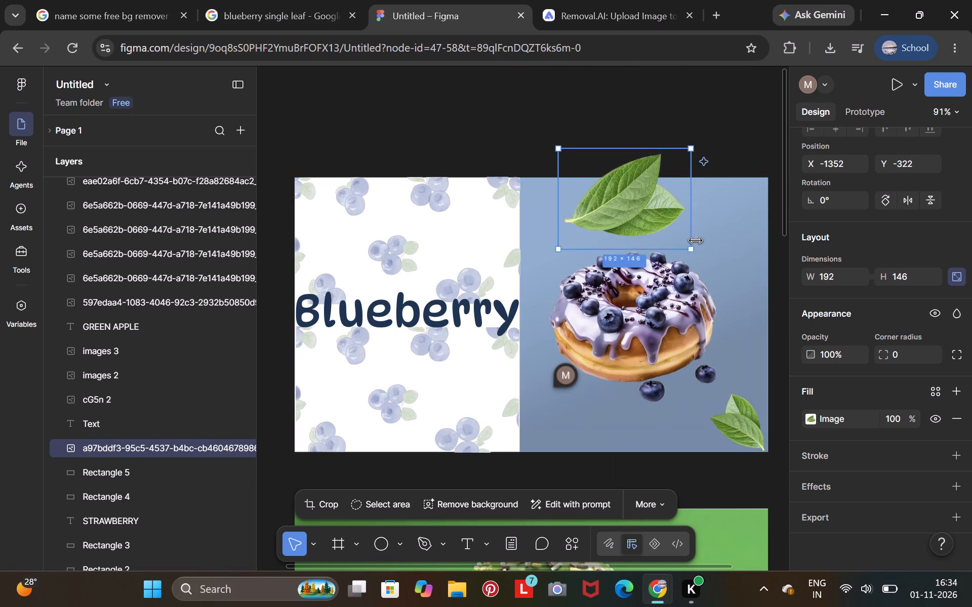
left_click_drag(691, 246, 643, 197)
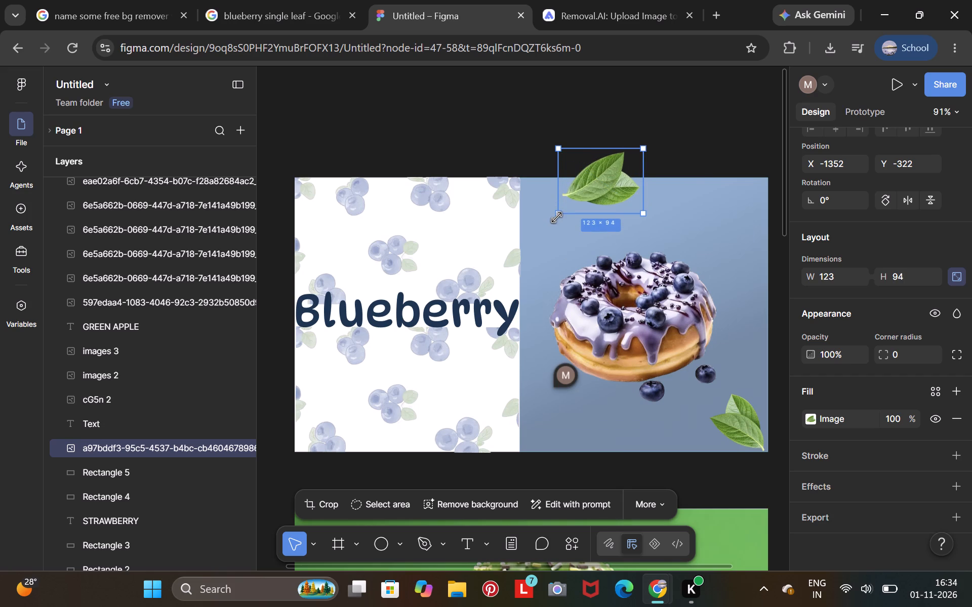
Rotate the second leaf image to about -152° and shrink it to about 92 × 70.
left_click_drag(553, 219, 716, 178)
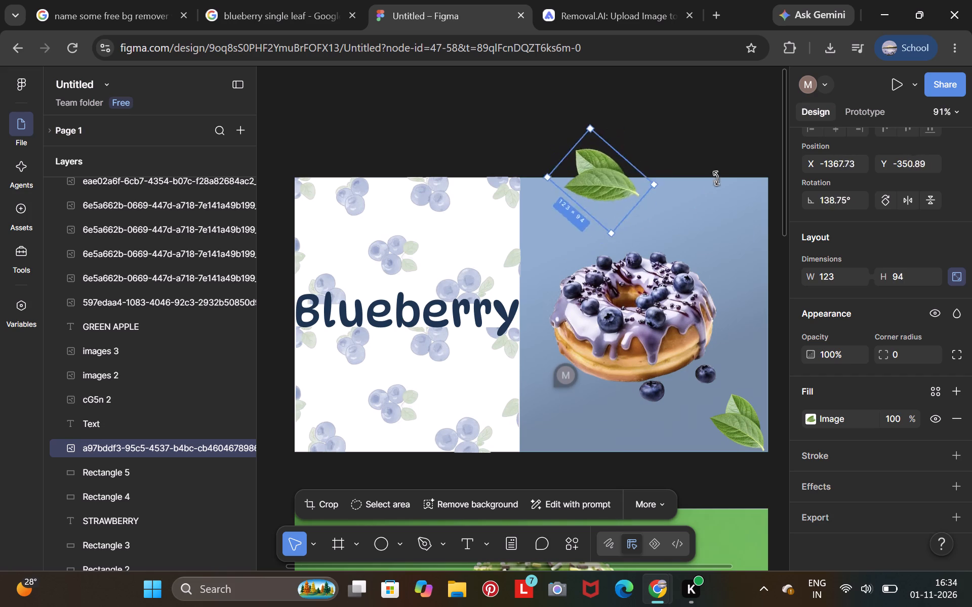
left_click_drag(716, 178, 628, 115)
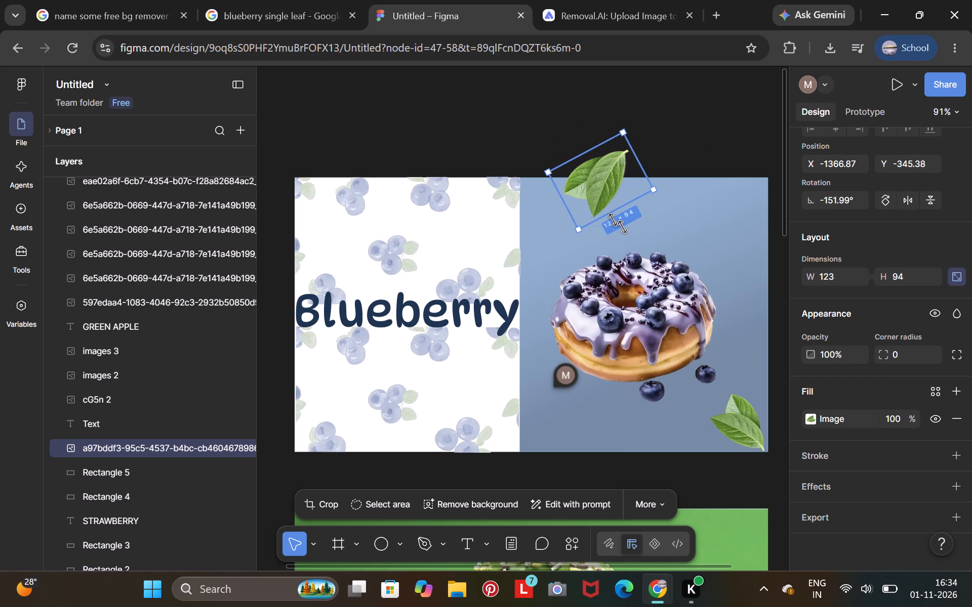
left_click_drag(579, 228, 612, 193)
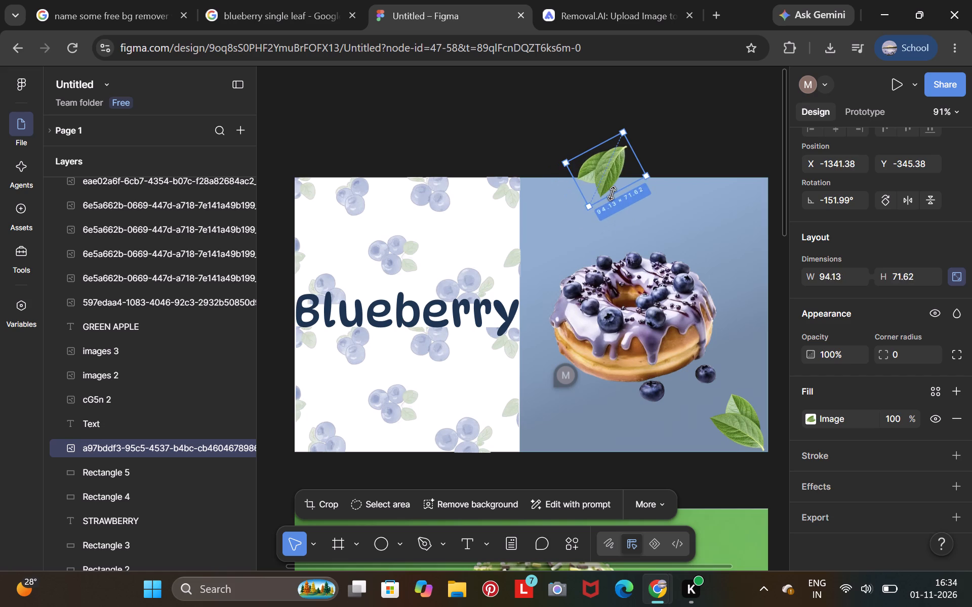
left_click_drag(612, 193, 612, 193)
Position the second leaf image in the upper-right corner of the banner's blue half.
left_click_drag(611, 182, 745, 220)
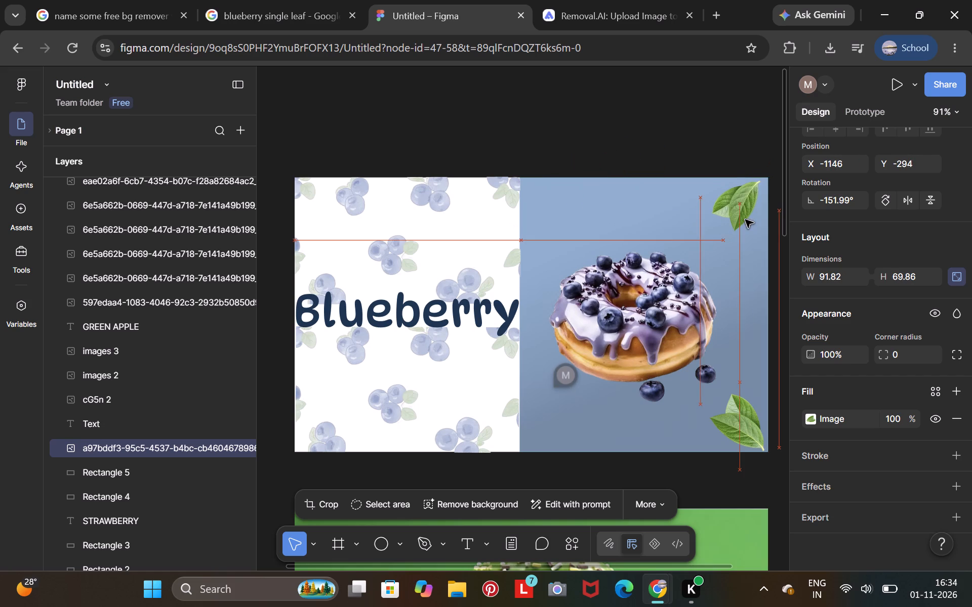
left_click_drag(745, 220, 748, 215)
left_click_drag(748, 215, 751, 212)
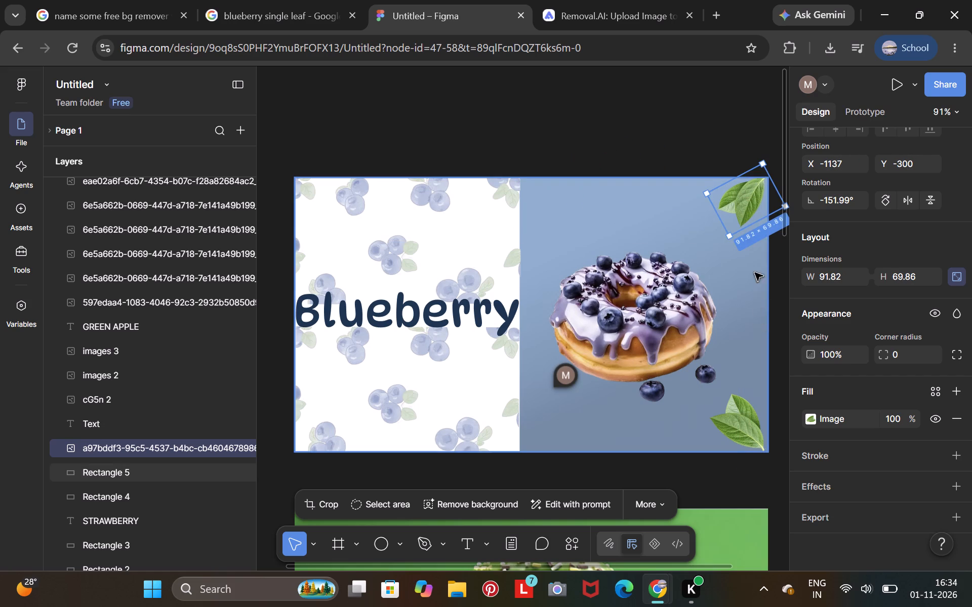
Enlarge the leaf image in the upper-right corner of the banner's blue half to about 100 × 76.
left_click_drag(731, 237, 727, 246)
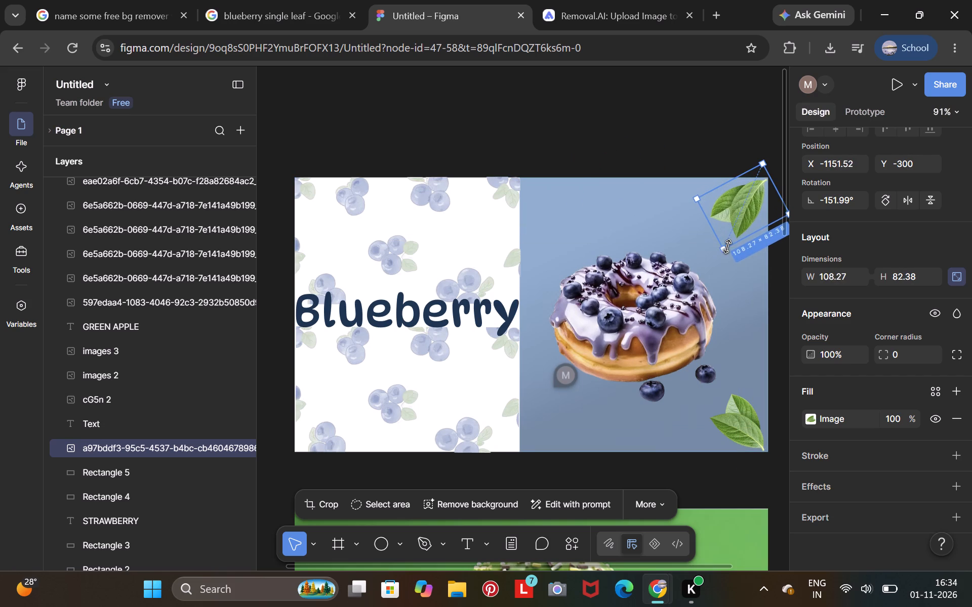
left_click_drag(727, 246, 725, 242)
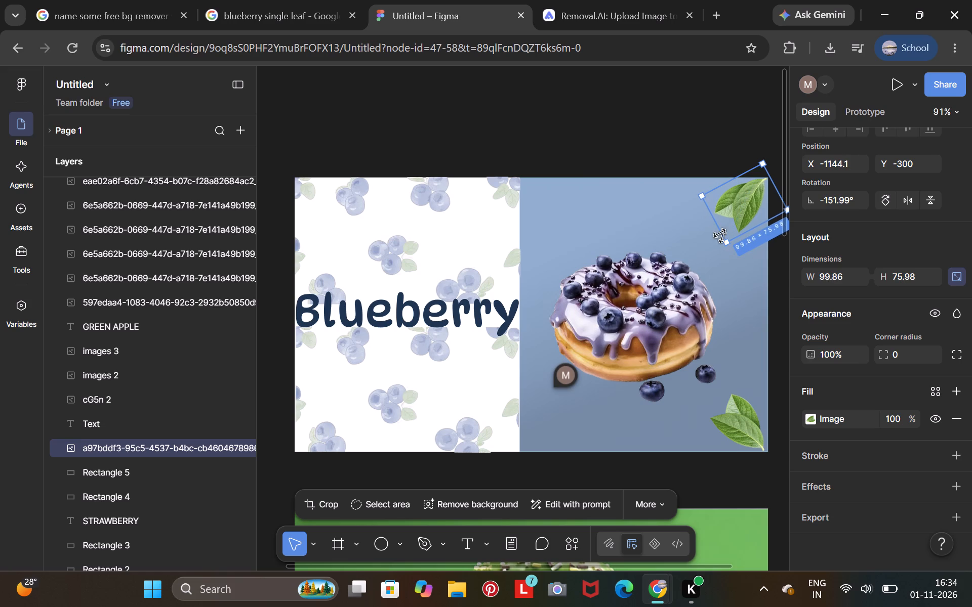
left_click(657, 148)
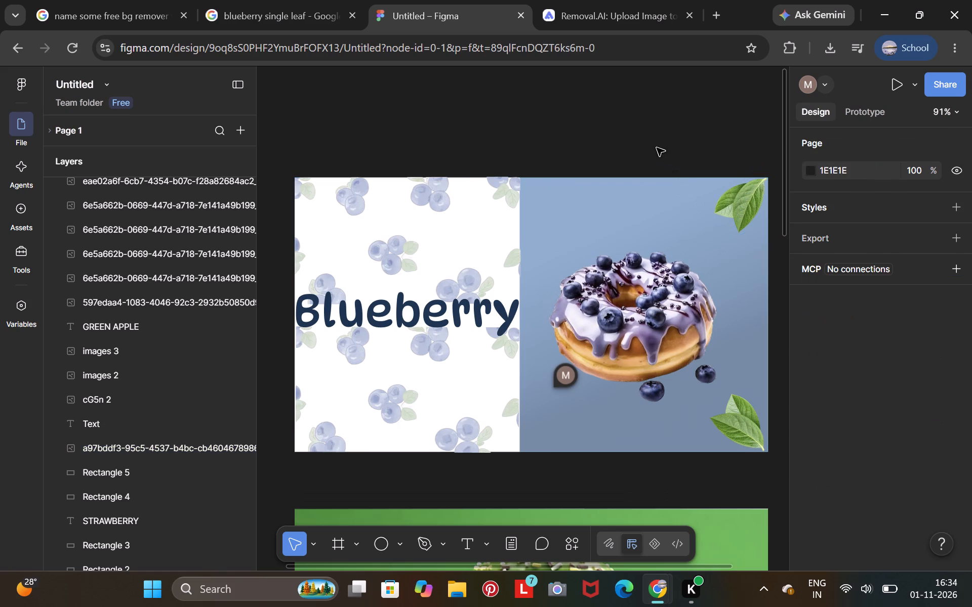
Switch to the Removal.AI page with the leaf cutout, keeping it in the same browser window as Figma.
left_click_drag(618, 8, 423, 294)
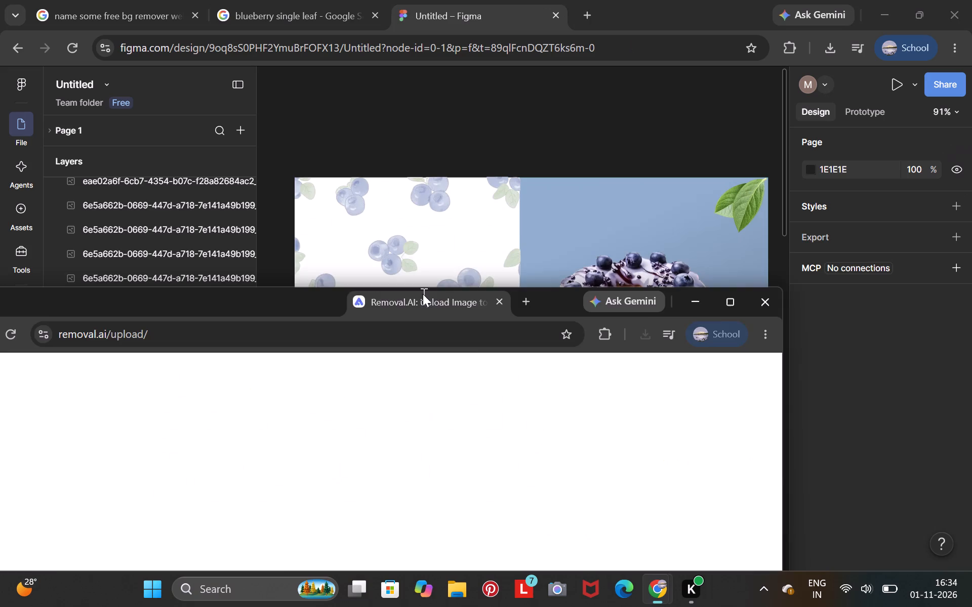
left_click_drag(423, 294, 589, 112)
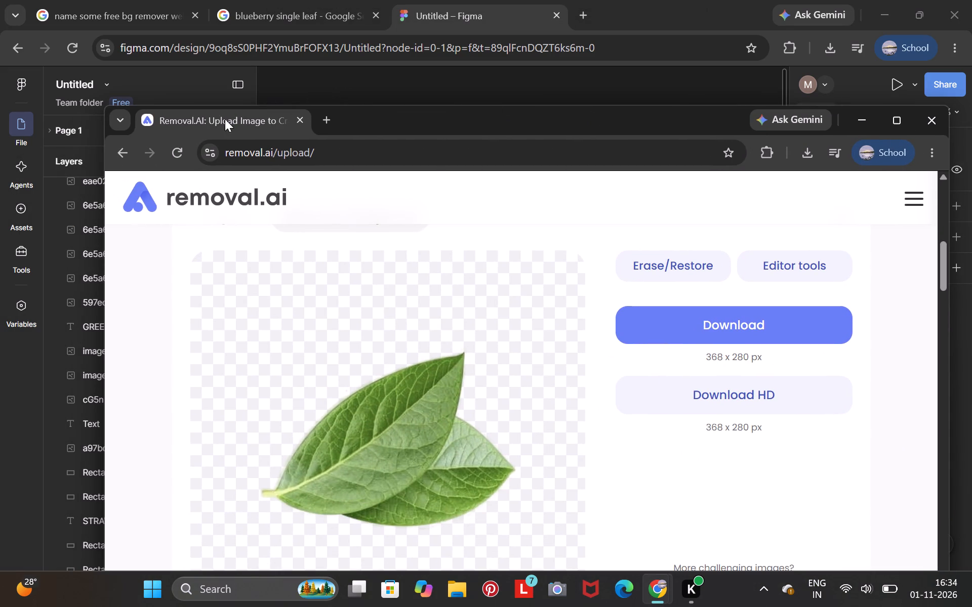
left_click_drag(222, 114, 256, 96)
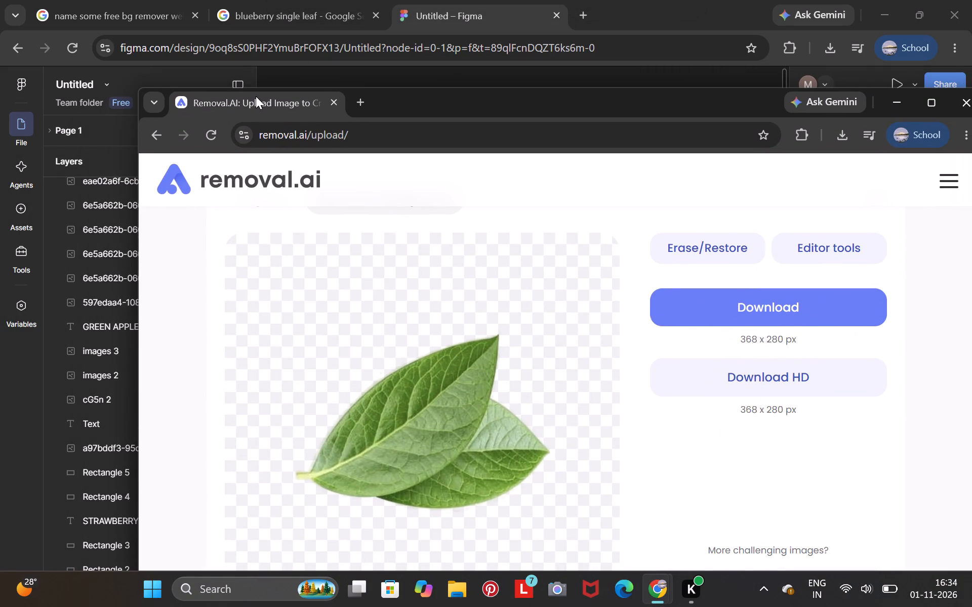
left_click_drag(256, 96, 610, 2)
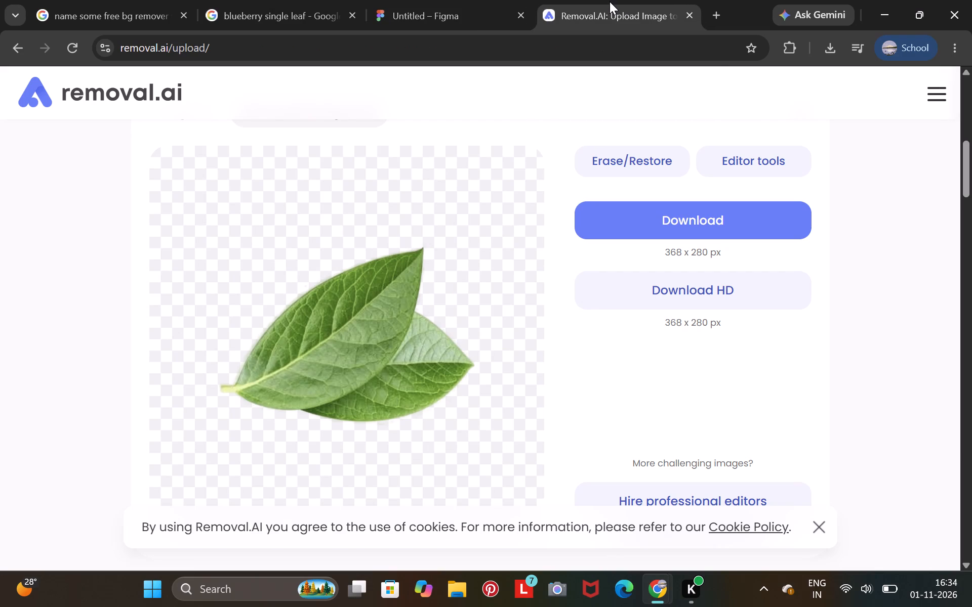
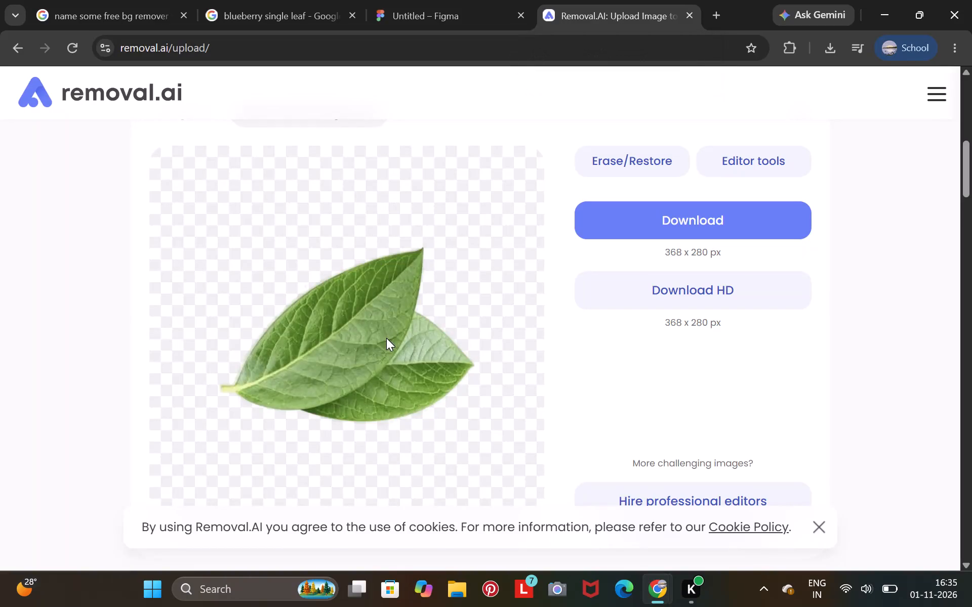
Bring the leaf cutout into the Figma design, shrink it to about 137 × 104, and place it in the blueberry banner's lower-left corner.
left_click_drag(386, 338, 480, 312)
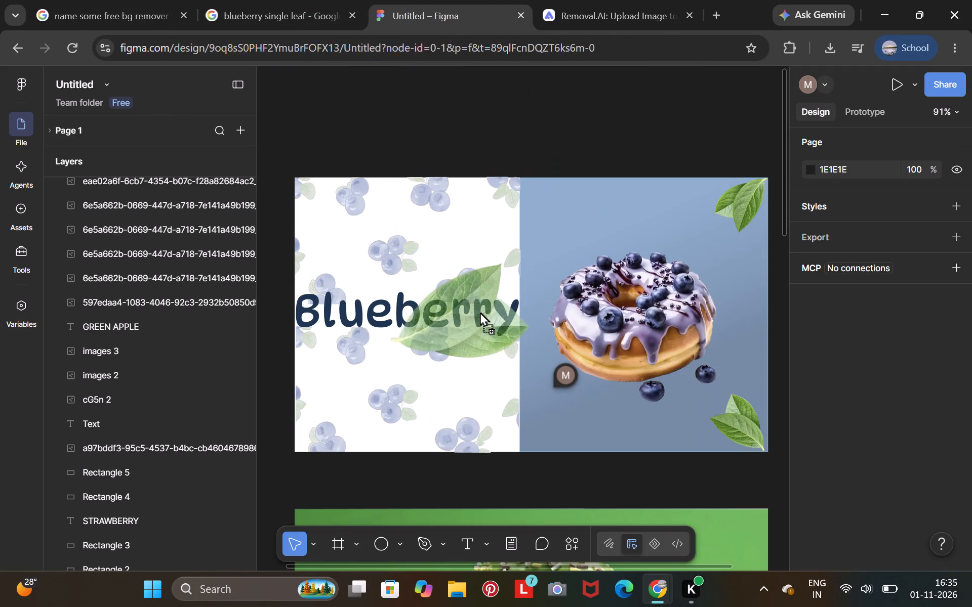
left_click_drag(480, 312, 445, 305)
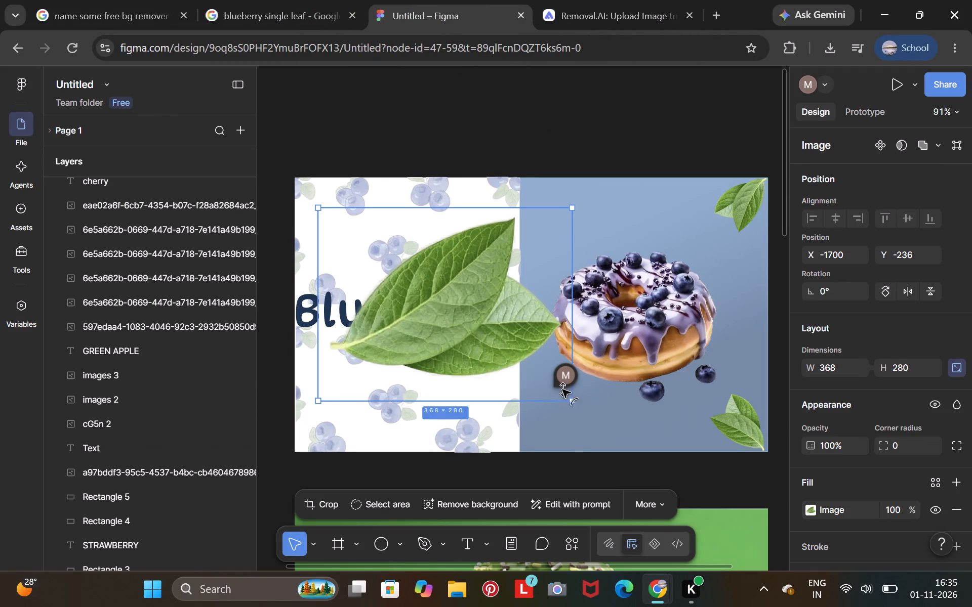
left_click_drag(573, 398, 413, 243)
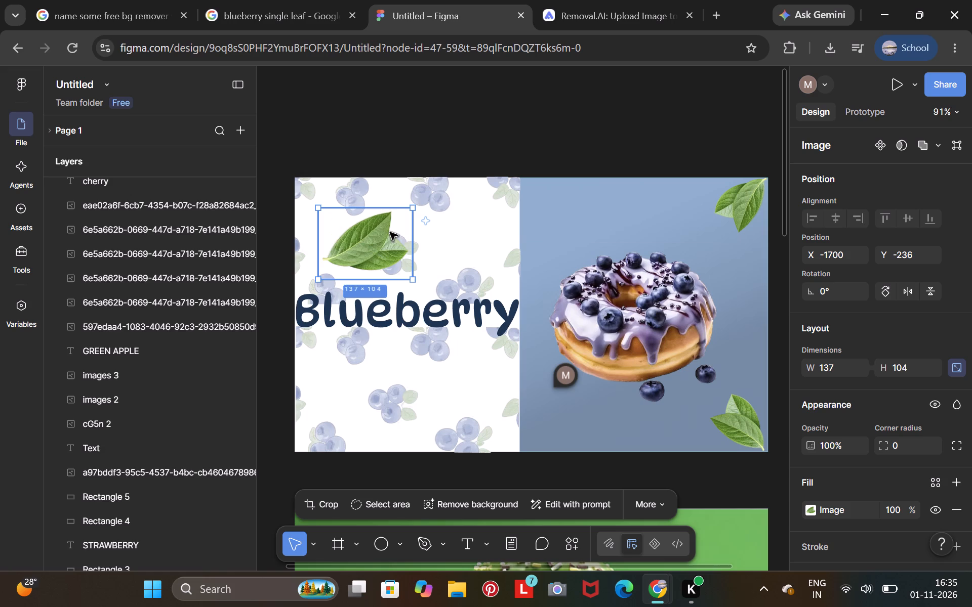
left_click_drag(374, 230, 342, 414)
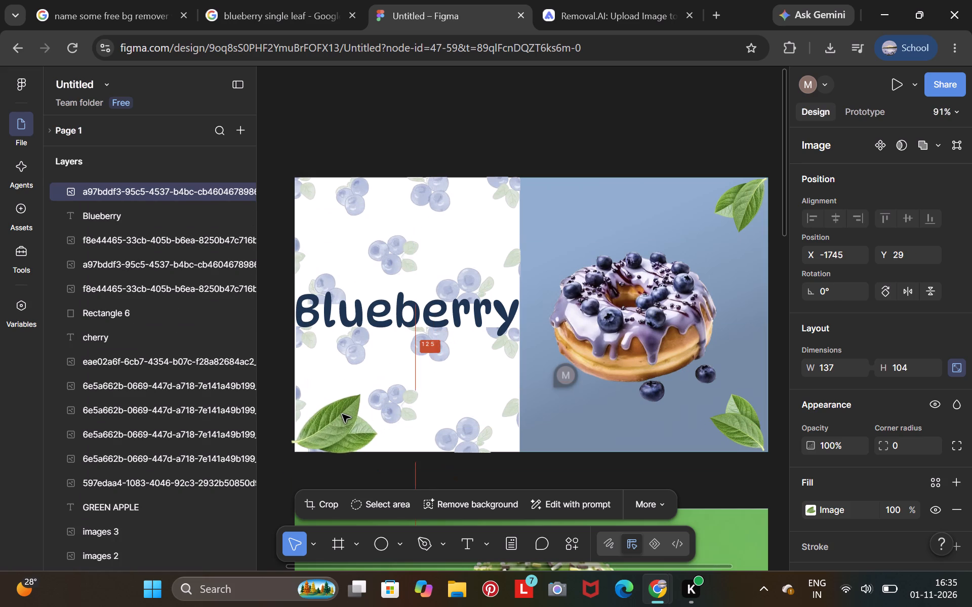
left_click_drag(342, 414, 345, 416)
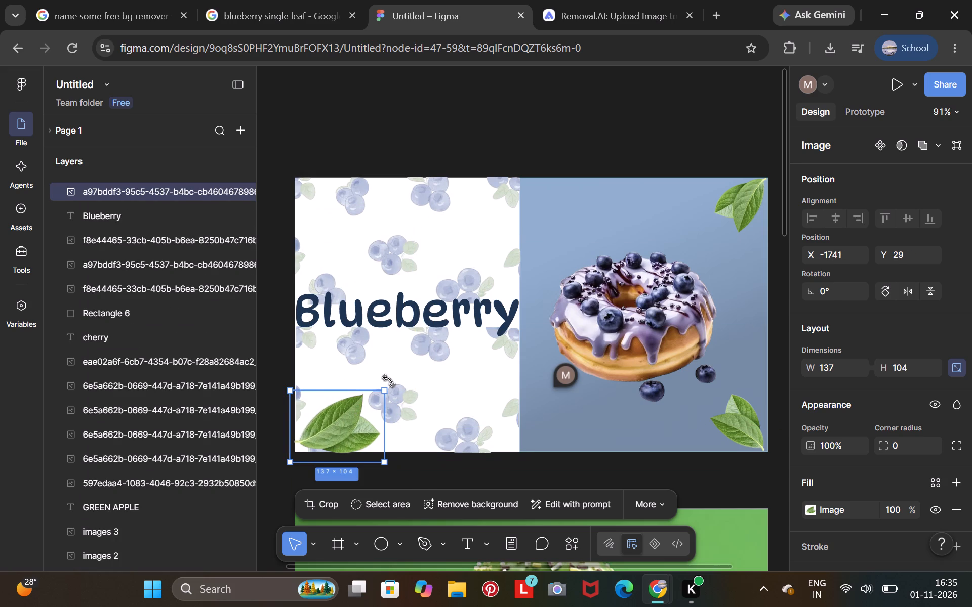
Rotate the lower-left leaf image to about 16°, shrink it to about 108 × 82, and fit it into the banner corner.
left_click_drag(389, 384, 375, 374)
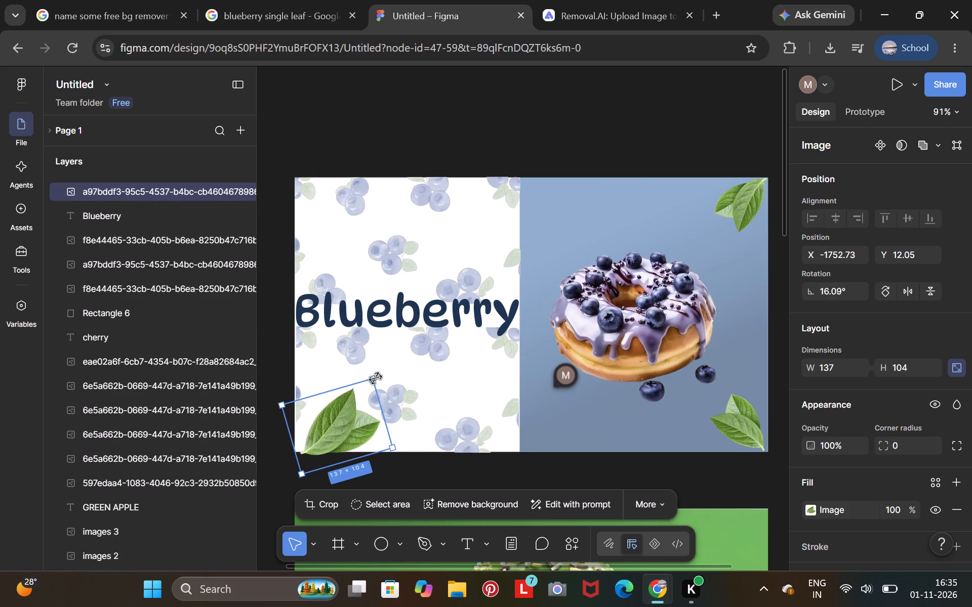
left_click_drag(393, 447, 368, 444)
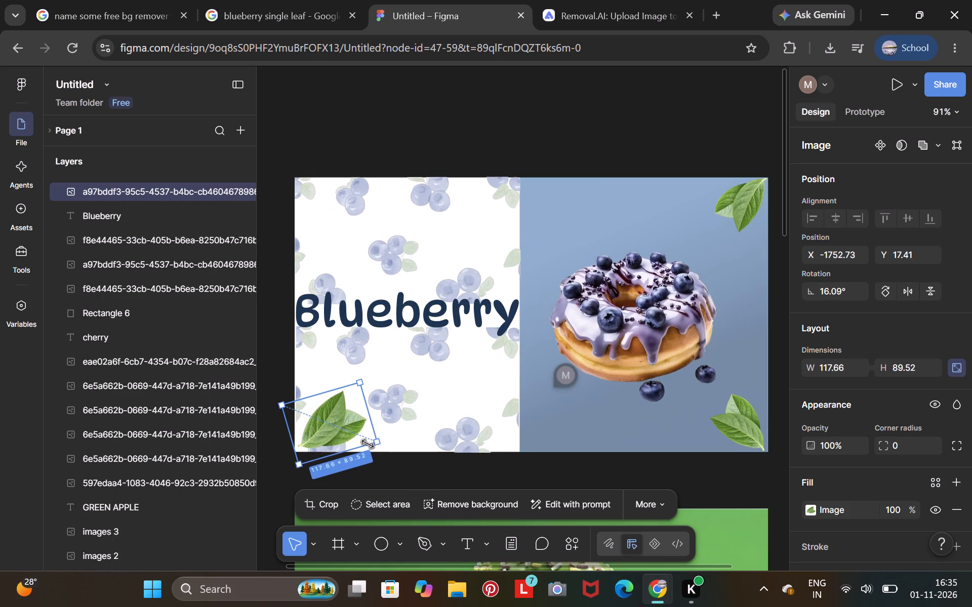
left_click_drag(368, 444, 367, 445)
left_click(335, 428)
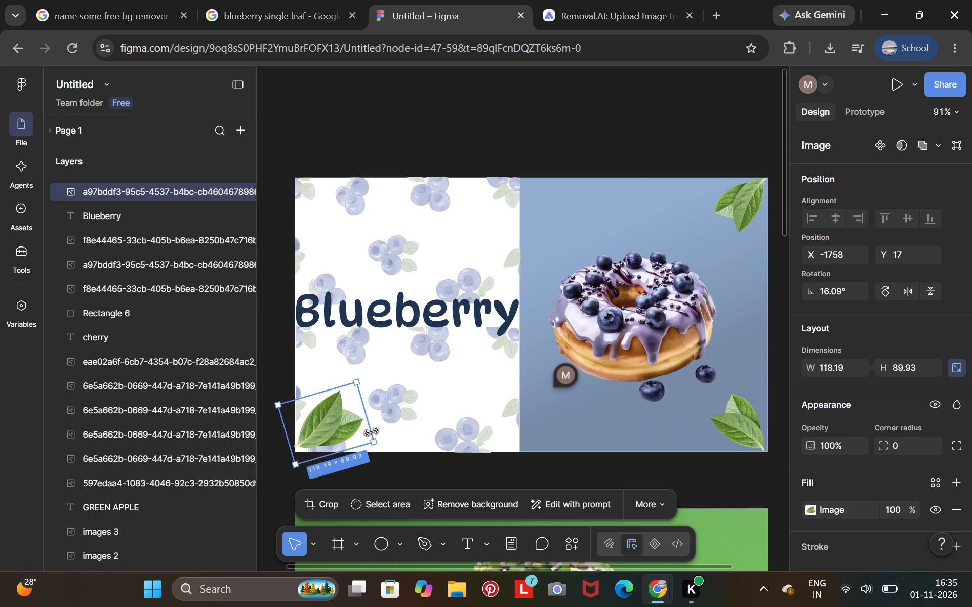
left_click_drag(372, 442, 365, 440)
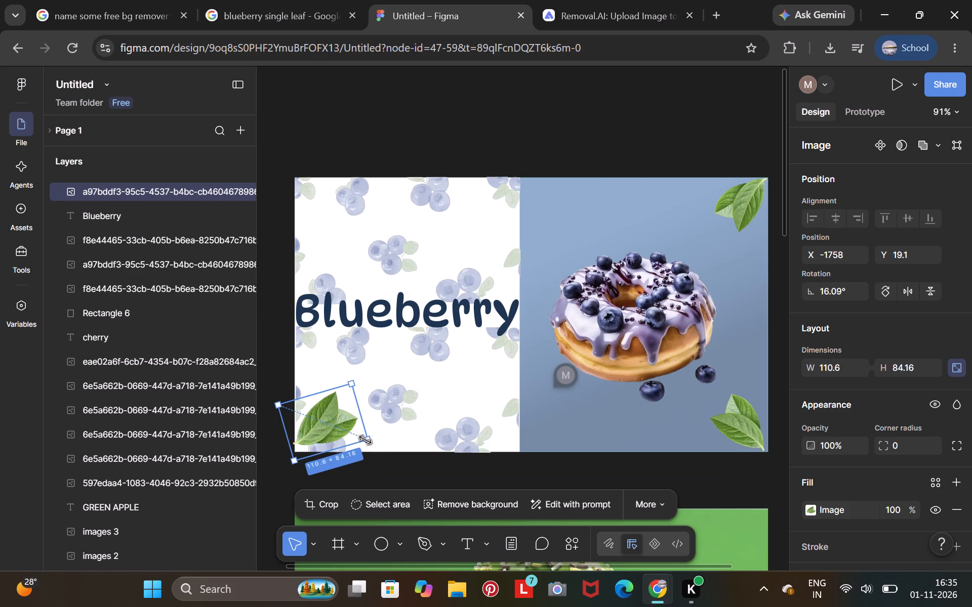
left_click_drag(365, 440, 362, 440)
left_click_drag(317, 422, 320, 432)
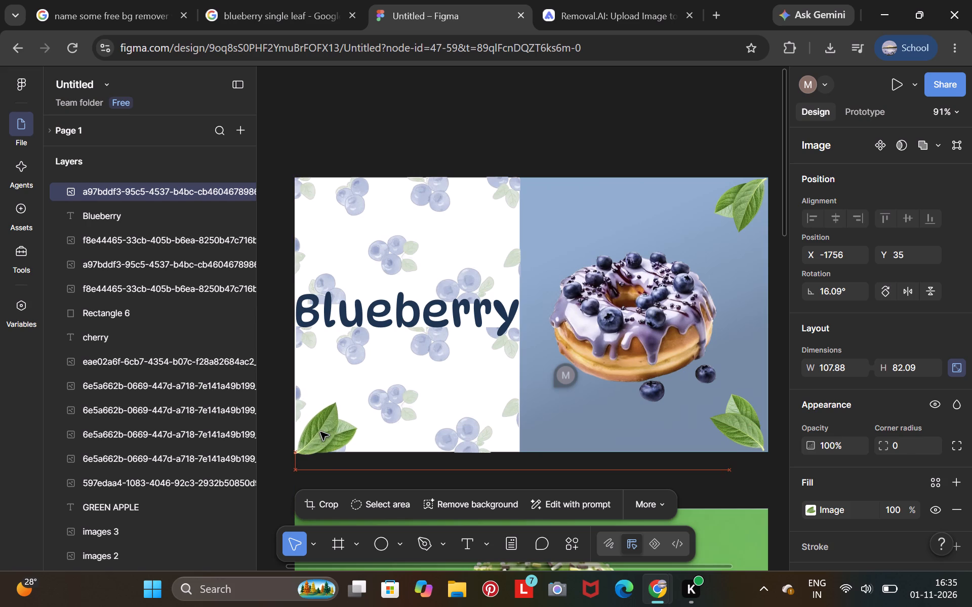
left_click_drag(320, 432, 320, 429)
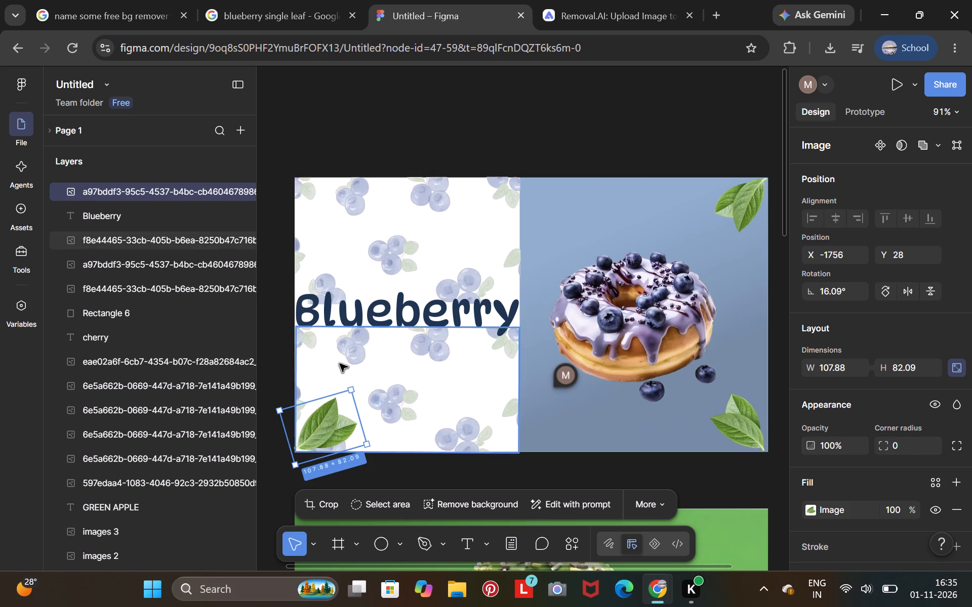
left_click(536, 147)
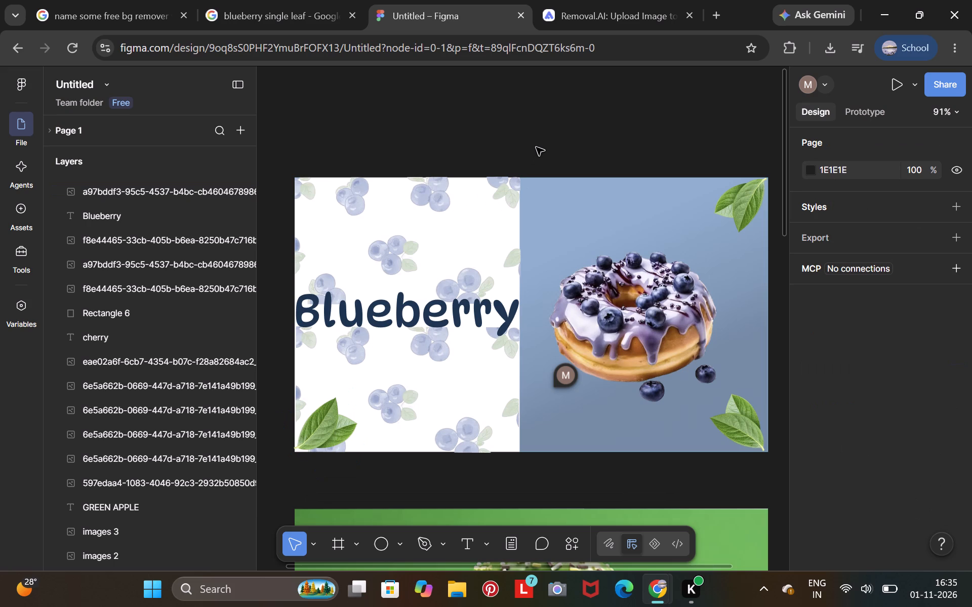
Bring another Removal.AI leaf cutout into the Figma design, shrunk to about 122 × 92 and rotated to about -54°.
left_click(593, 13)
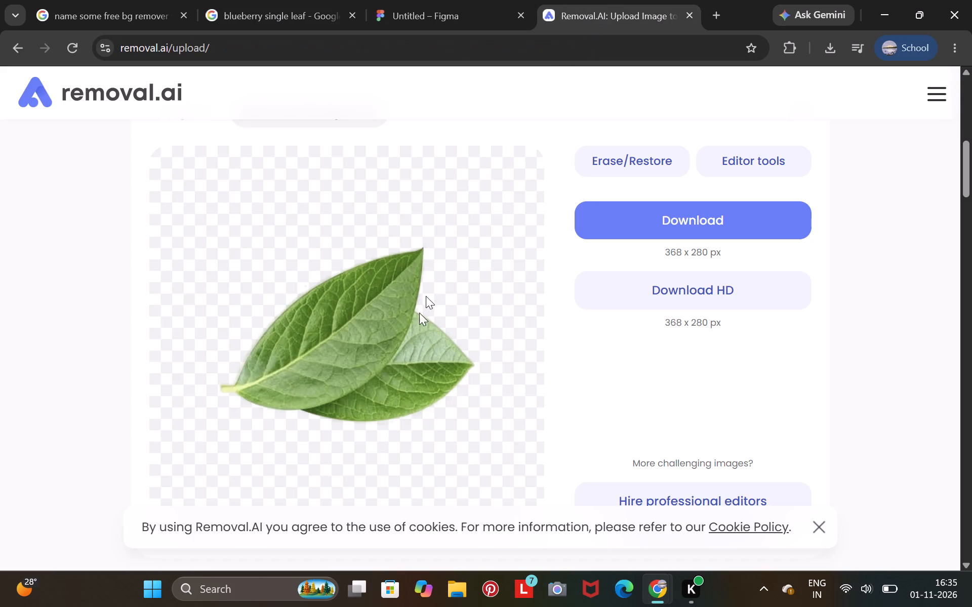
left_click_drag(393, 360, 462, 196)
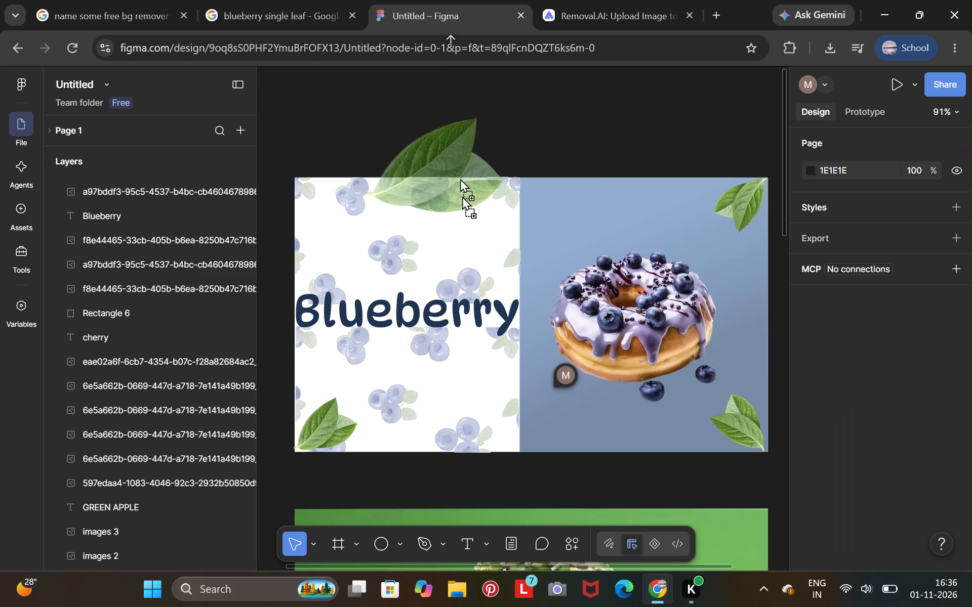
left_click_drag(462, 196, 465, 282)
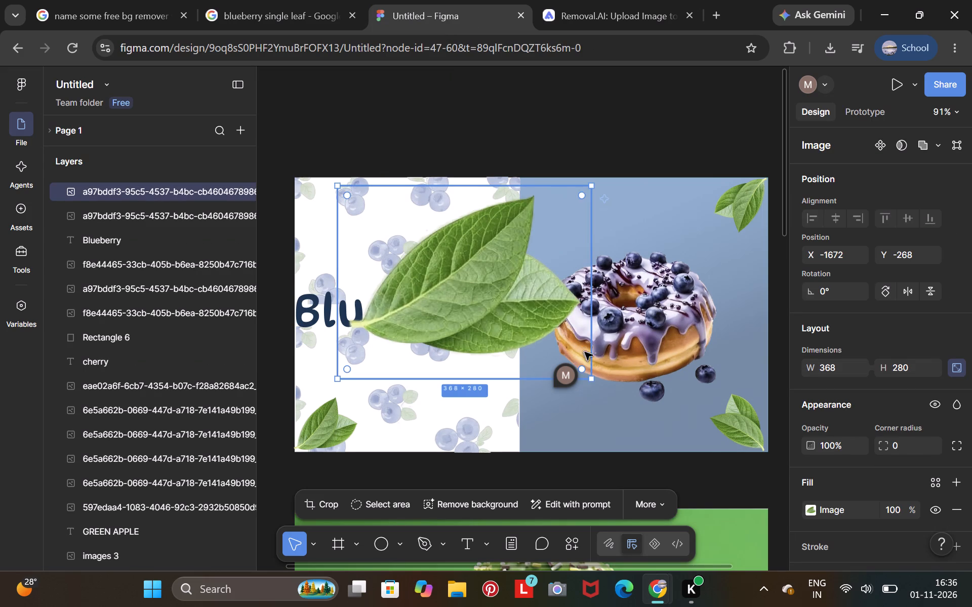
left_click_drag(590, 373, 475, 345)
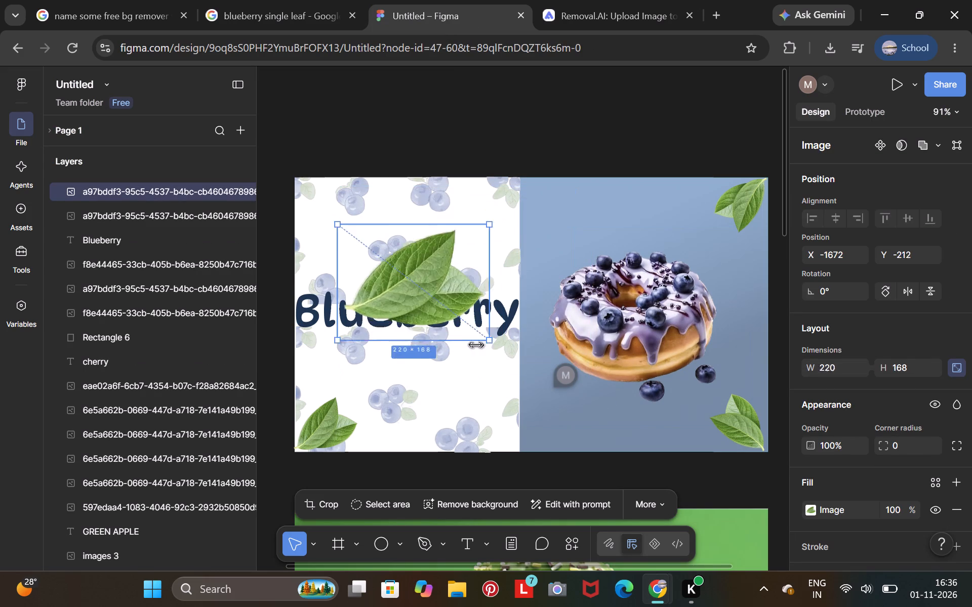
left_click_drag(475, 345, 418, 322)
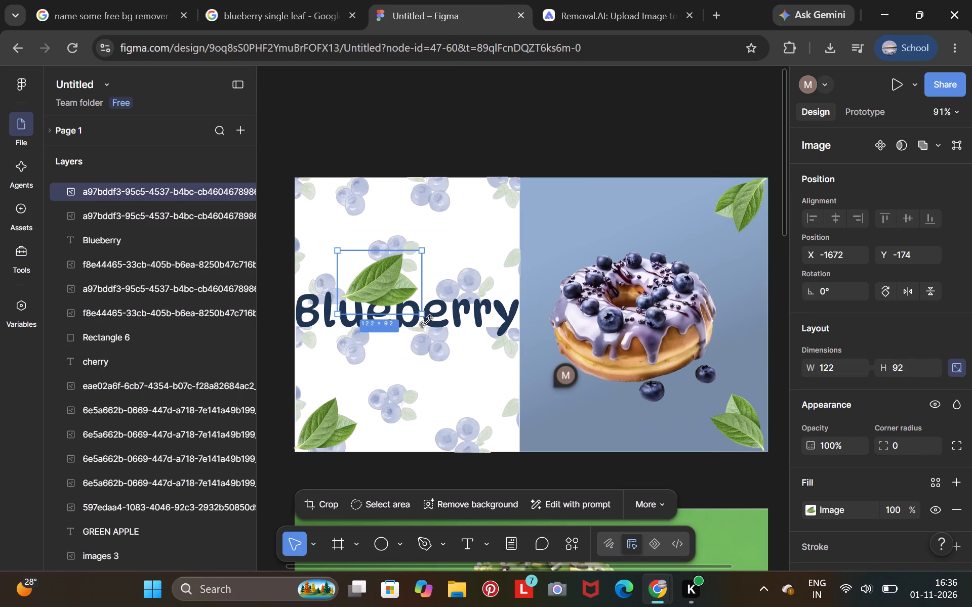
left_click_drag(425, 320, 359, 324)
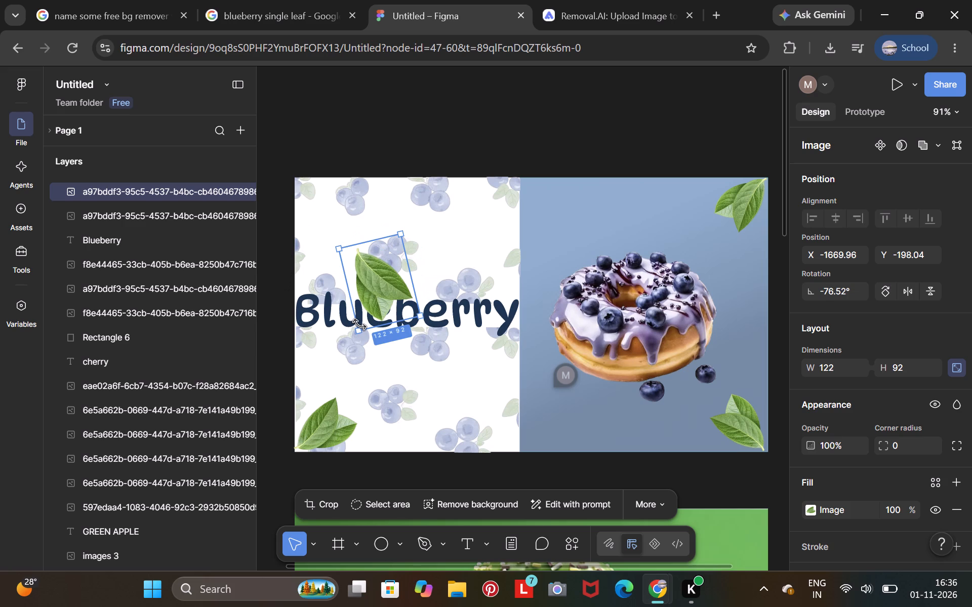
left_click_drag(359, 324, 378, 309)
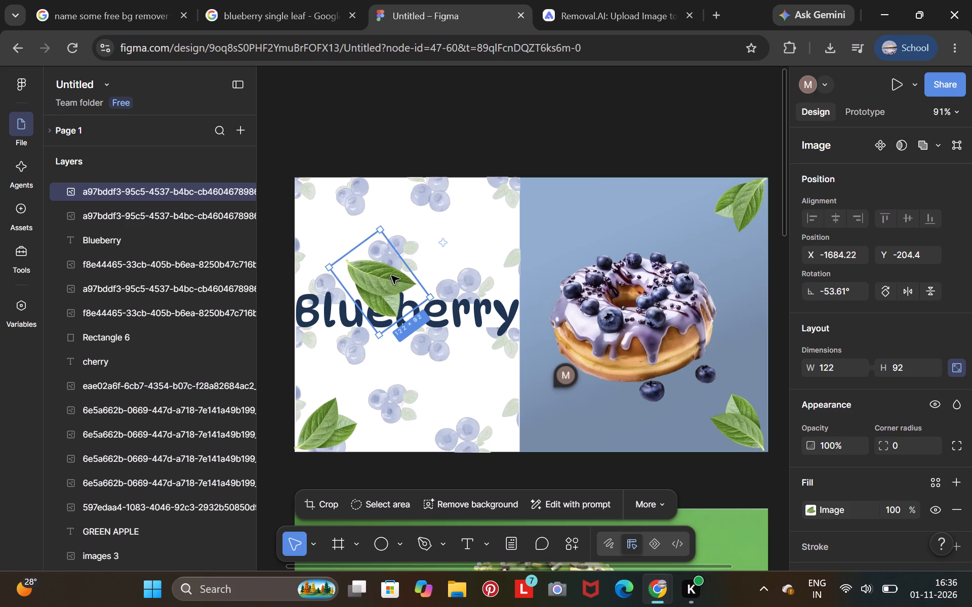
Fit the new leaf image into the upper-left corner of the banner's white half, shrunk to about 97 × 74.
left_click_drag(392, 275, 343, 197)
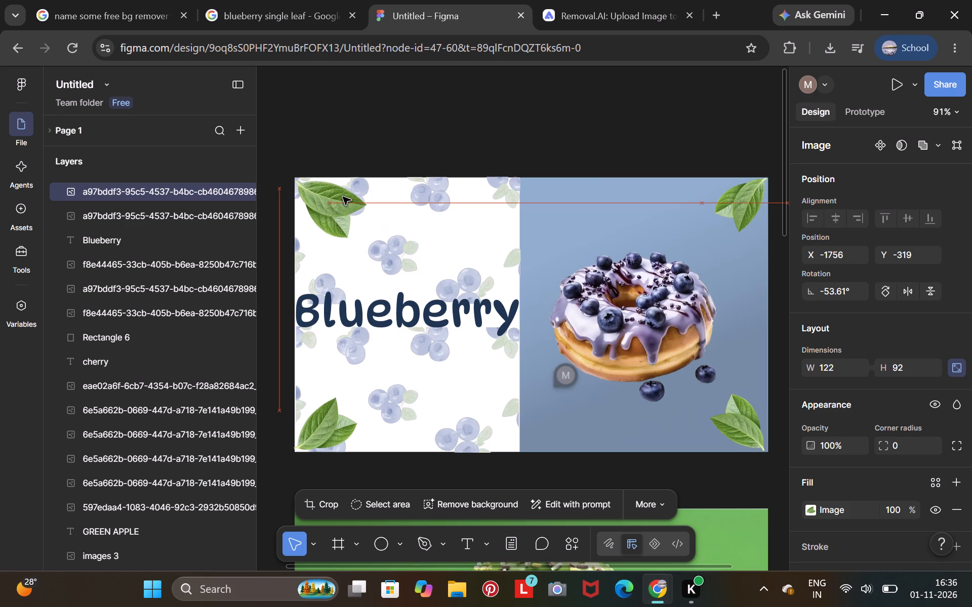
left_click_drag(343, 197, 339, 192)
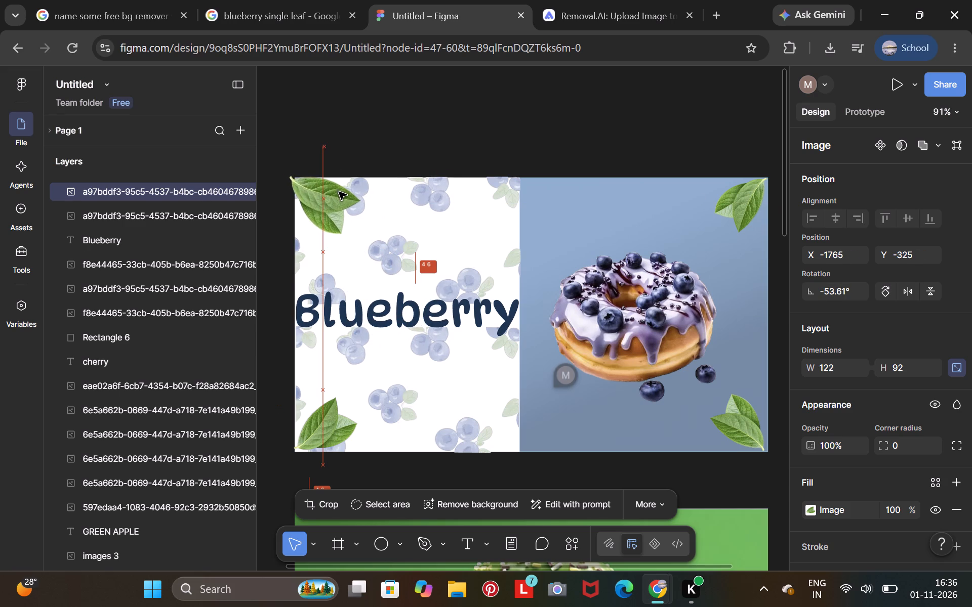
left_click_drag(339, 192, 343, 194)
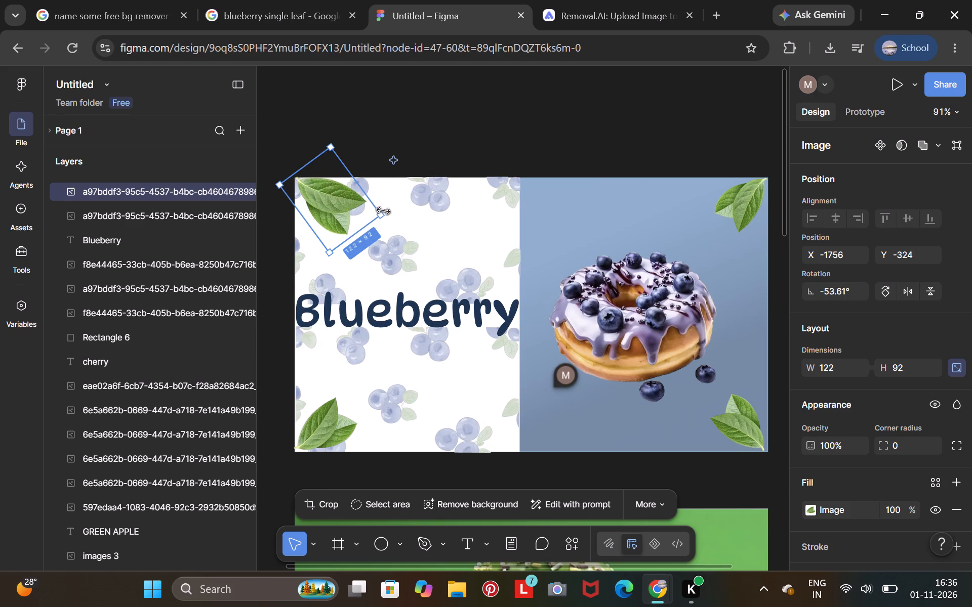
left_click_drag(383, 210, 355, 209)
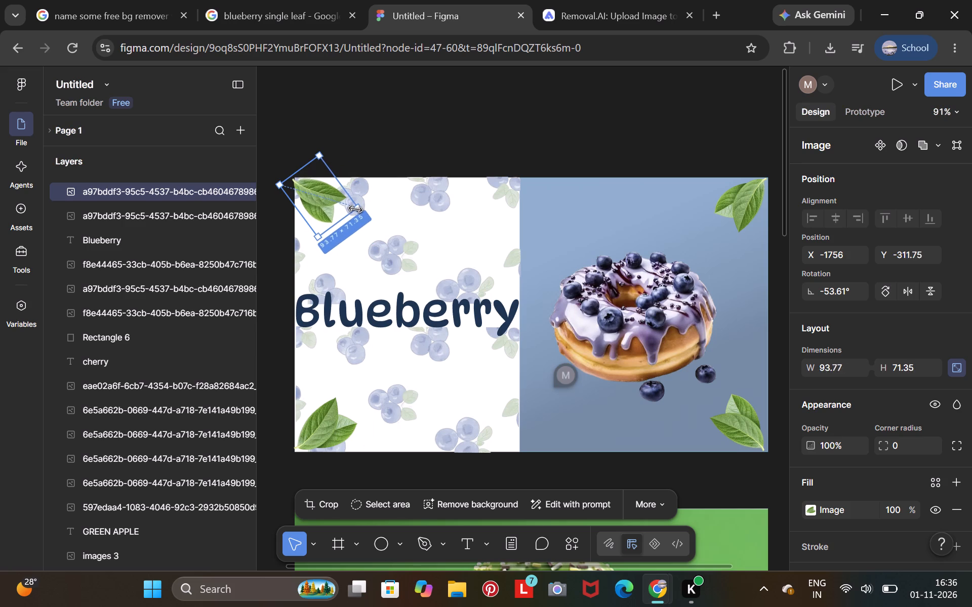
left_click_drag(355, 209, 358, 209)
left_click(322, 206)
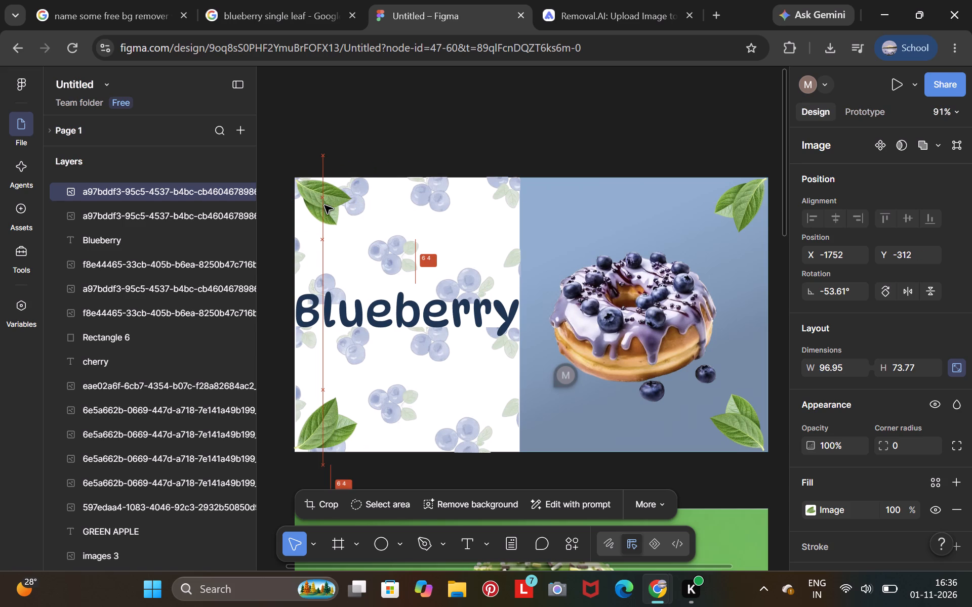
left_click(452, 120)
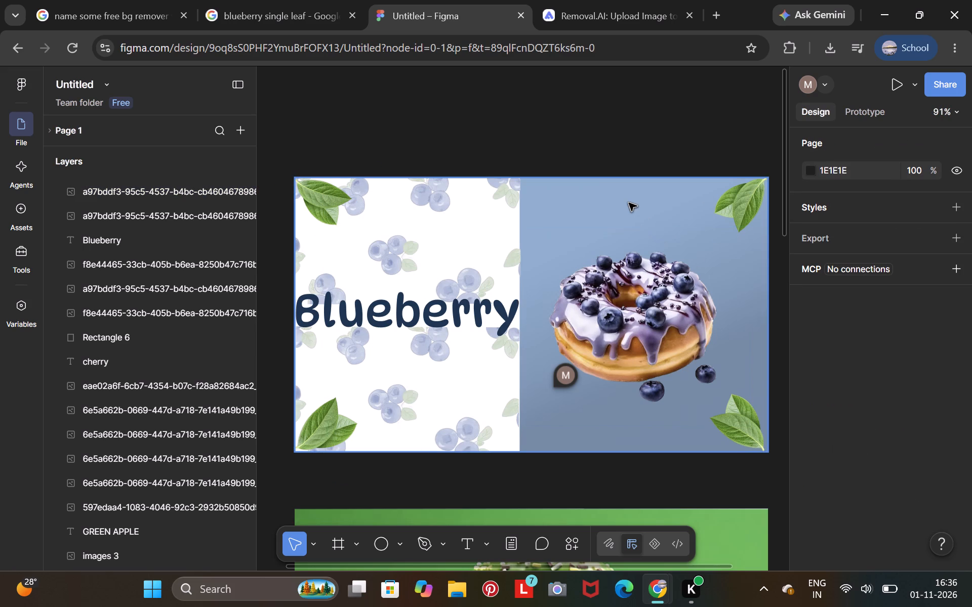
Search Google Images for "white sparkles" in place of the blueberry leaf search and look through the results.
left_click(241, 9)
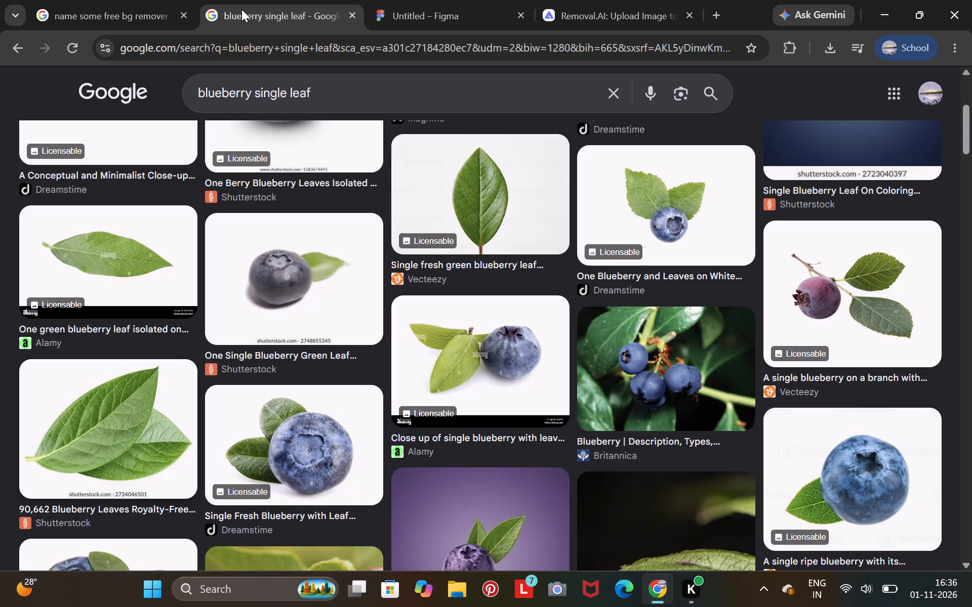
left_click(380, 104)
key("BackSpace")
key("BackSpace")
key("BackSpace")
key("BackSpace")
key("BackSpace")
key("BackSpace")
key("BackSpace")
key("BackSpace")
key("BackSpace")
key("BackSpace")
key("BackSpace")
key("BackSpace")
key("BackSpace")
key("BackSpace")
key("BackSpace")
key("BackSpace")
key("BackSpace")
key("BackSpace")
key("BackSpace")
key("BackSpace")
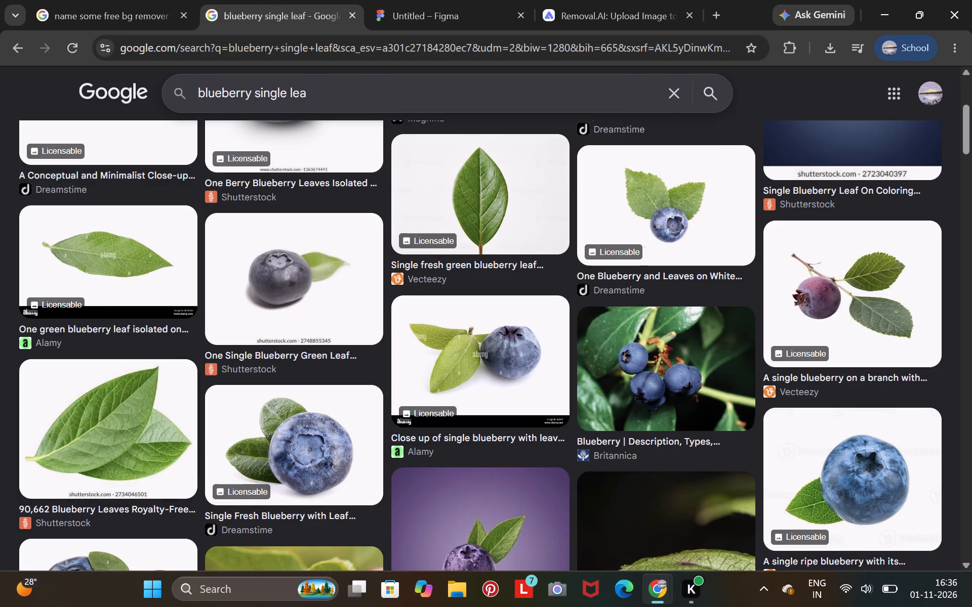
type("white spark")
type("es")
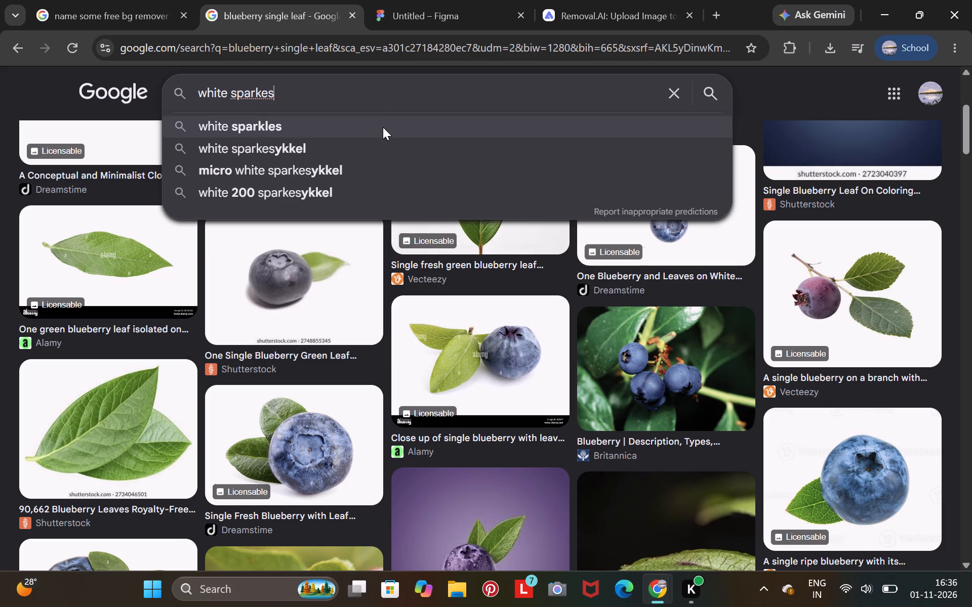
left_click(383, 127)
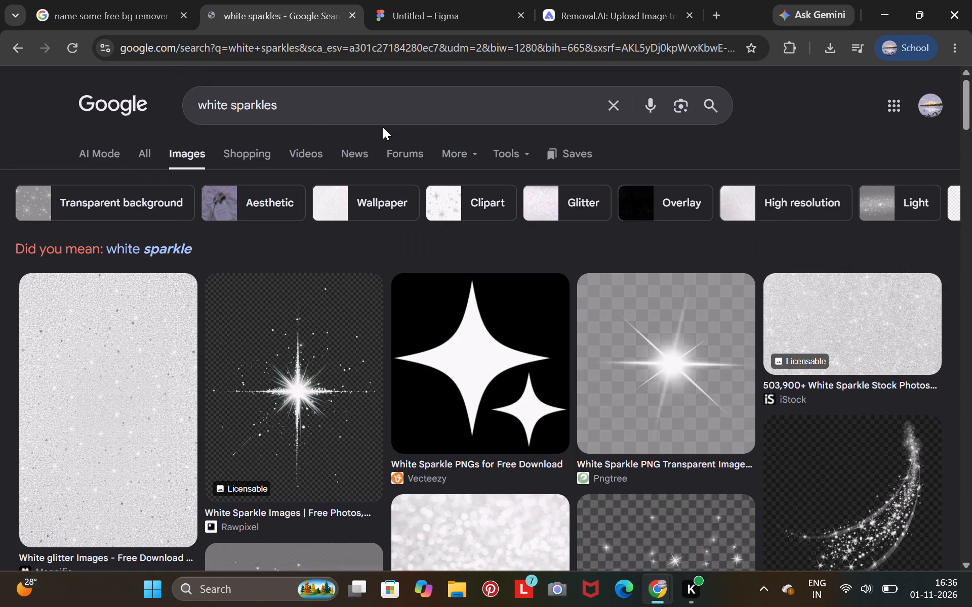
scroll(357, 363, "down", 6)
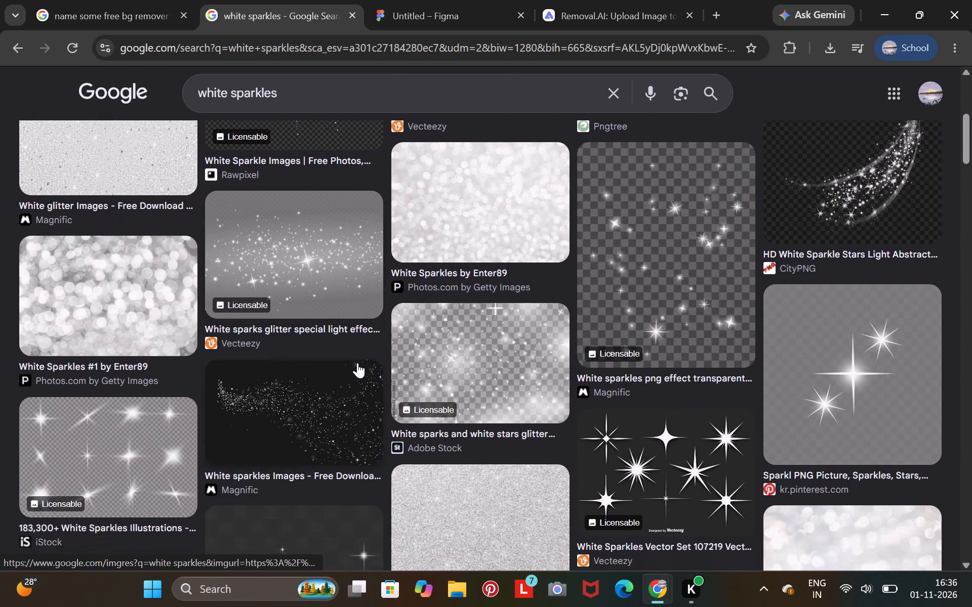
scroll(357, 363, "down", 6)
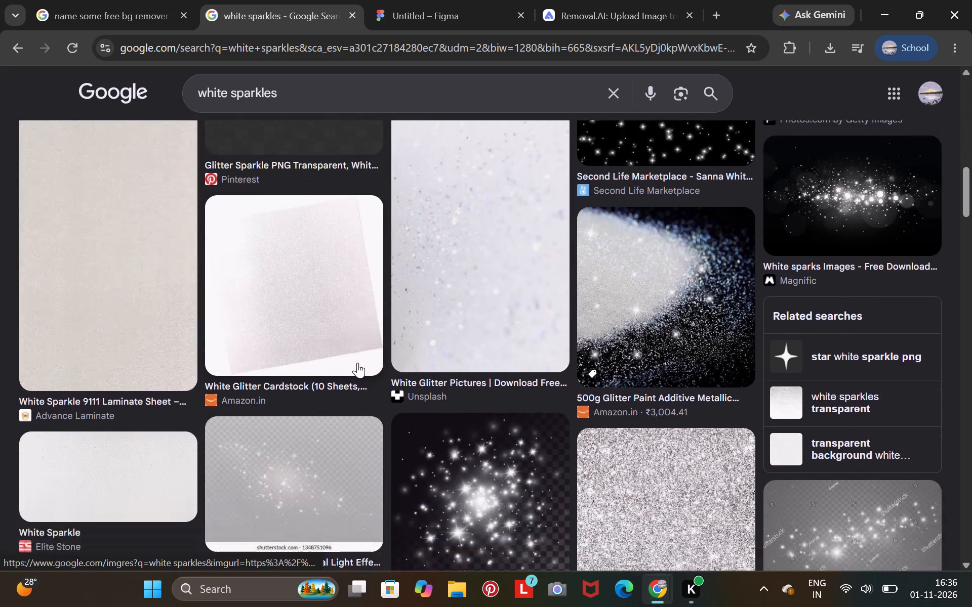
Refine the image search to "white sparkles for donut" and look through the results.
left_click(309, 92)
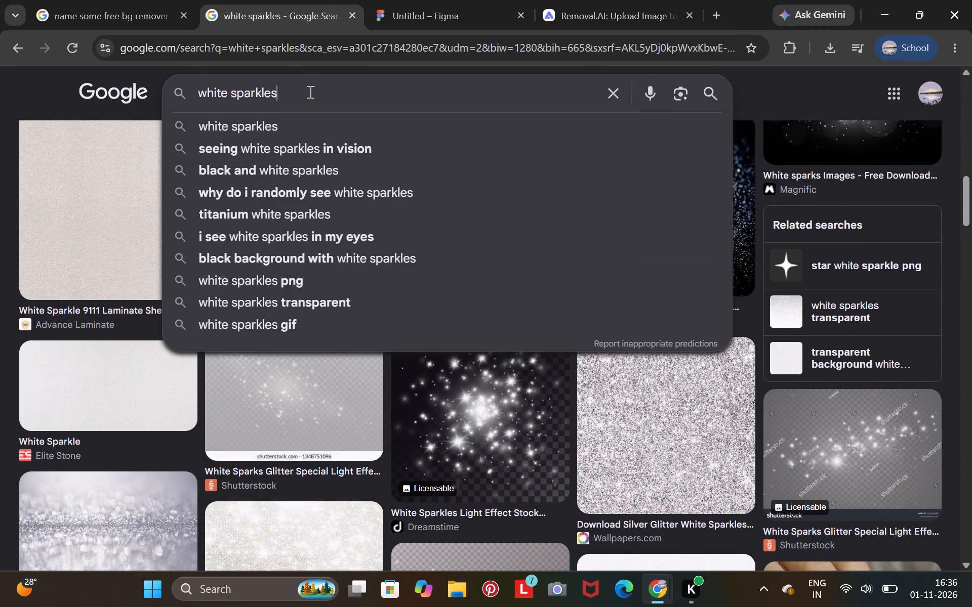
key("space")
type("for donut")
key("Return")
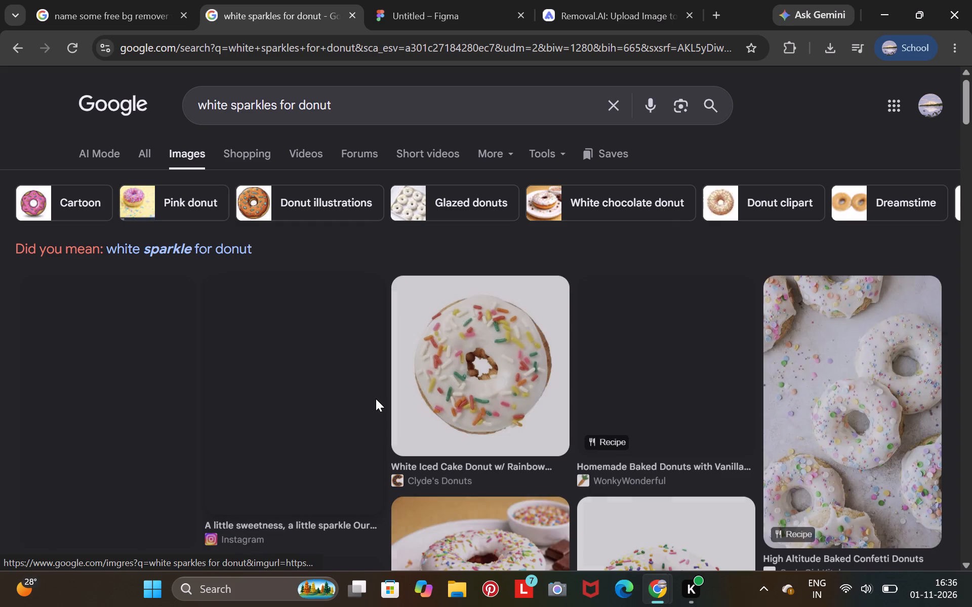
scroll(376, 399, "down", 6)
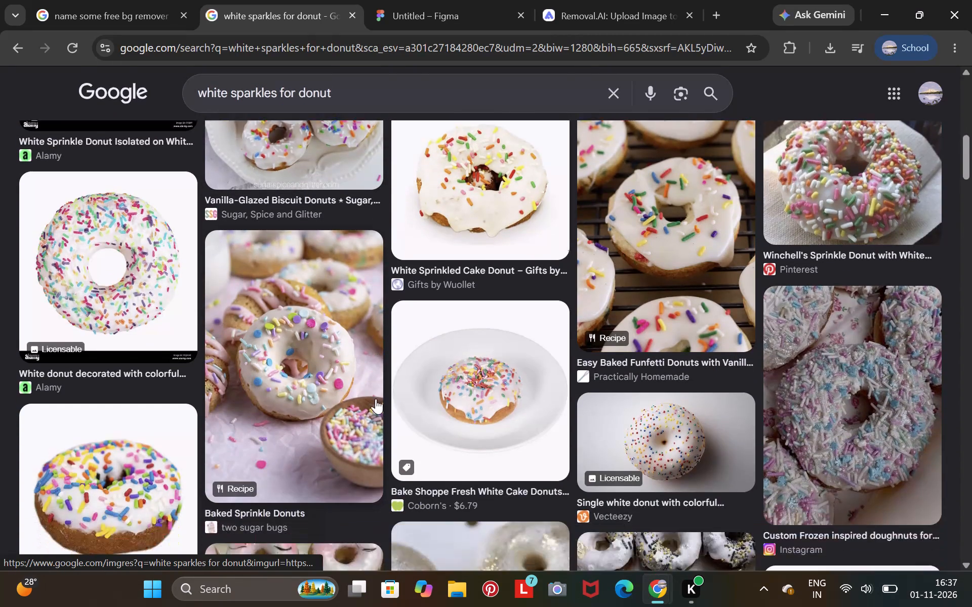
scroll(376, 399, "down", 11)
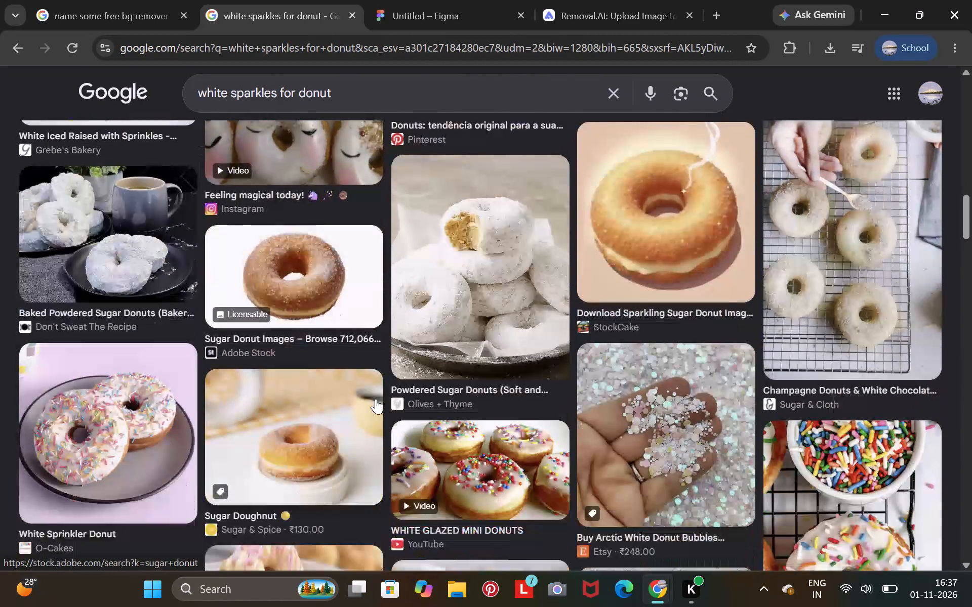
Look further through the "white sparkles for donut" image results for a usable white sparkle image.
scroll(376, 399, "down", 1)
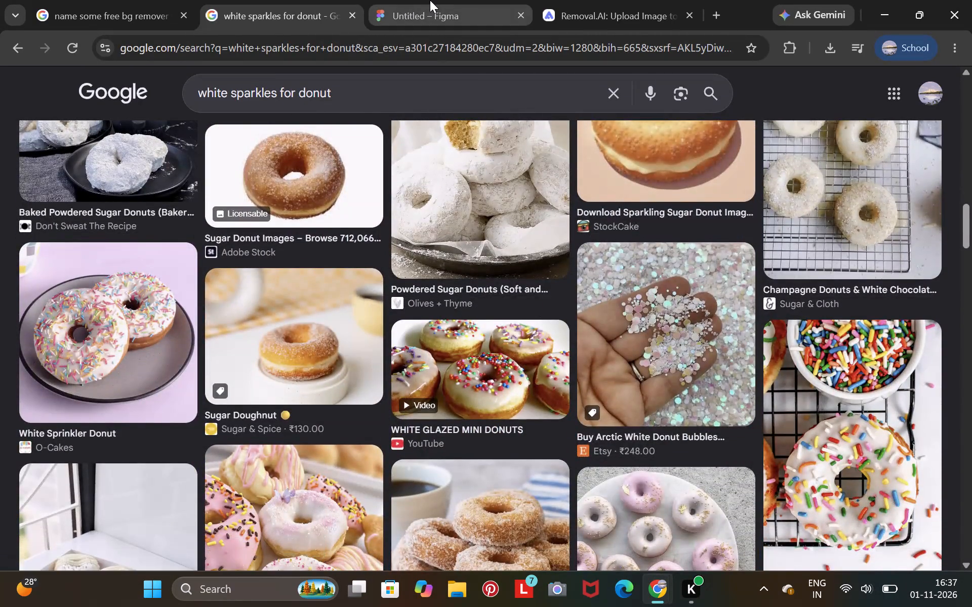
left_click(430, 0)
left_click(302, 3)
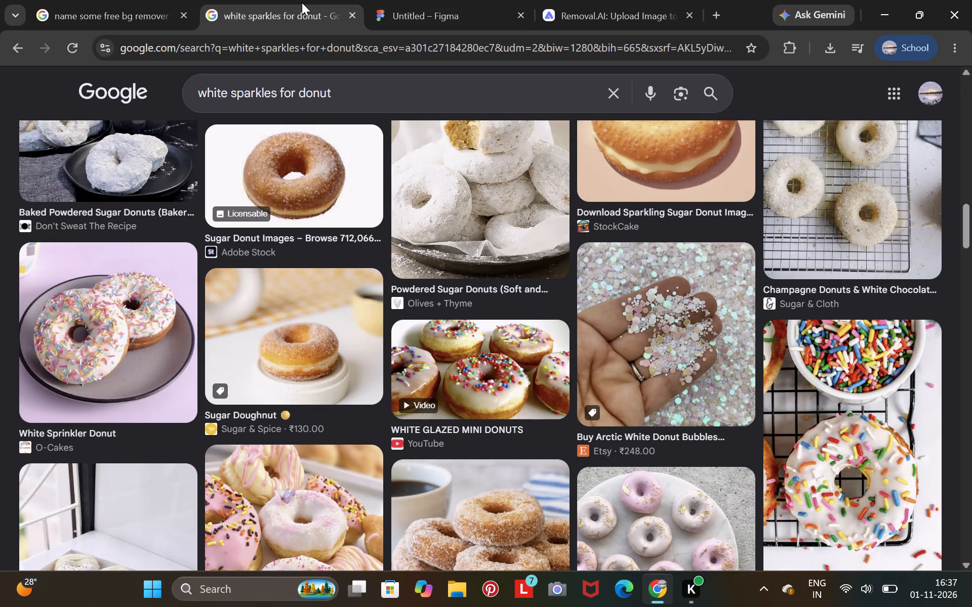
scroll(387, 353, "down", 6)
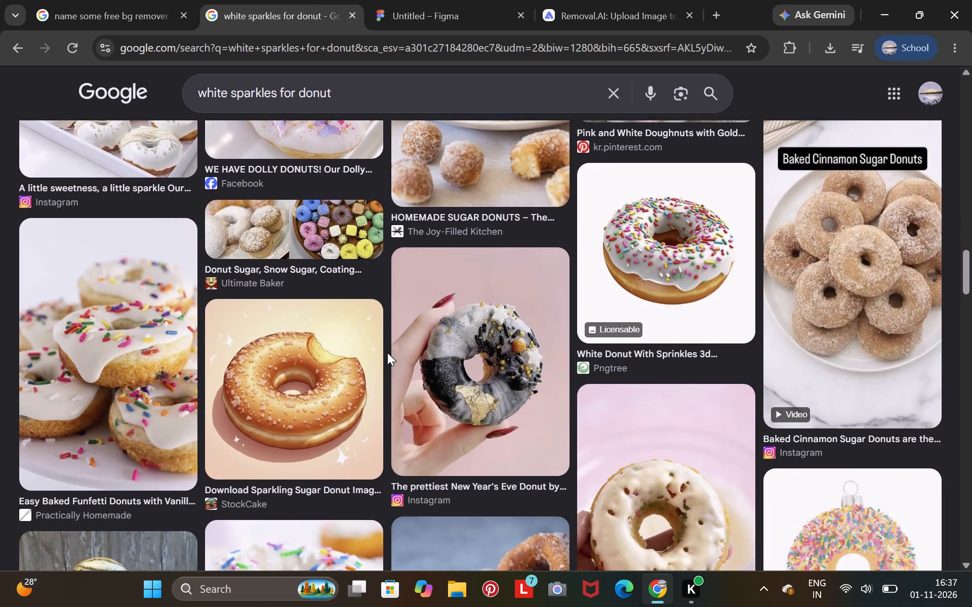
scroll(387, 353, "down", 12)
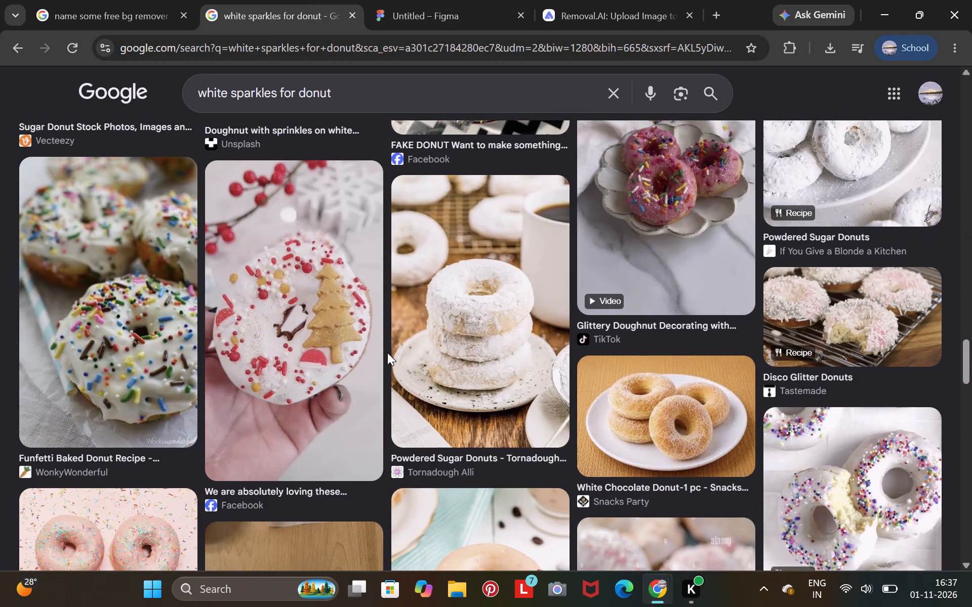
scroll(387, 353, "down", 7)
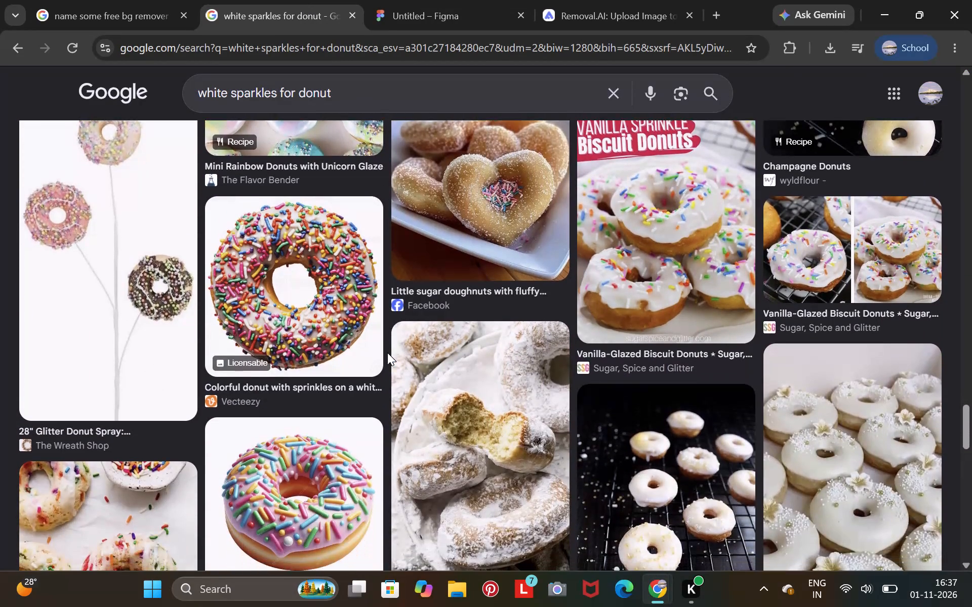
scroll(387, 353, "down", 8)
scroll(387, 353, "up", 9)
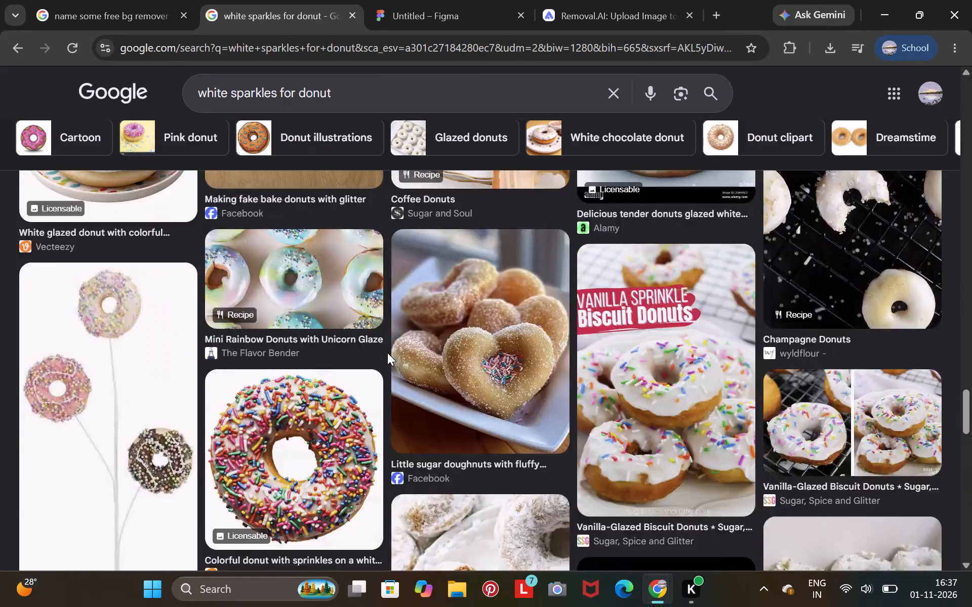
scroll(387, 353, "up", 18)
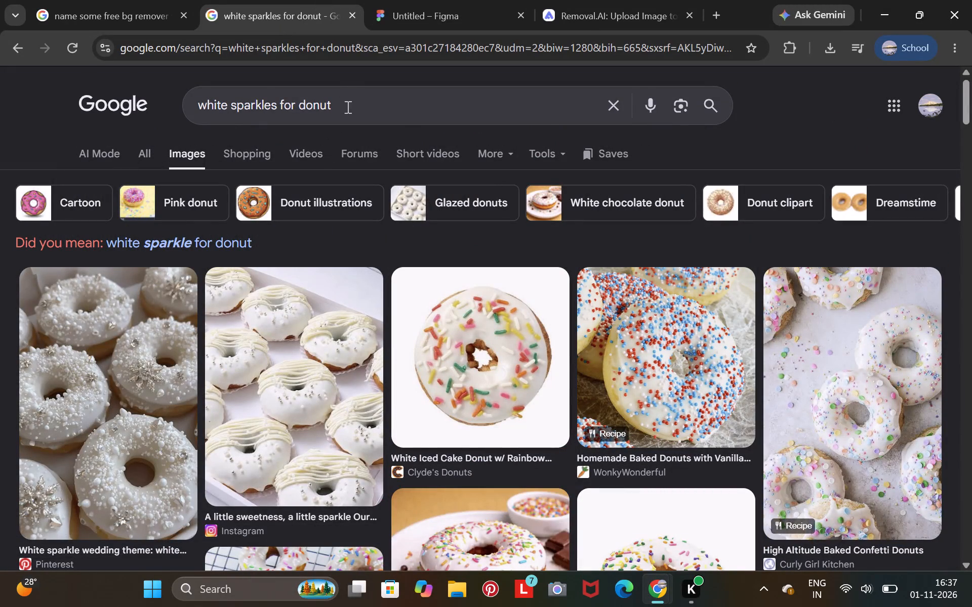
Return to the earlier "white sparkles" image results and look through them for a glitter or sparkle image.
left_click(22, 50)
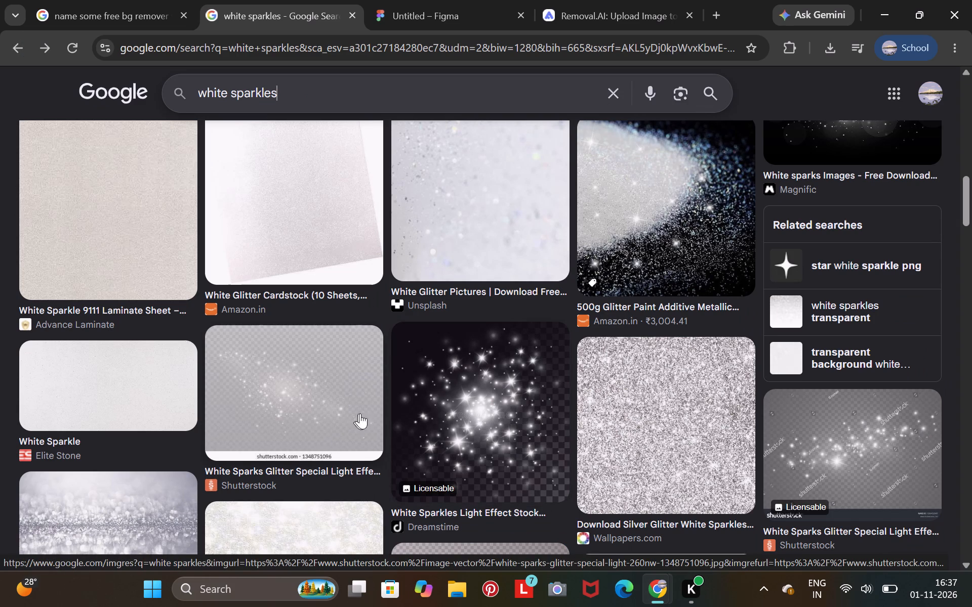
scroll(540, 443, "down", 6)
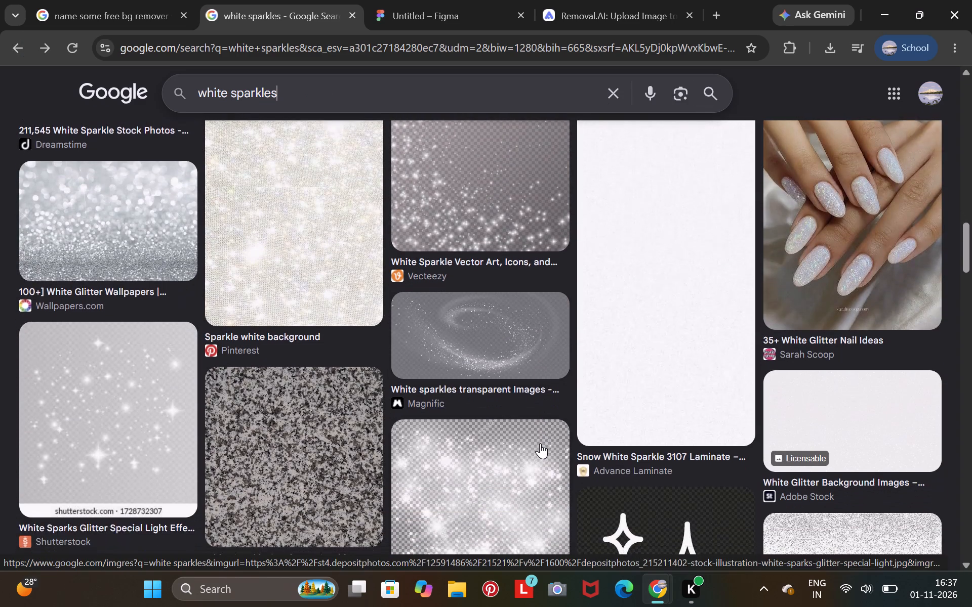
scroll(540, 443, "down", 5)
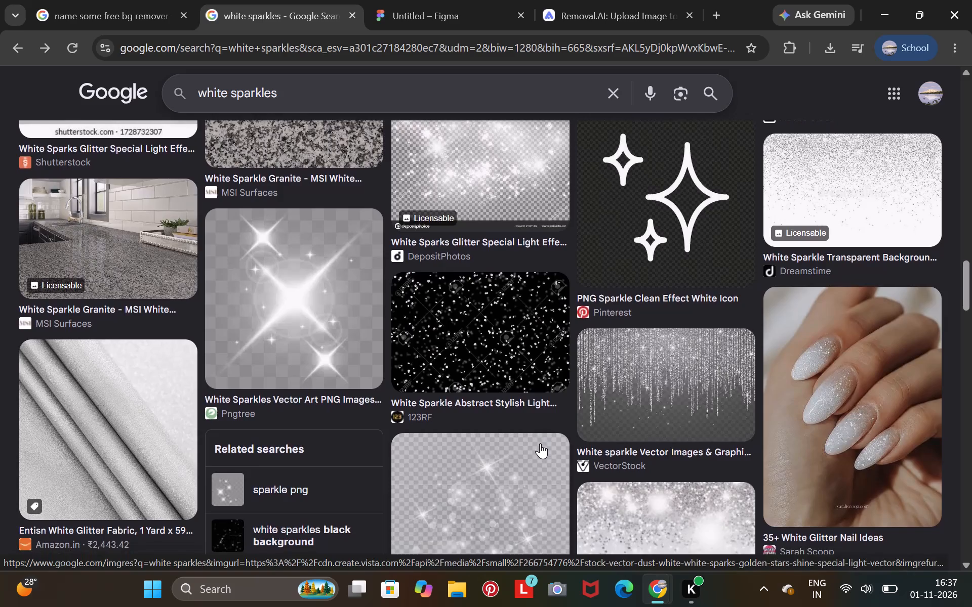
scroll(540, 443, "down", 9)
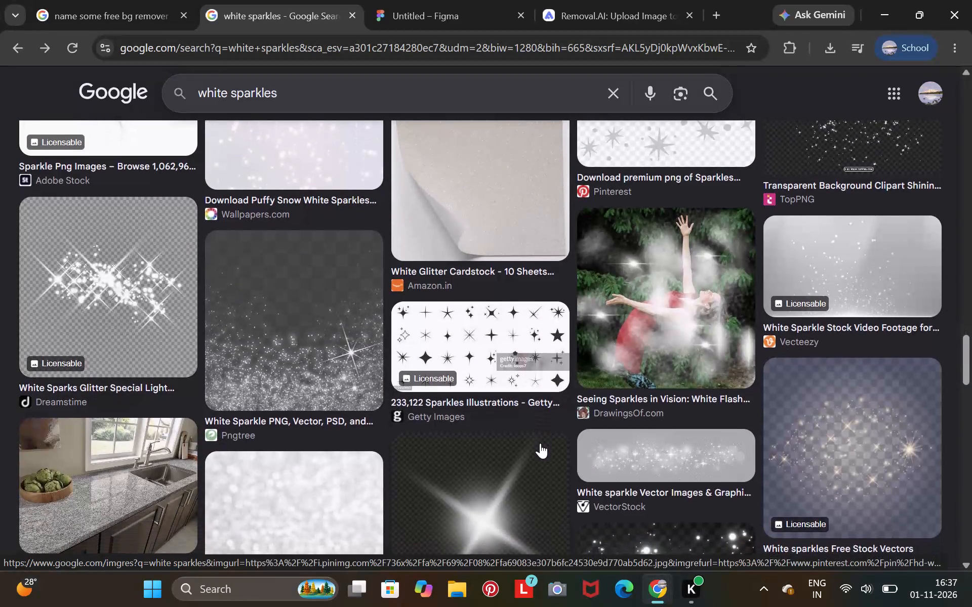
scroll(540, 443, "down", 1)
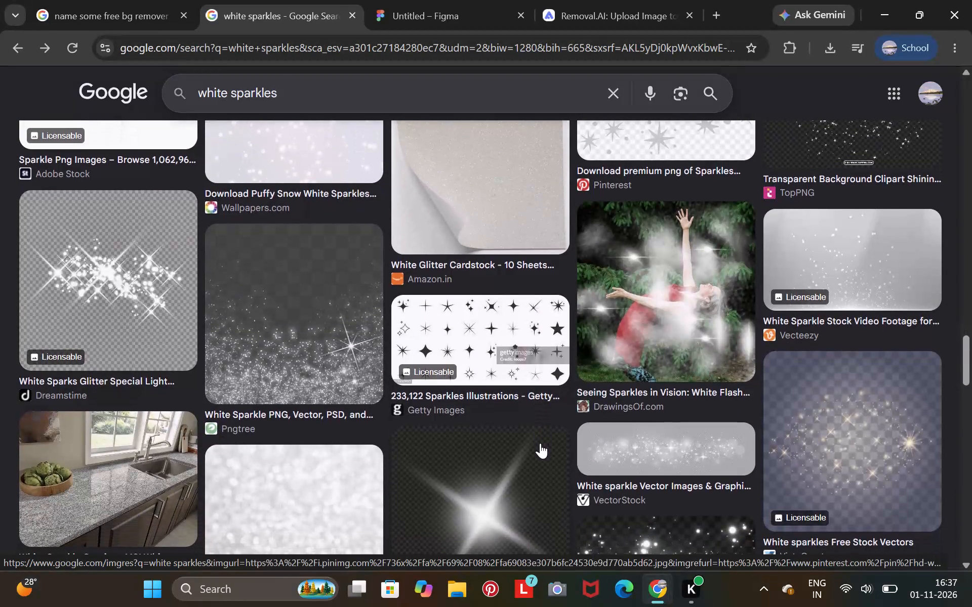
scroll(540, 443, "down", 1)
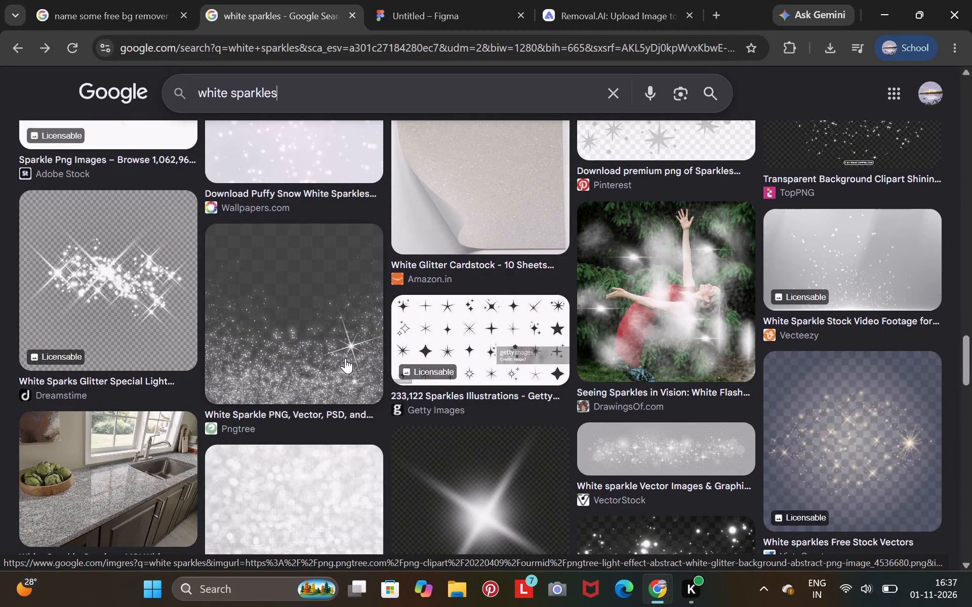
scroll(295, 330, "down", 2)
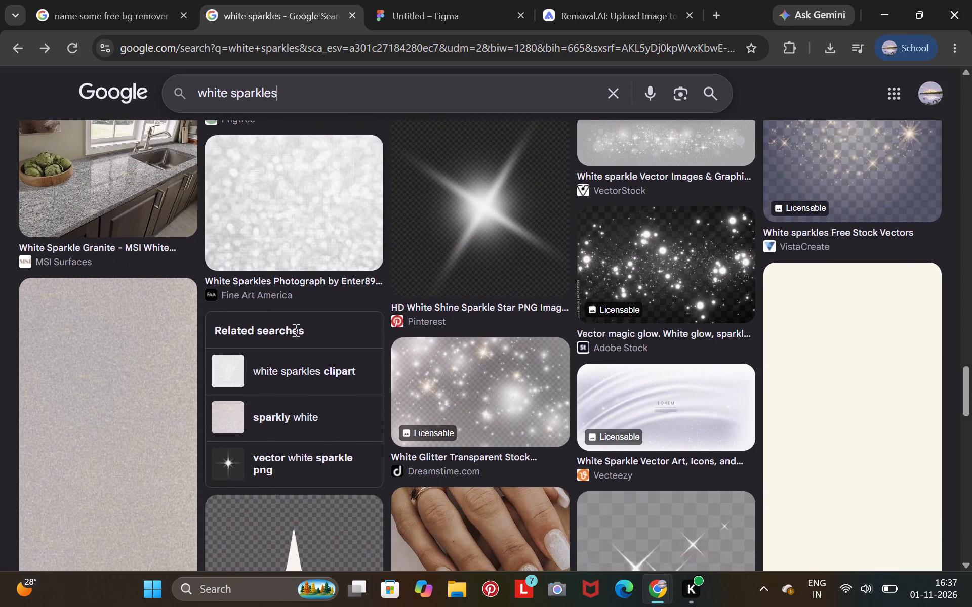
scroll(295, 330, "down", 3)
scroll(295, 330, "up", 2)
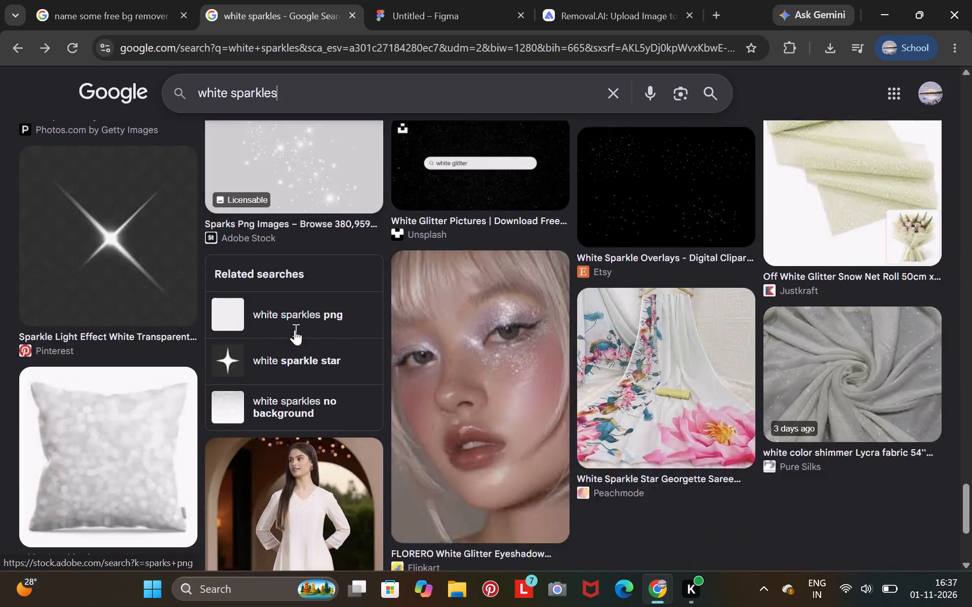
scroll(295, 330, "up", 1)
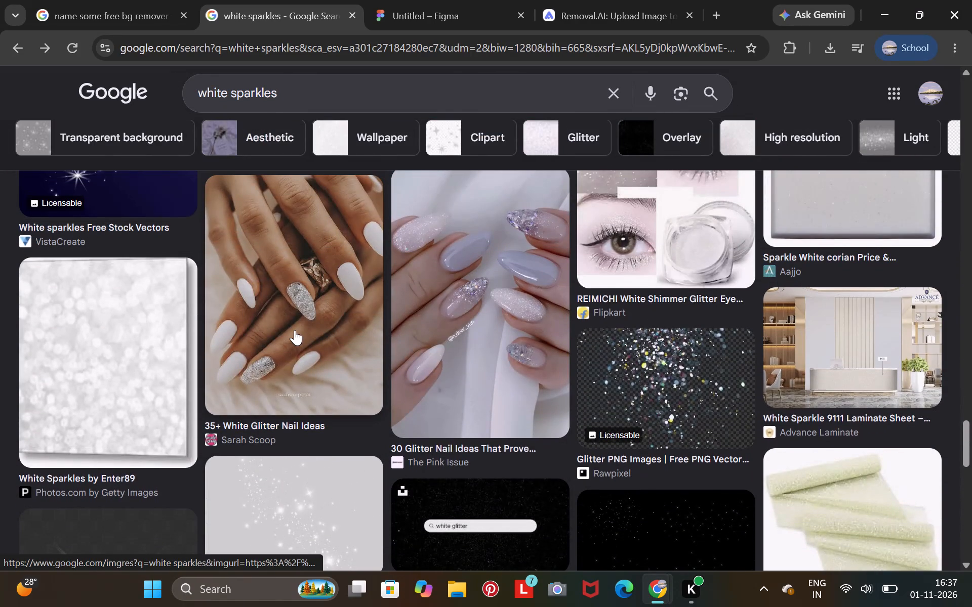
scroll(295, 330, "up", 2)
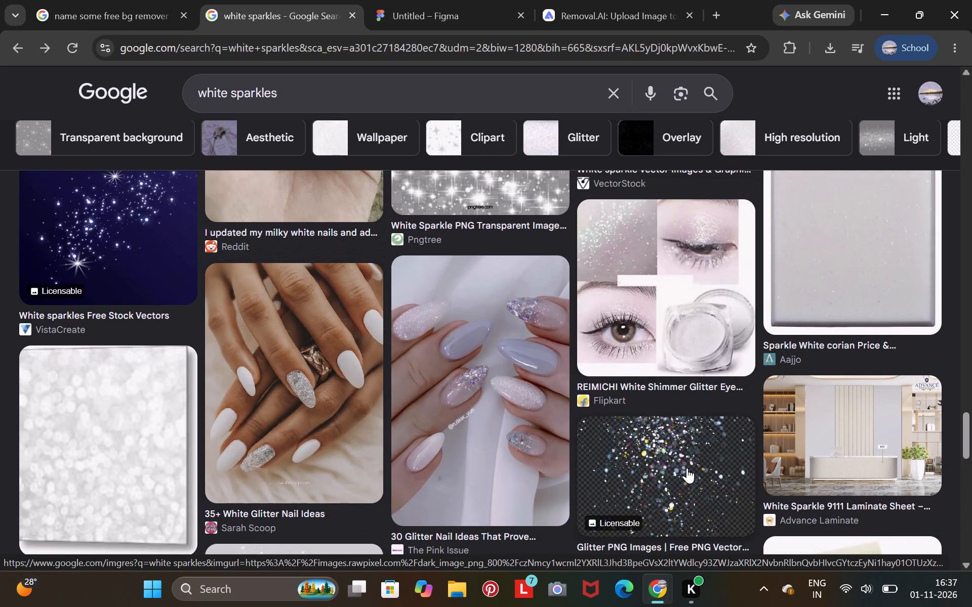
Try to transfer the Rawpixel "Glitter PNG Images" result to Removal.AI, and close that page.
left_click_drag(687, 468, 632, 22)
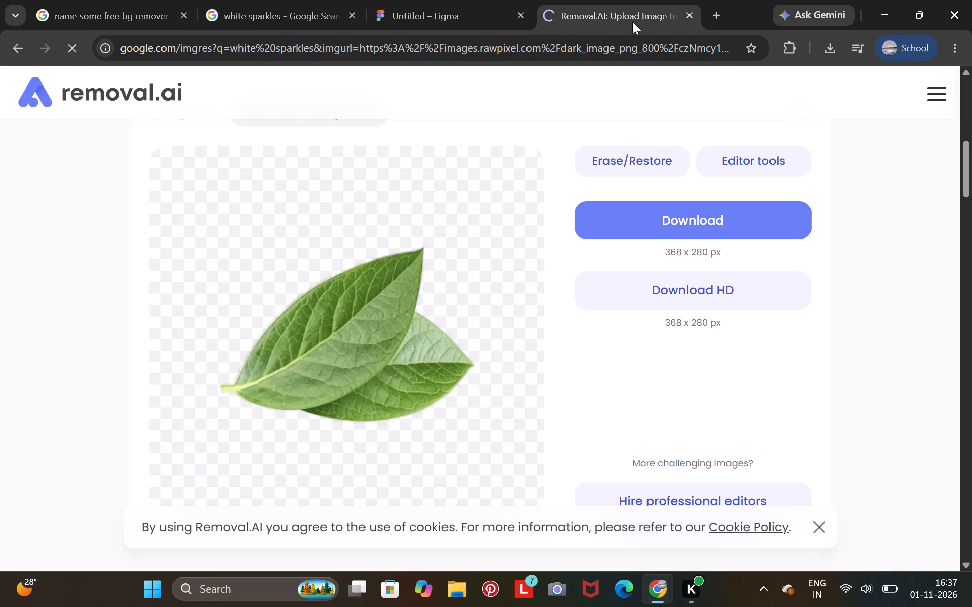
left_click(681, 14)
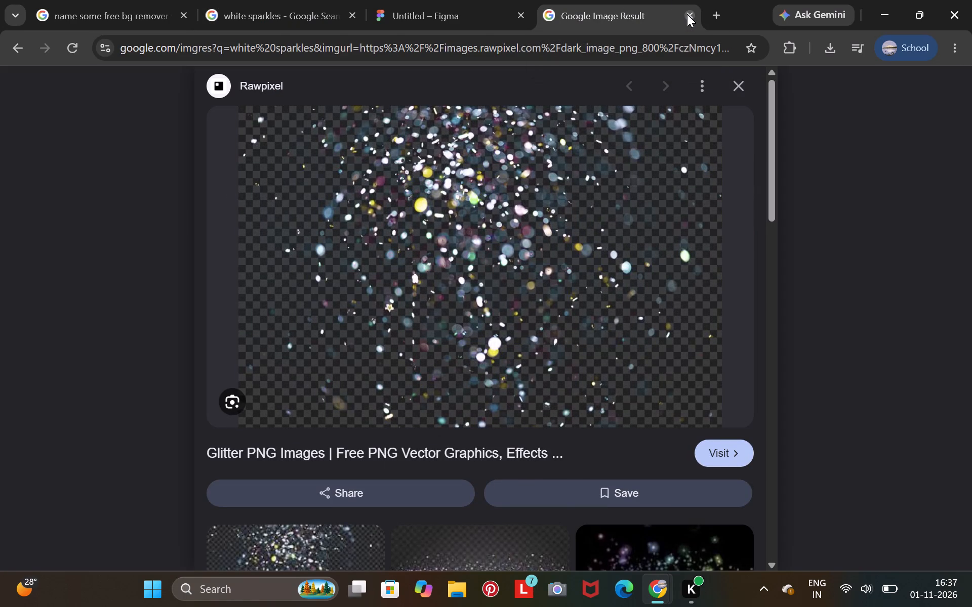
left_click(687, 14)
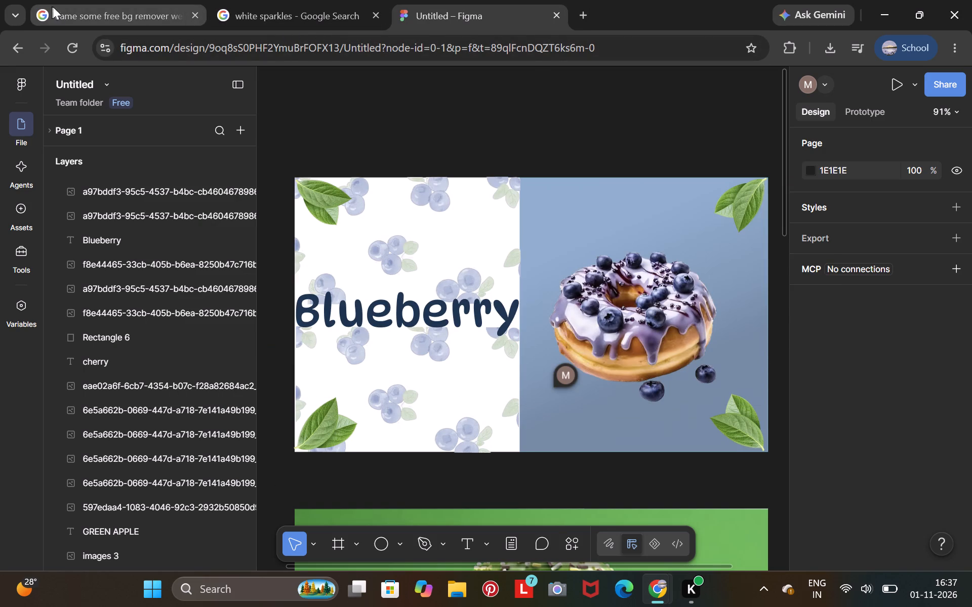
Reopen the Removal.ai site from the search answer listing free background remover websites.
left_click(55, 8)
left_click_drag(127, 256, 136, 248)
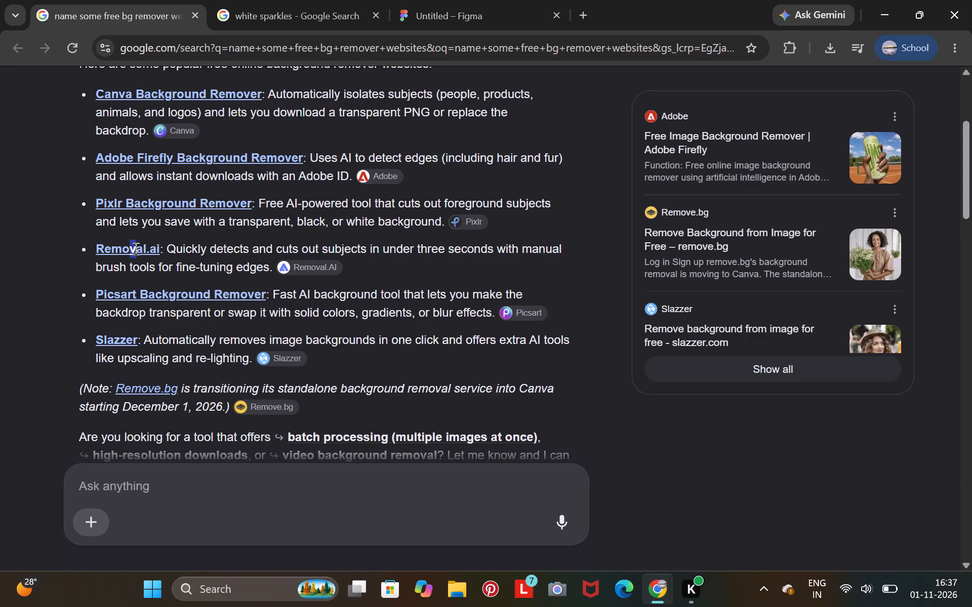
left_click_drag(136, 248, 137, 246)
left_click(137, 246)
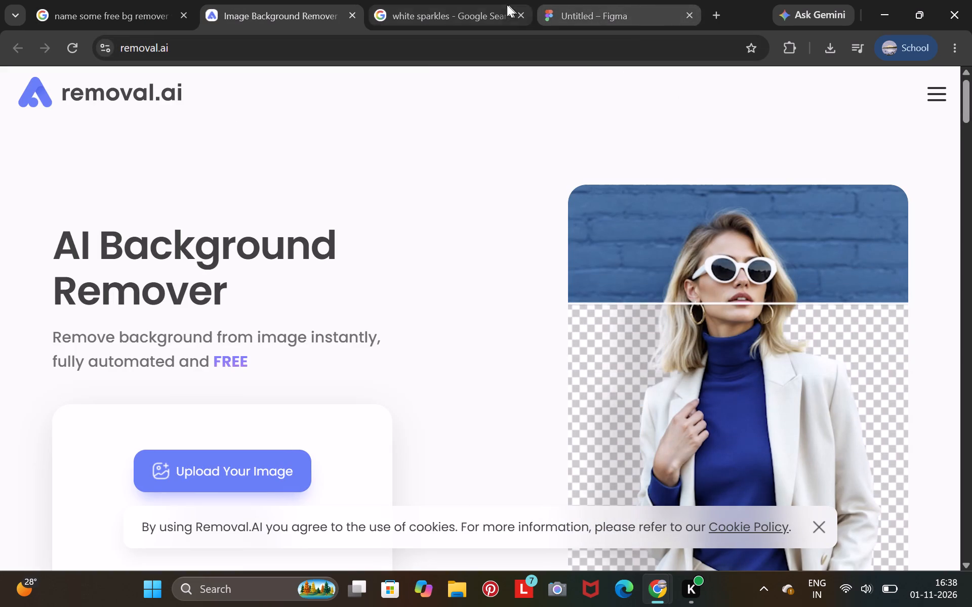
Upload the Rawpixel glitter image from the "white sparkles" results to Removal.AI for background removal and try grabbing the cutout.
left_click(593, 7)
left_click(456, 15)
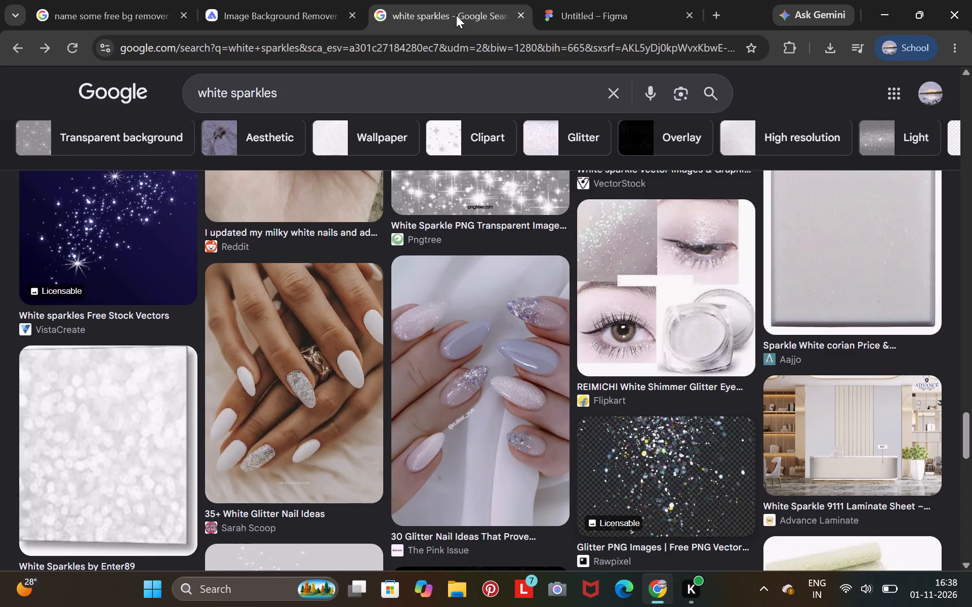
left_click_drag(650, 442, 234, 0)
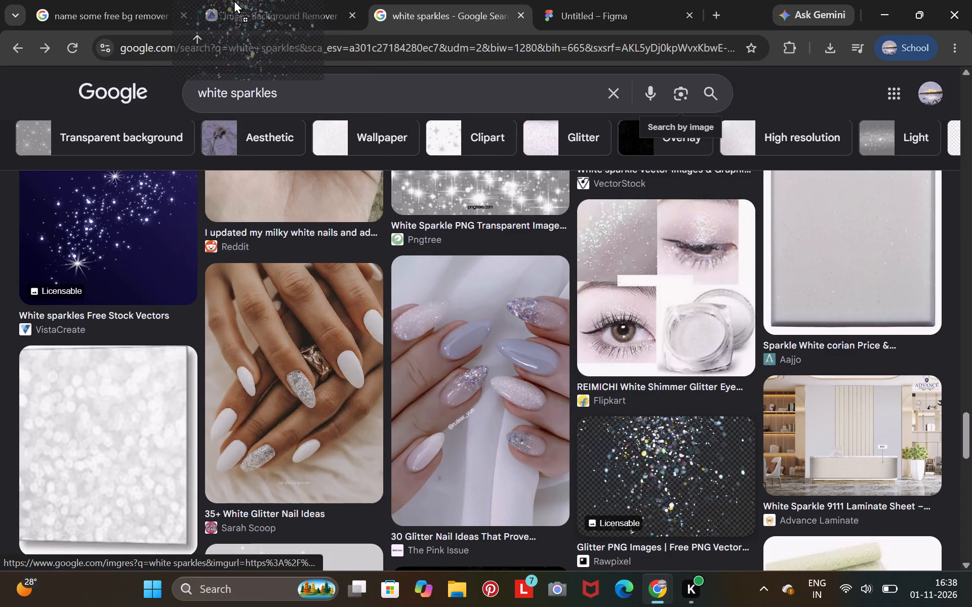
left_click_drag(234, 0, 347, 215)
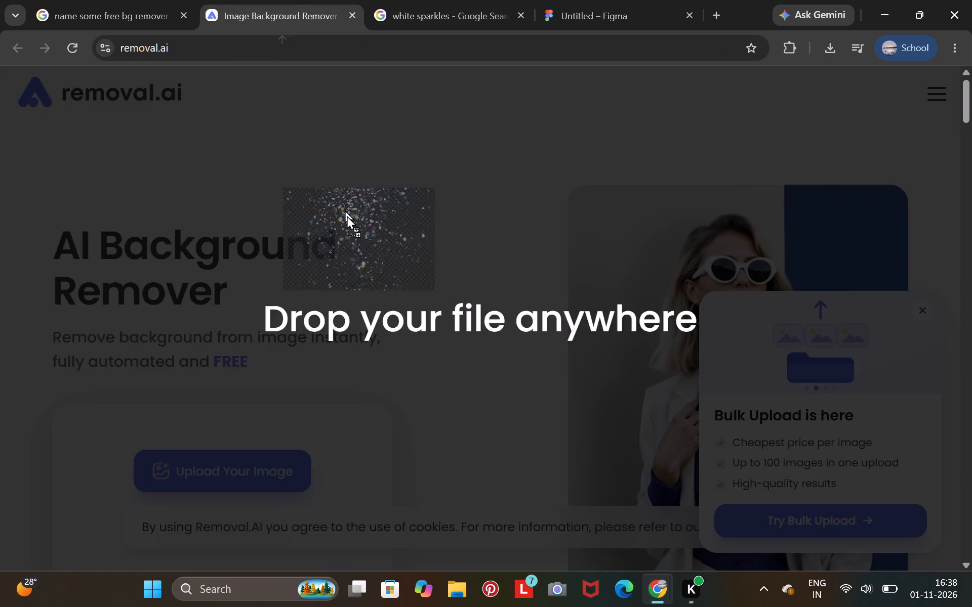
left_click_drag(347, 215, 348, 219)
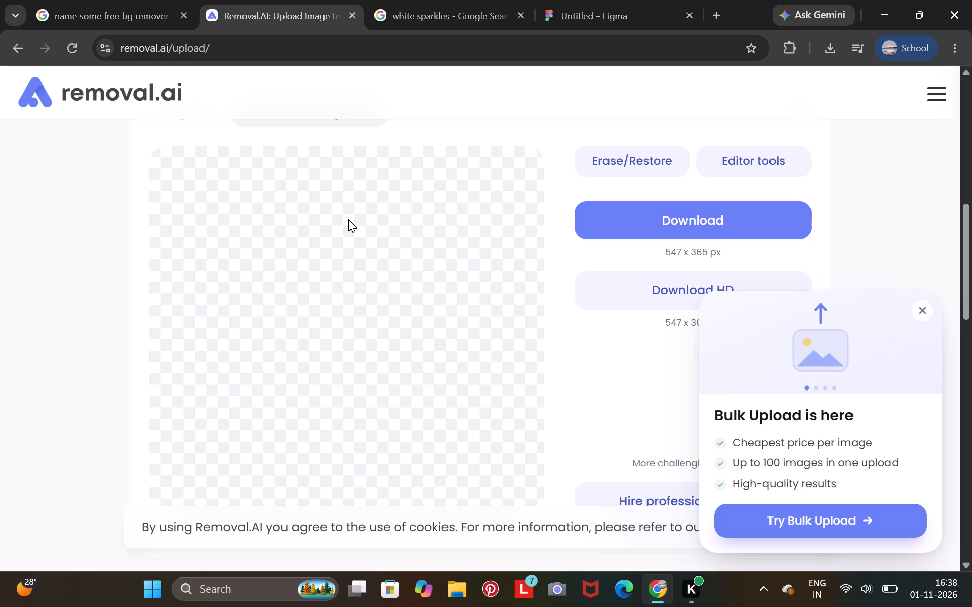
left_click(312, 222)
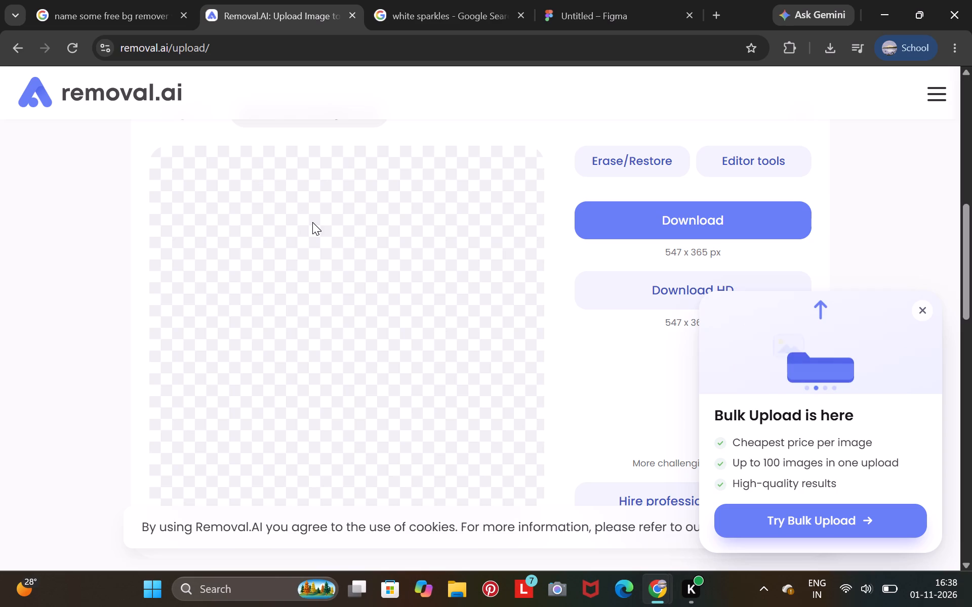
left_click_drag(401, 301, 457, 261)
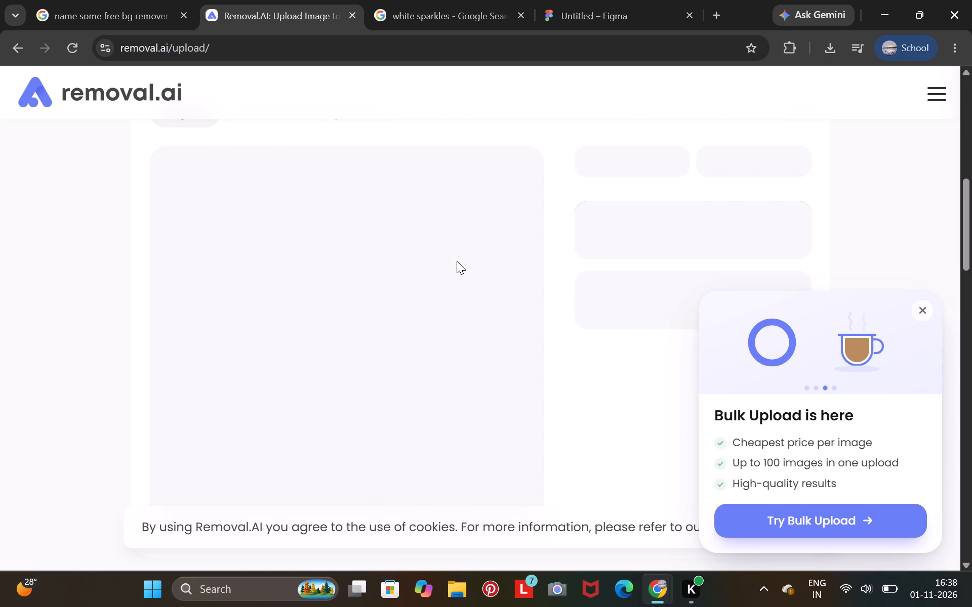
Upload the same Rawpixel glitter image to Removal.AI again for background removal.
left_click(416, 7)
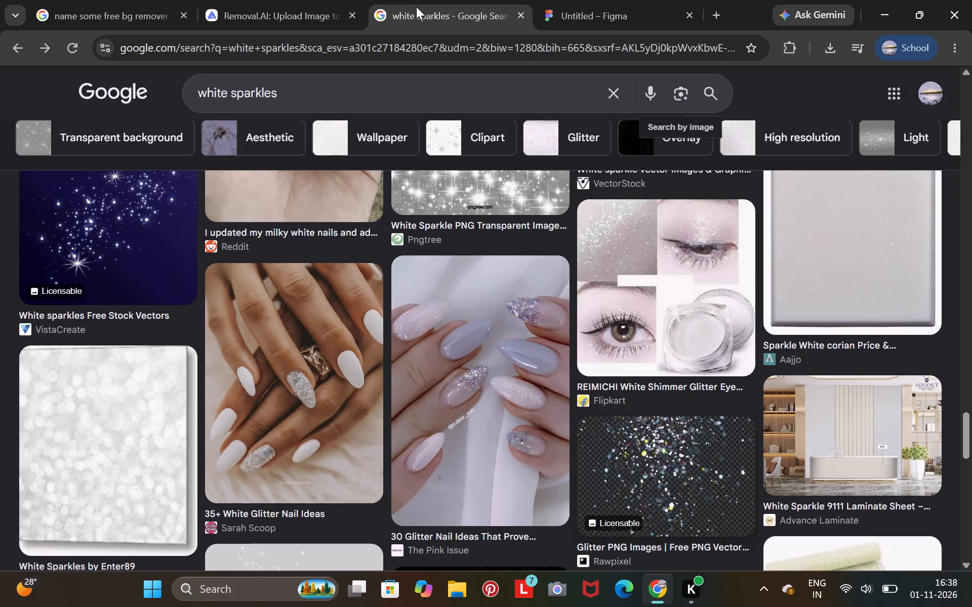
left_click_drag(720, 504, 370, 46)
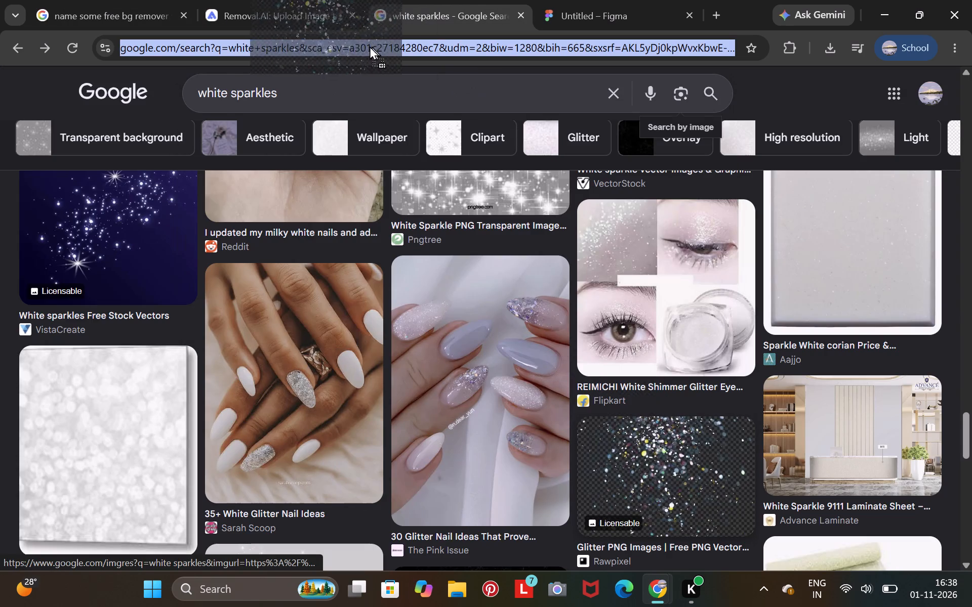
left_click_drag(370, 46, 333, 22)
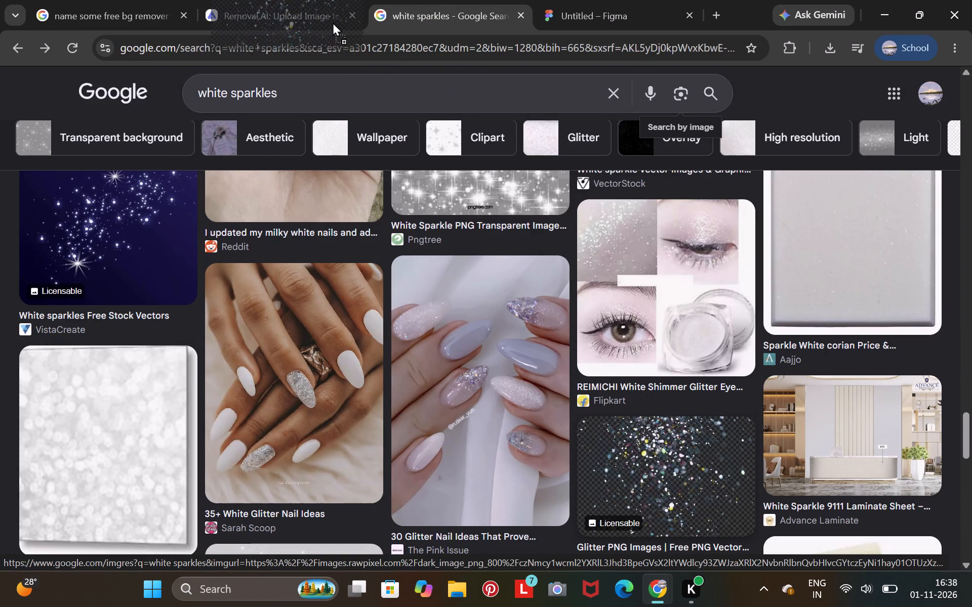
left_click_drag(333, 22, 437, 348)
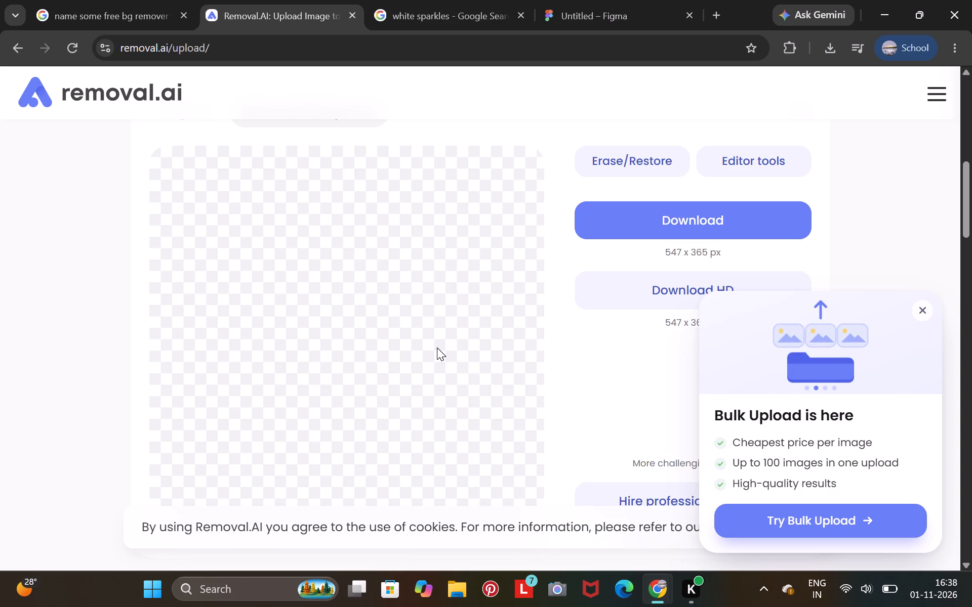
Upload the Vecteezy "White Sparkle Vector Art" image from the "white sparkles" results to Removal.AI for background removal.
left_click(420, 5)
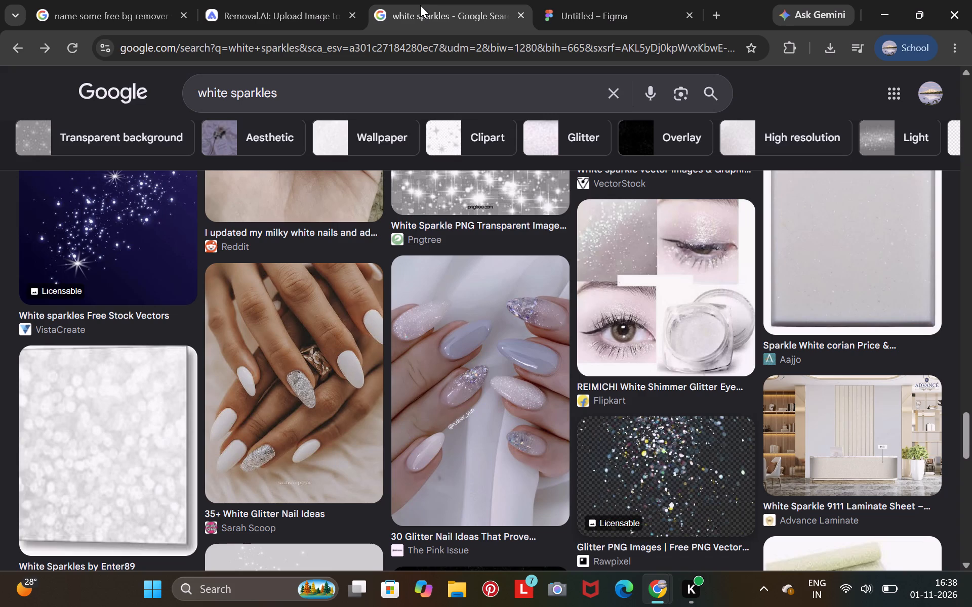
scroll(485, 376, "down", 6)
scroll(485, 376, "up", 1)
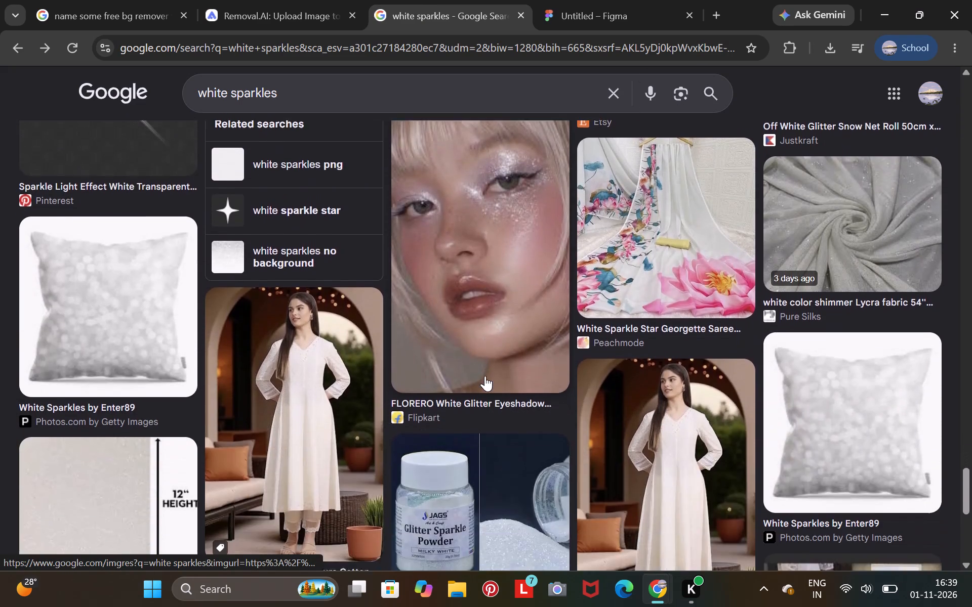
scroll(485, 376, "up", 2)
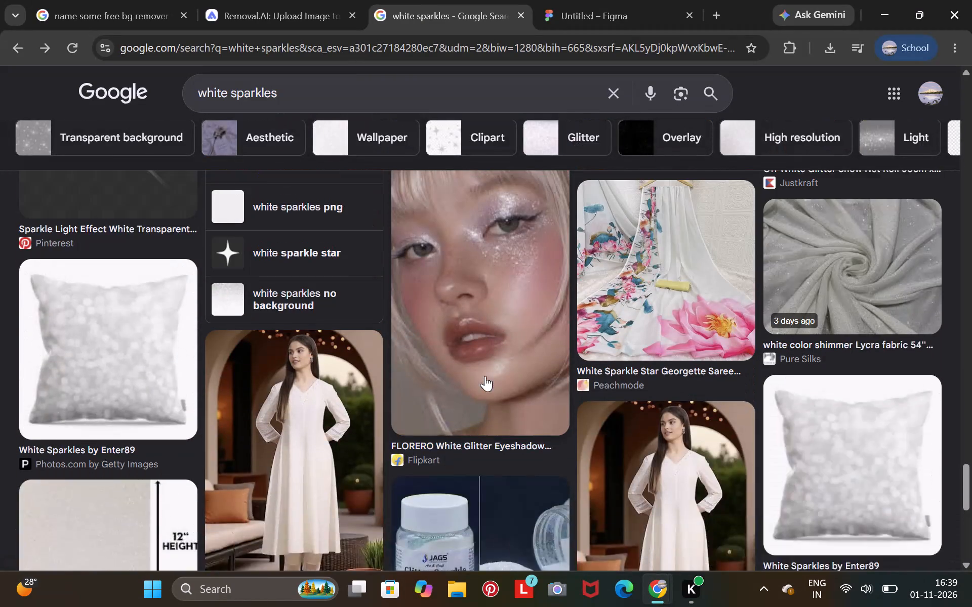
scroll(485, 376, "up", 7)
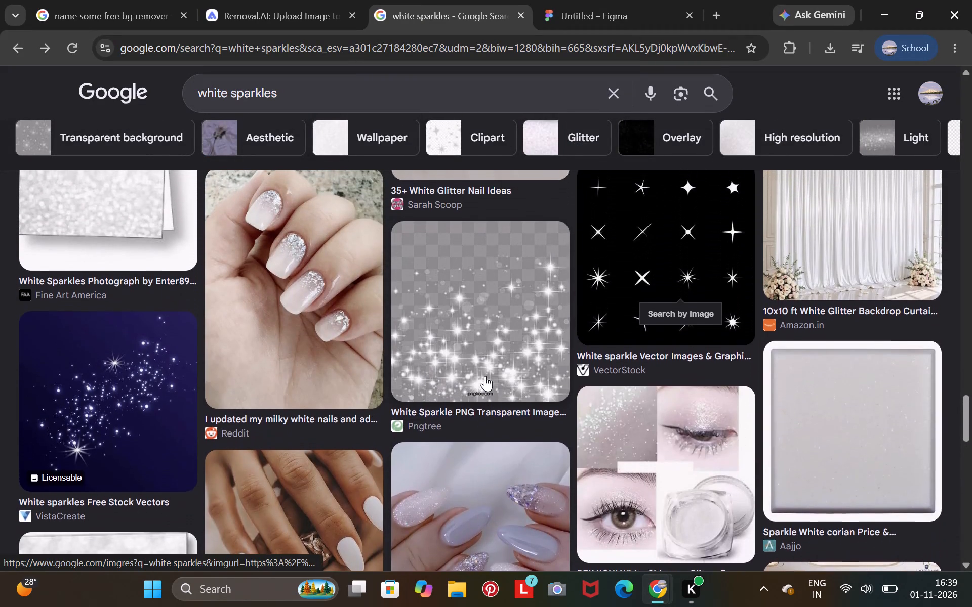
scroll(485, 376, "up", 15)
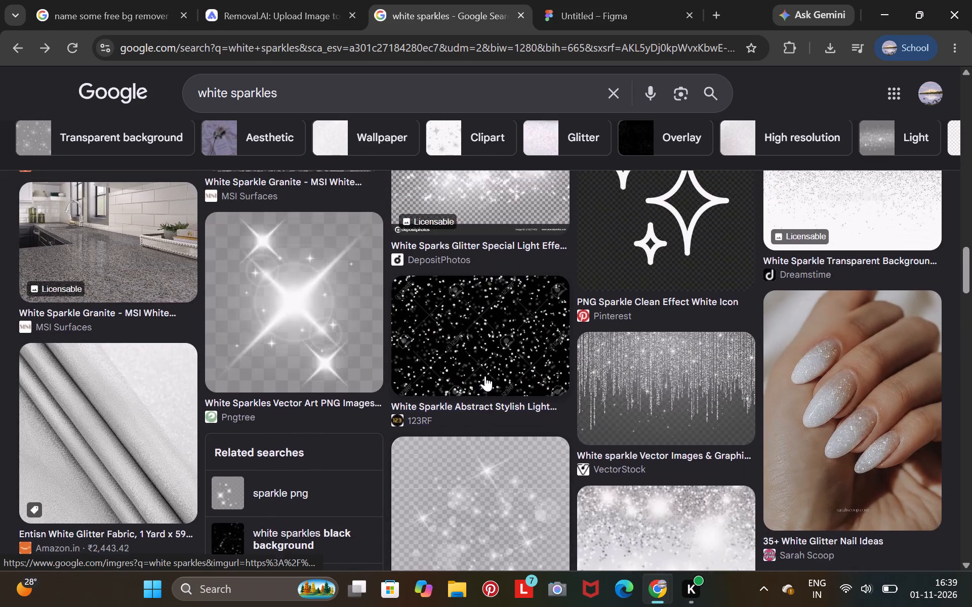
scroll(485, 376, "up", 8)
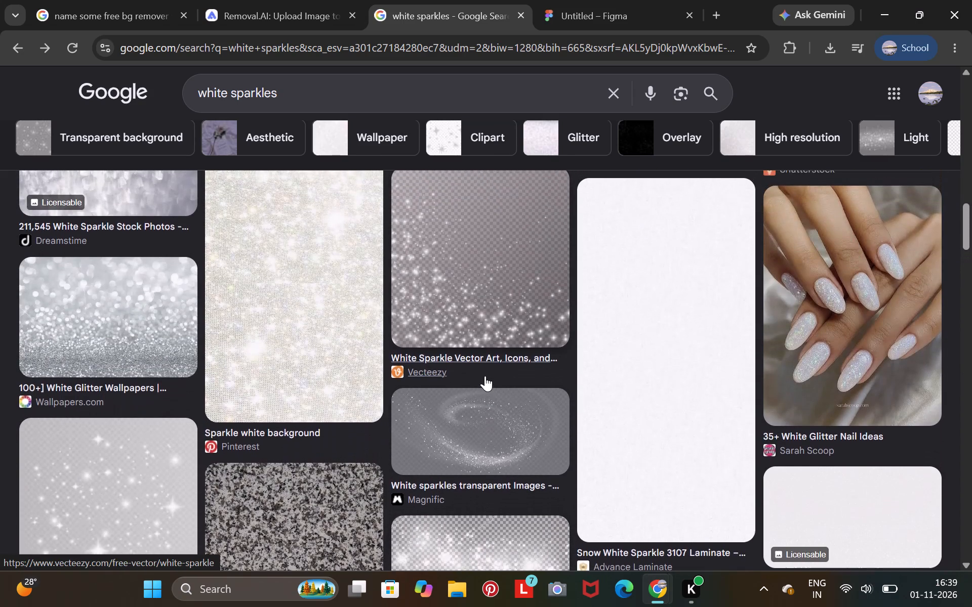
scroll(485, 376, "up", 1)
left_click_drag(485, 376, 627, 0)
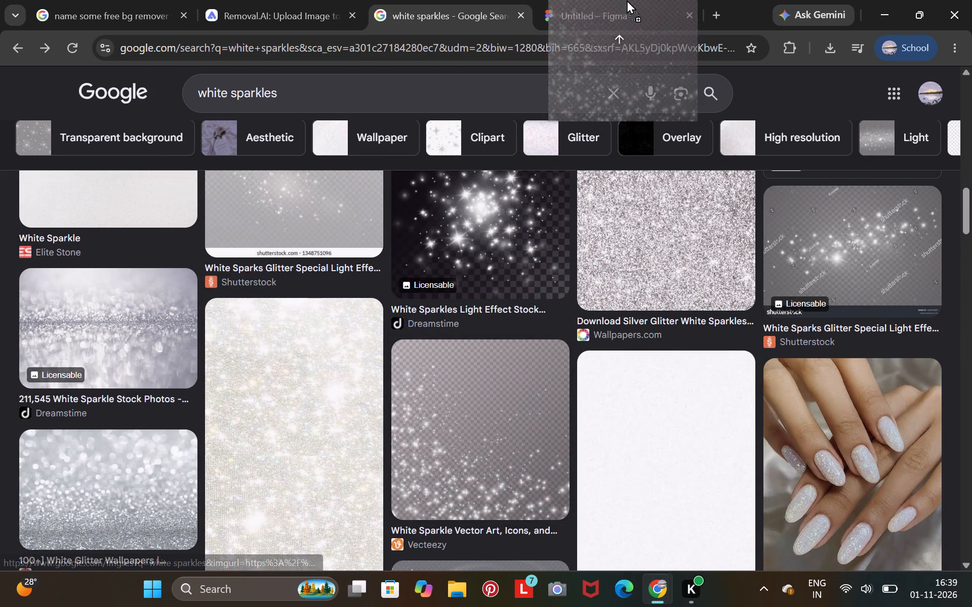
left_click_drag(627, 0, 284, 0)
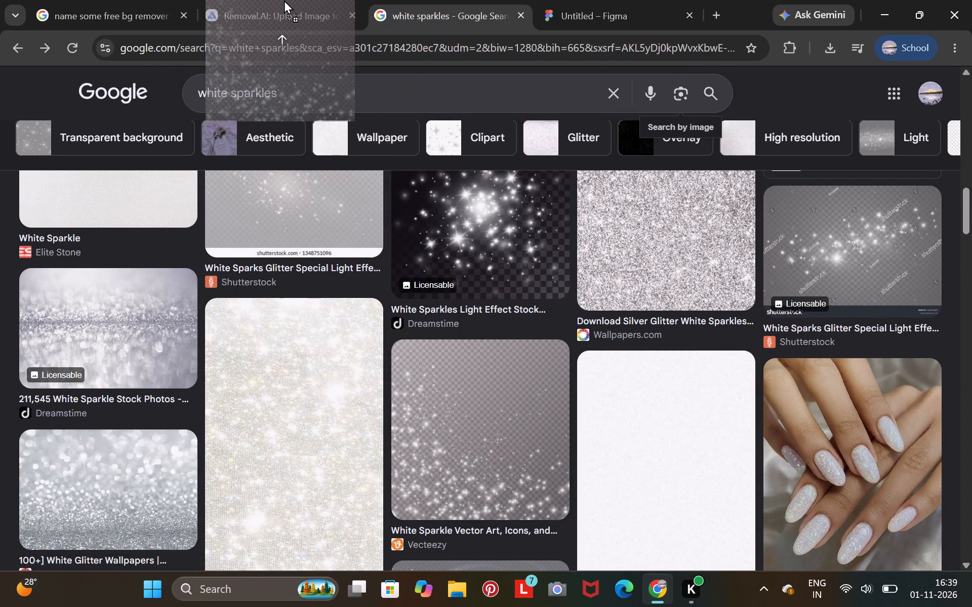
left_click_drag(284, 0, 341, 201)
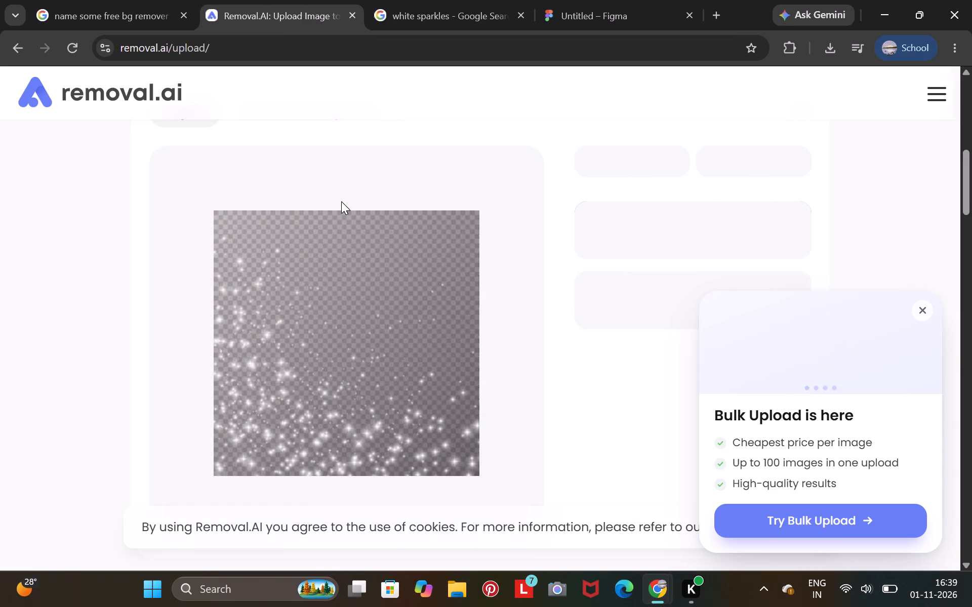
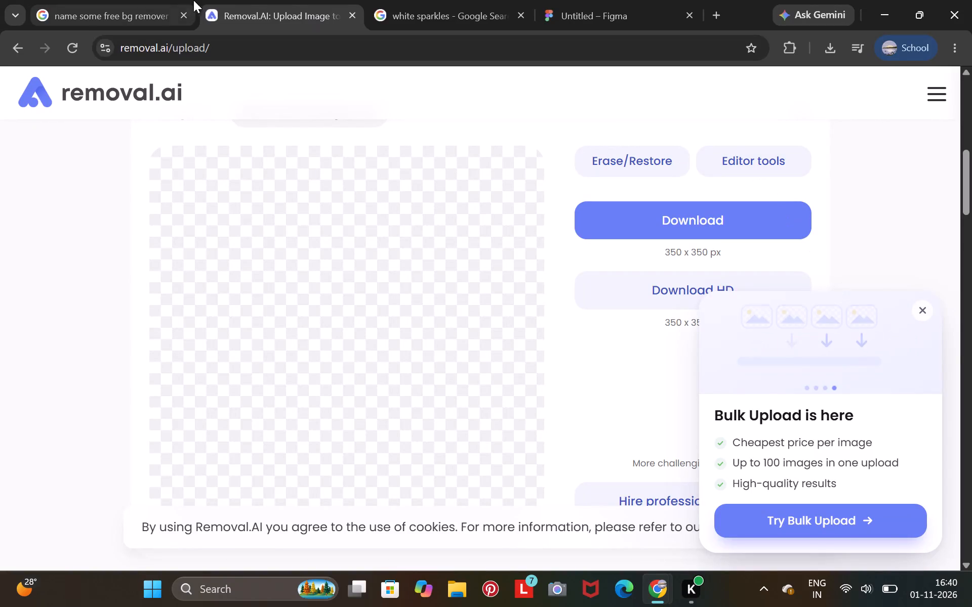
Return to the "white sparkles" image results and look through them, including the additional results, for a usable sparkle image.
left_click(422, 15)
scroll(466, 511, "up", 8)
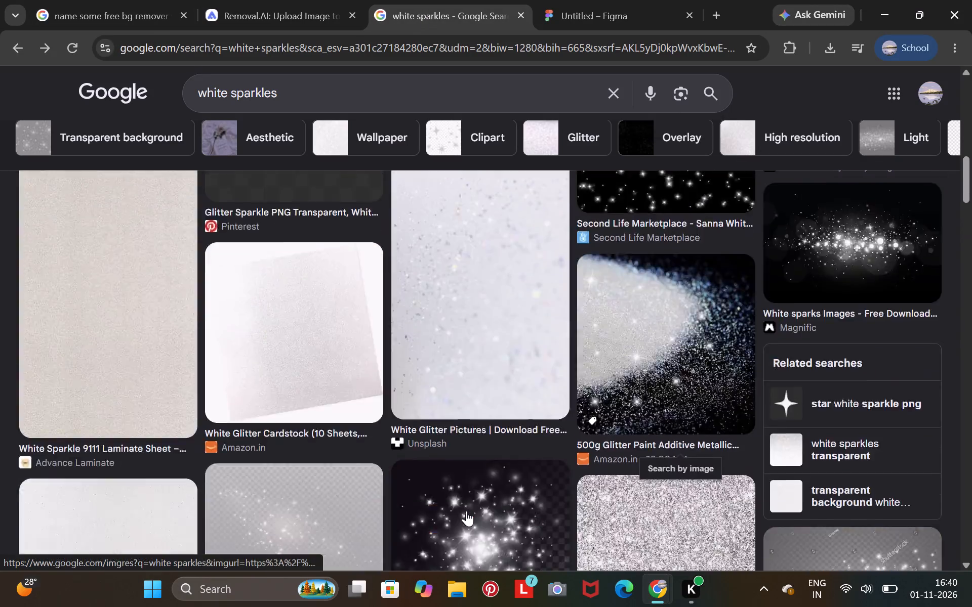
scroll(466, 511, "up", 10)
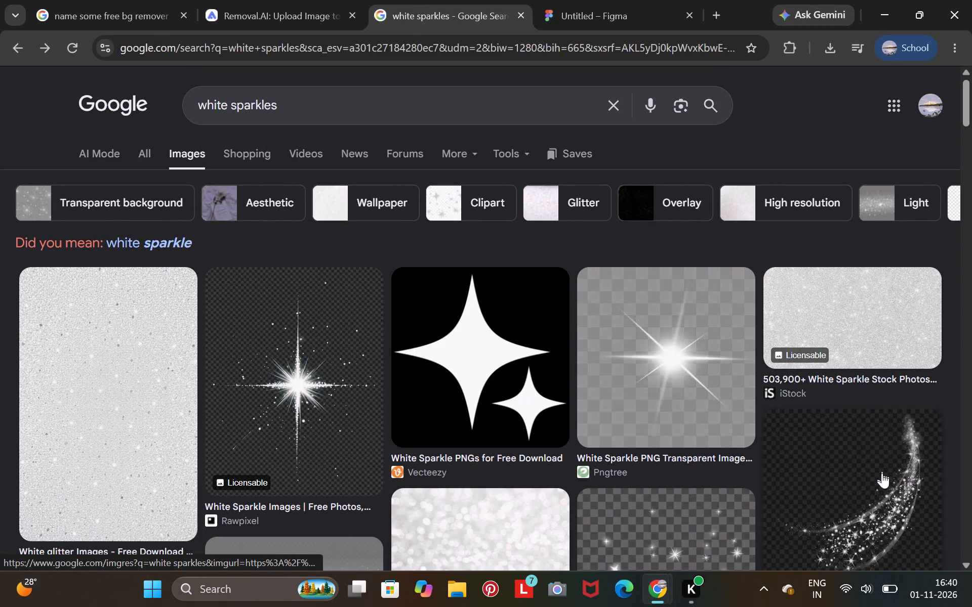
scroll(883, 482, "down", 11)
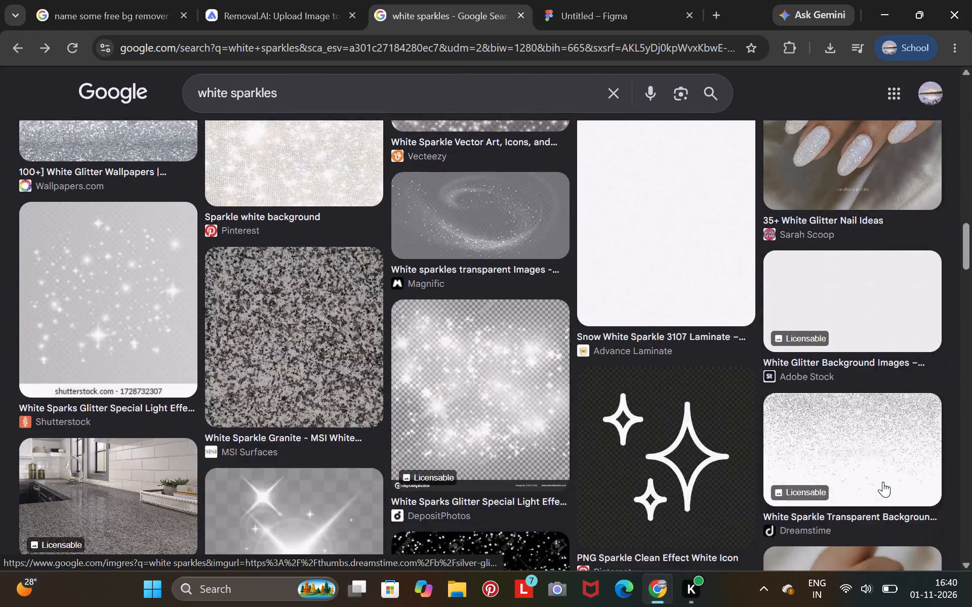
scroll(883, 482, "down", 20)
scroll(883, 482, "down", 4)
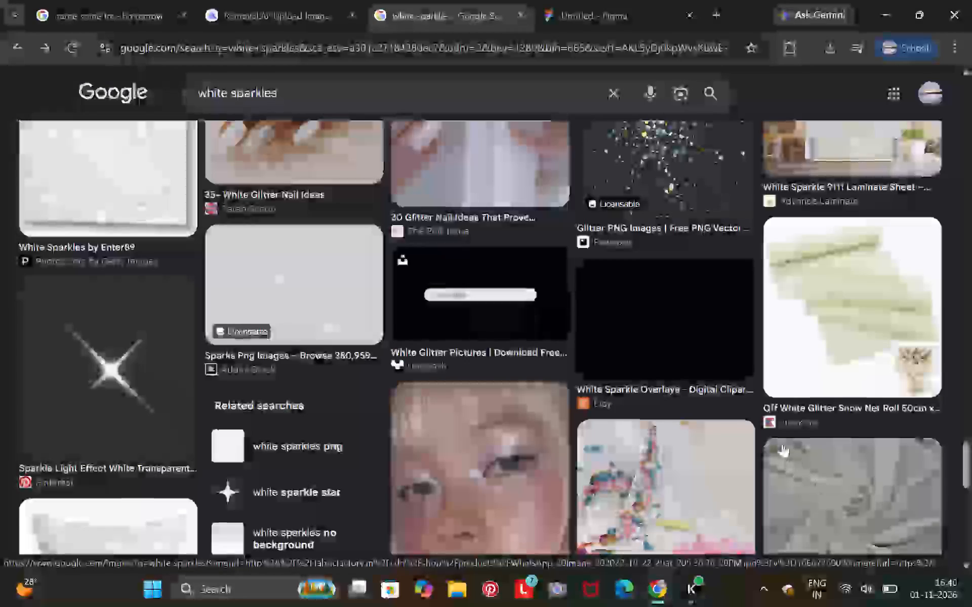
scroll(775, 431, "down", 18)
scroll(775, 431, "down", 3)
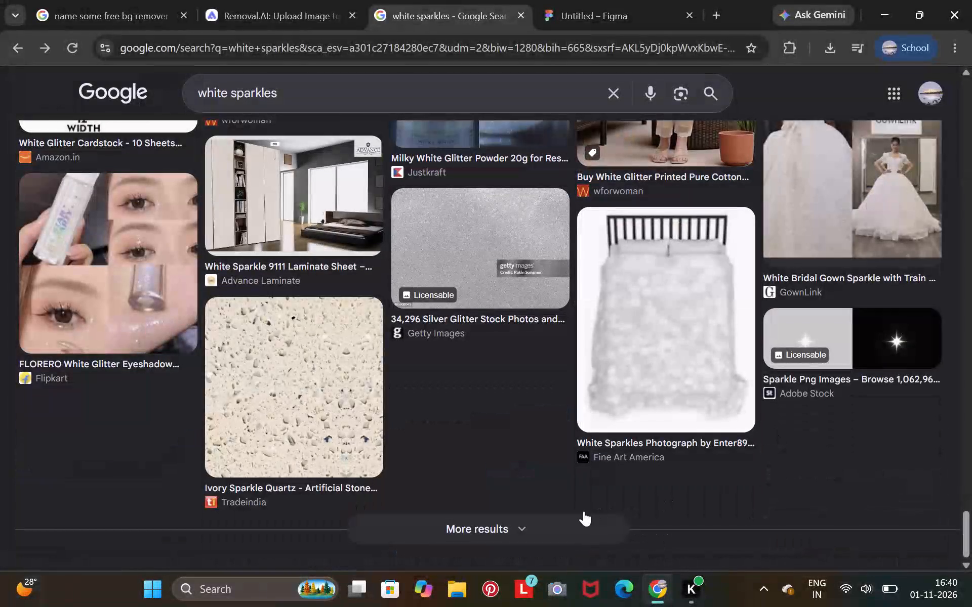
left_click(582, 522)
scroll(582, 522, "down", 8)
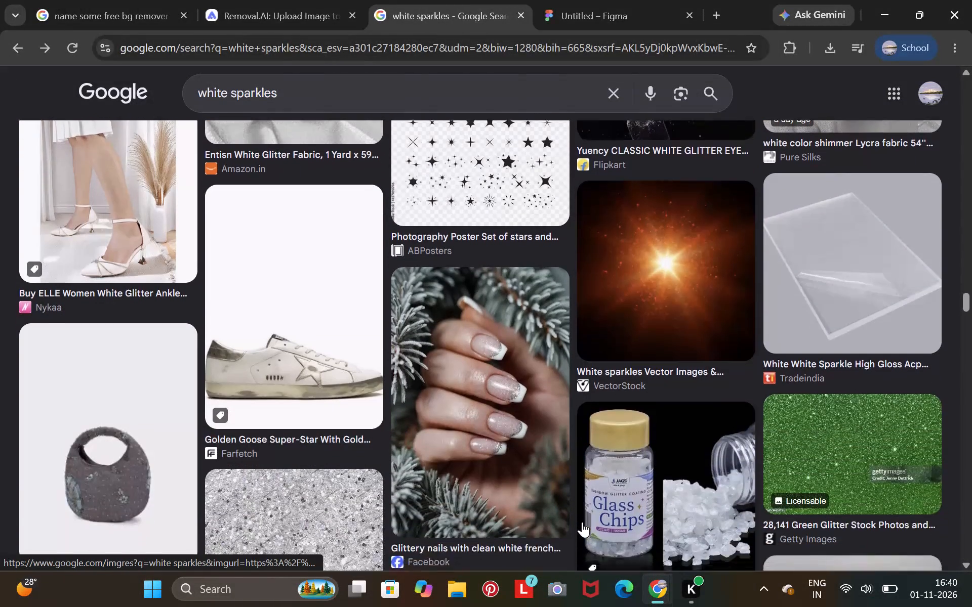
scroll(582, 522, "down", 6)
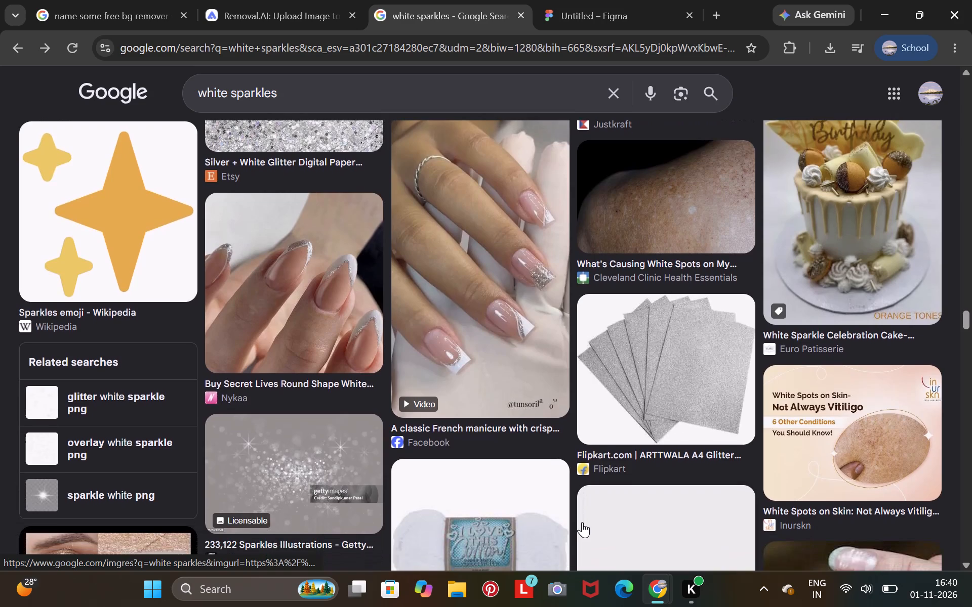
scroll(582, 522, "down", 7)
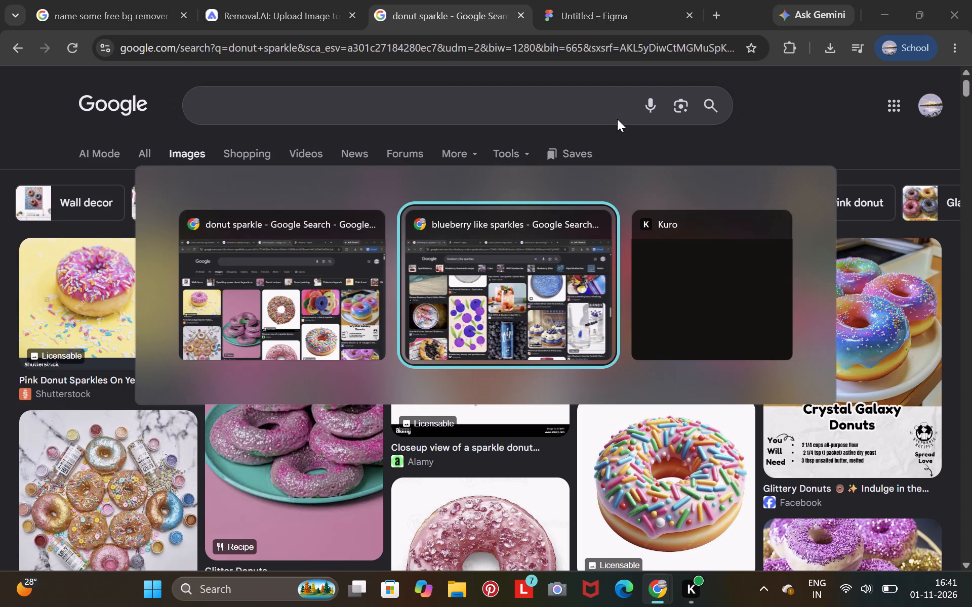
Switch to the Untitled Figma design and minimize the interface to free up the canvas.
left_click(621, 14)
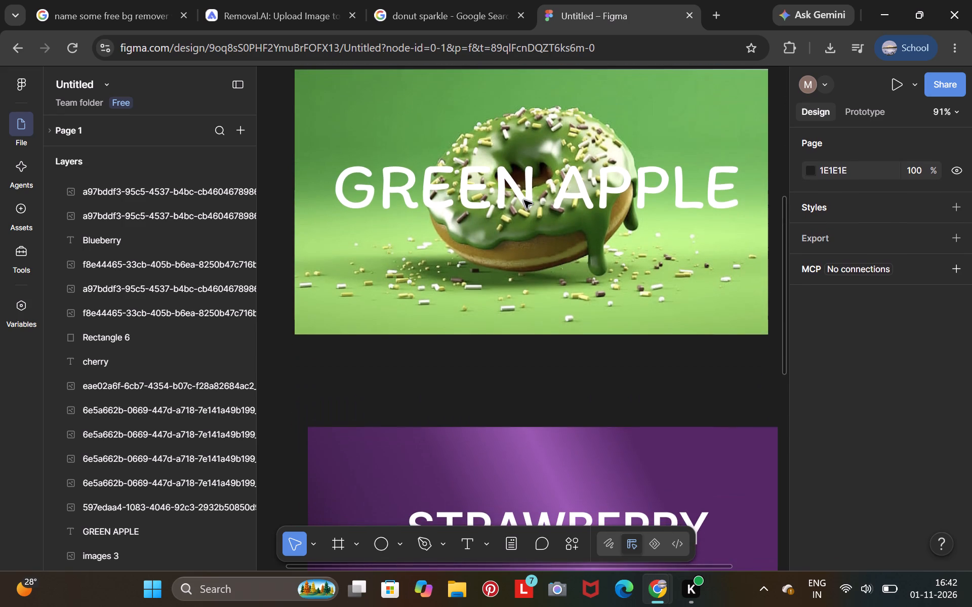
scroll(199, 156, "left", 1)
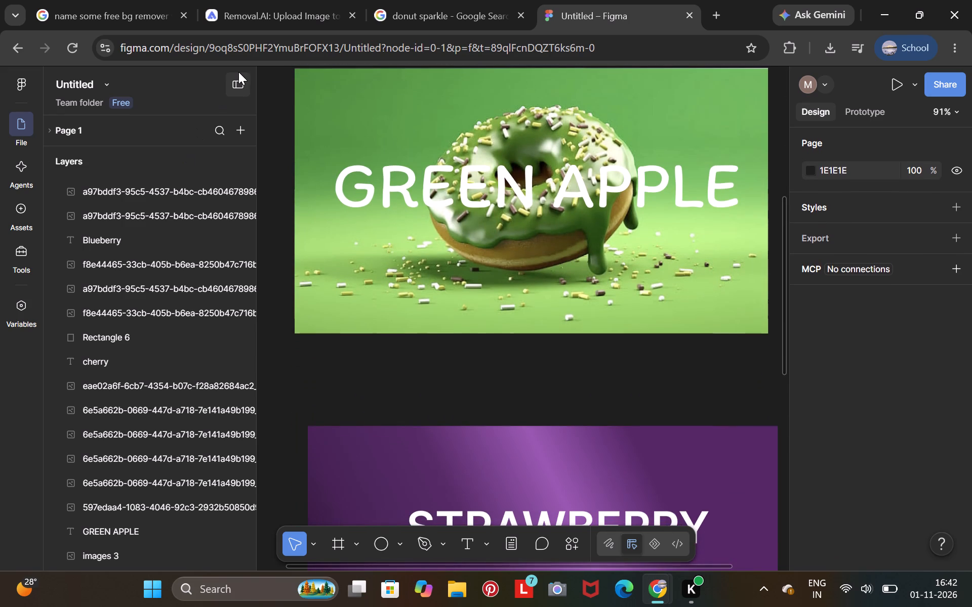
scroll(238, 72, "left", 1)
left_click(239, 73)
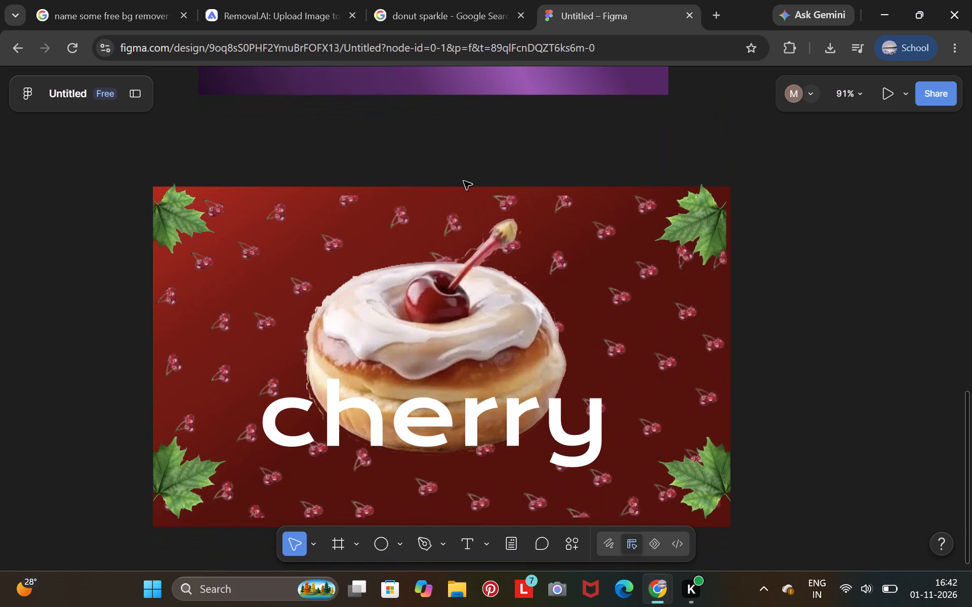
Examine the Blueberry banner's composition and compare it with the green apple, strawberry and cherry banners.
scroll(452, 178, "up", 4)
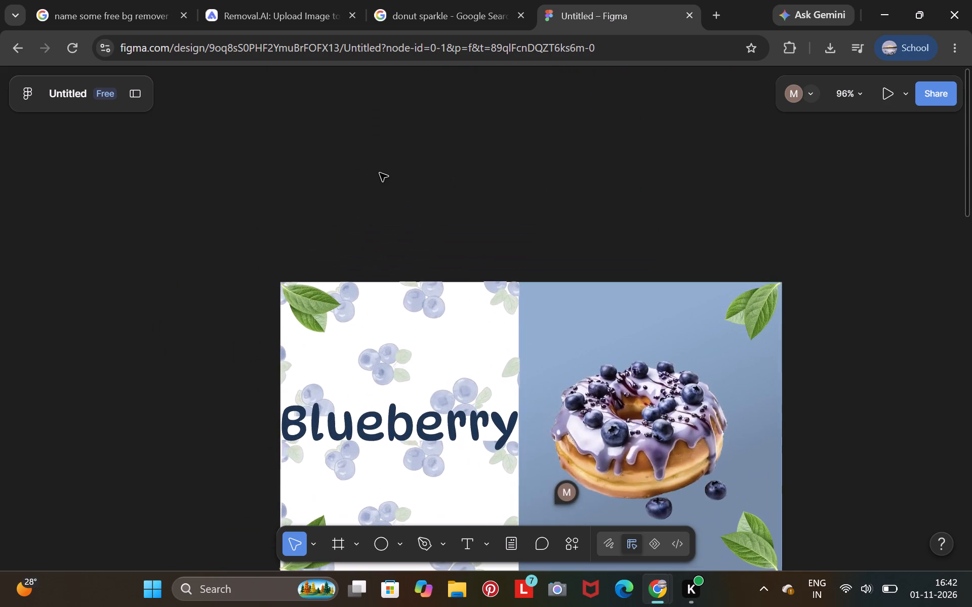
scroll(346, 53, "down", 1)
scroll(464, 399, "left", 1)
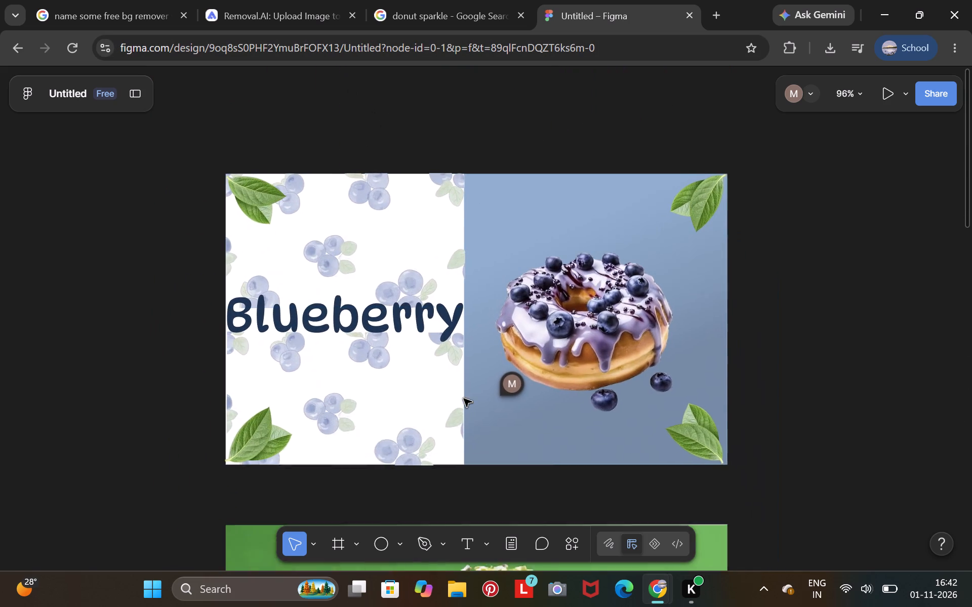
scroll(464, 399, "left", 1)
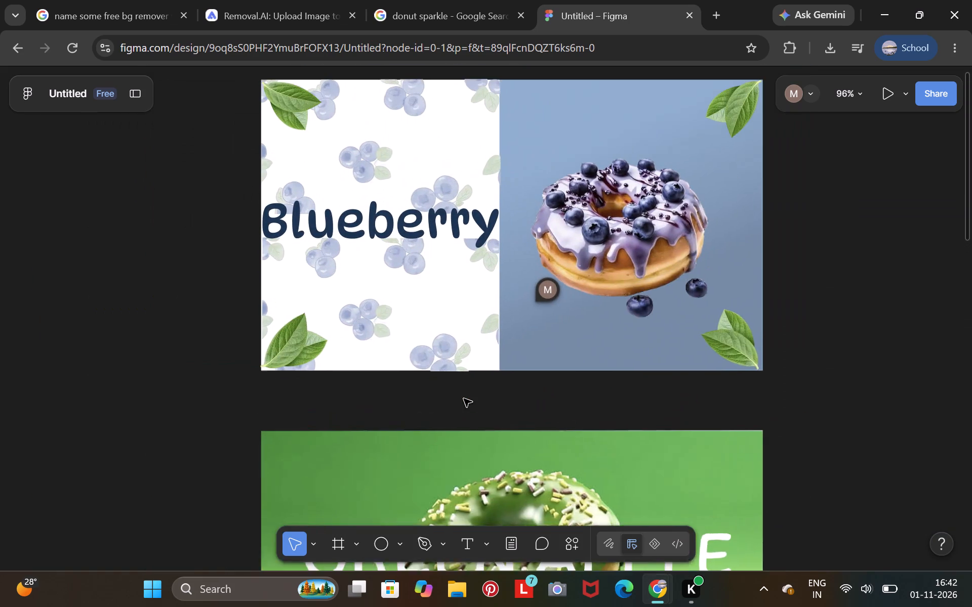
scroll(464, 399, "left", 1)
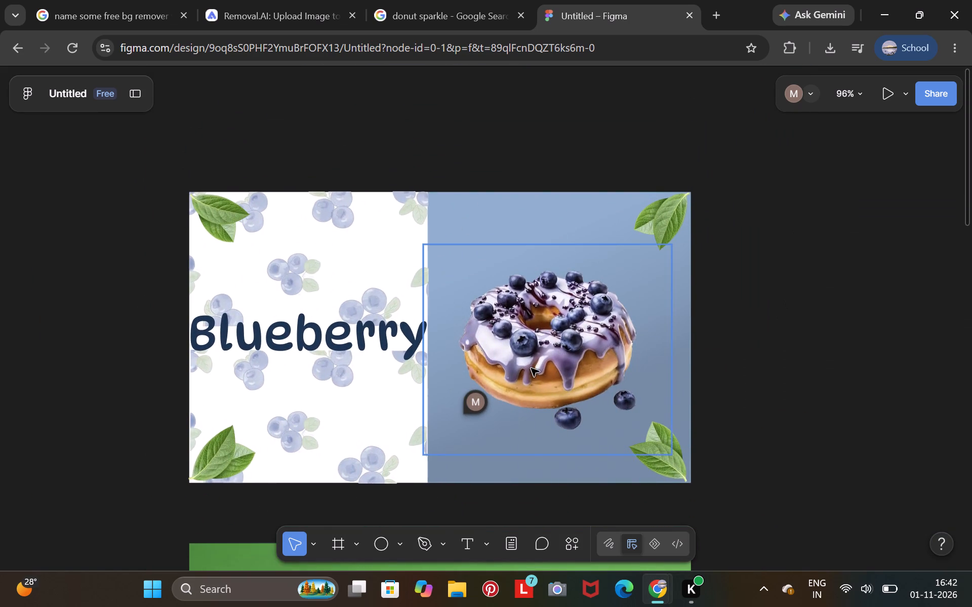
scroll(531, 368, "down", 2)
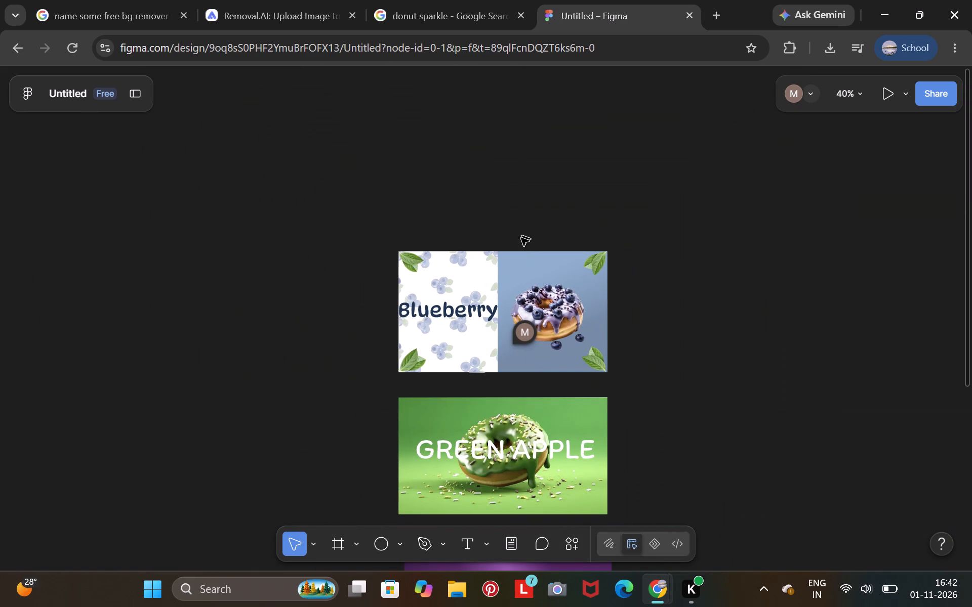
scroll(500, 265, "down", 4)
scroll(500, 265, "up", 2)
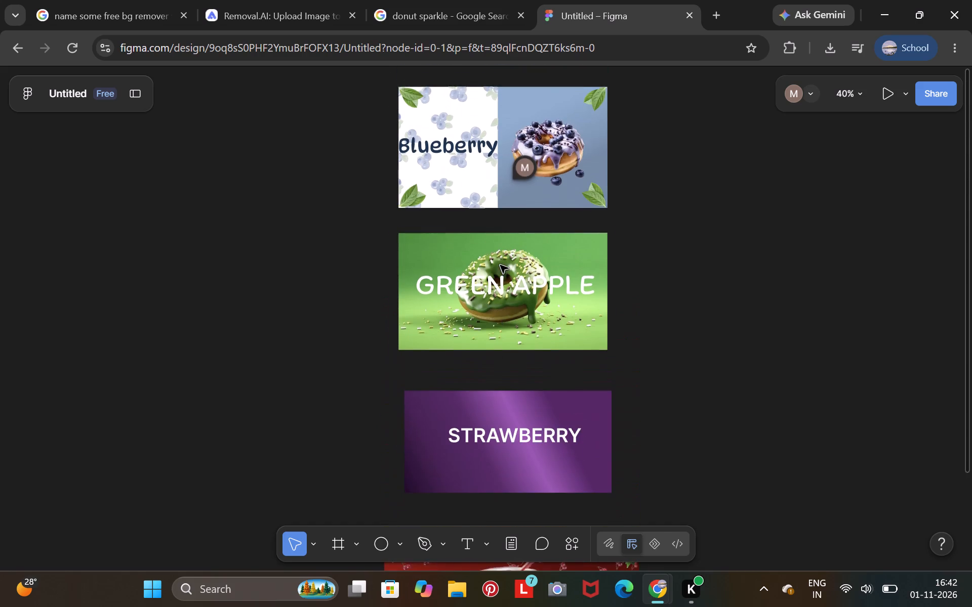
scroll(500, 265, "left", 2)
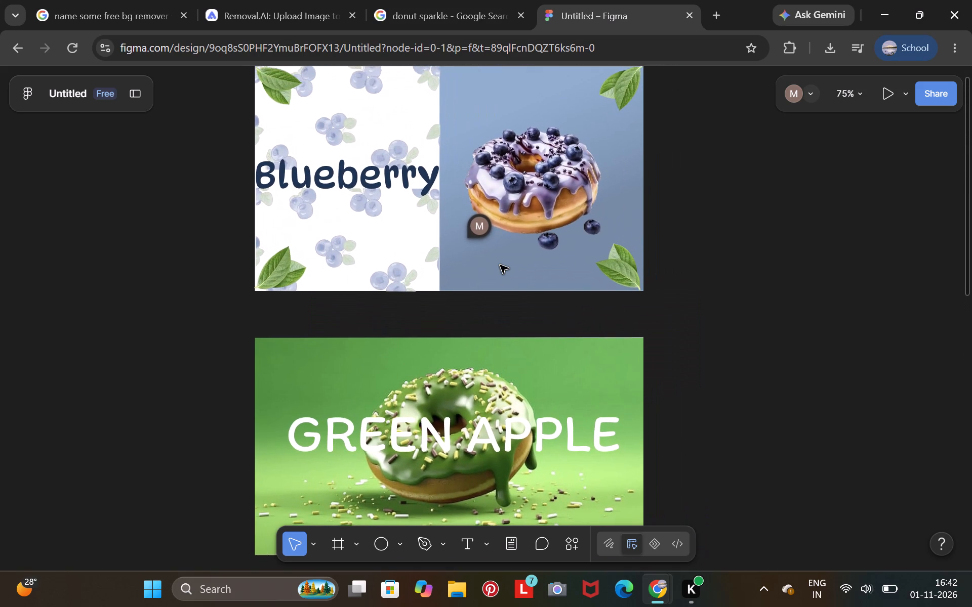
scroll(500, 265, "left", 1)
scroll(500, 265, "up", 1)
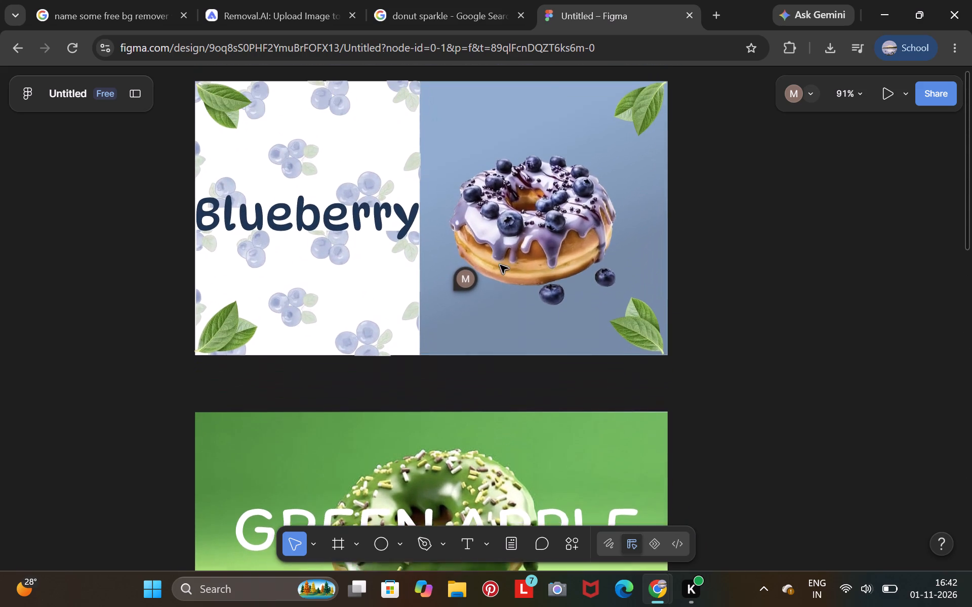
Restore the full interface around the canvas so layers and design properties are available.
scroll(500, 265, "up", 1)
scroll(500, 265, "right", 1)
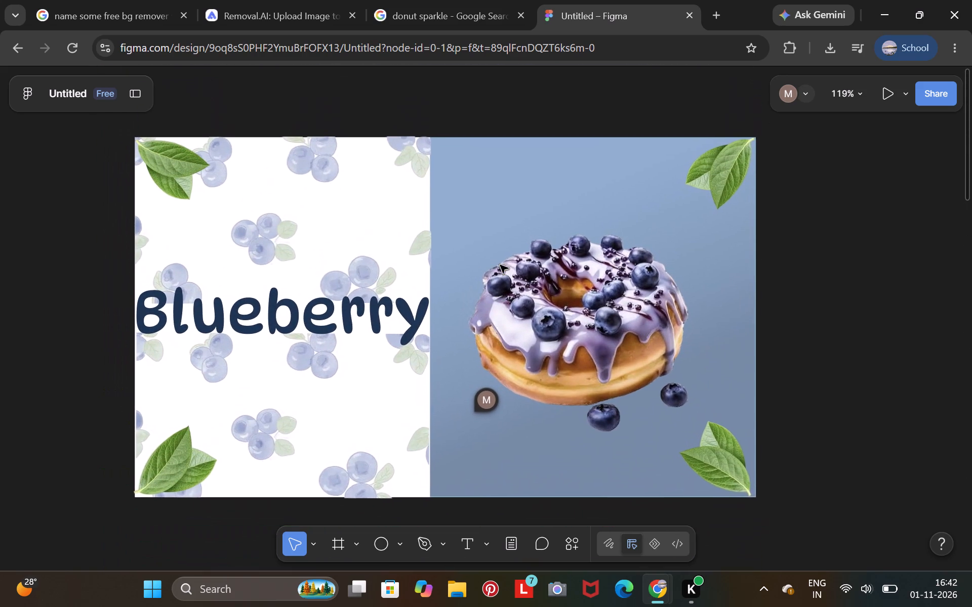
scroll(500, 265, "right", 1)
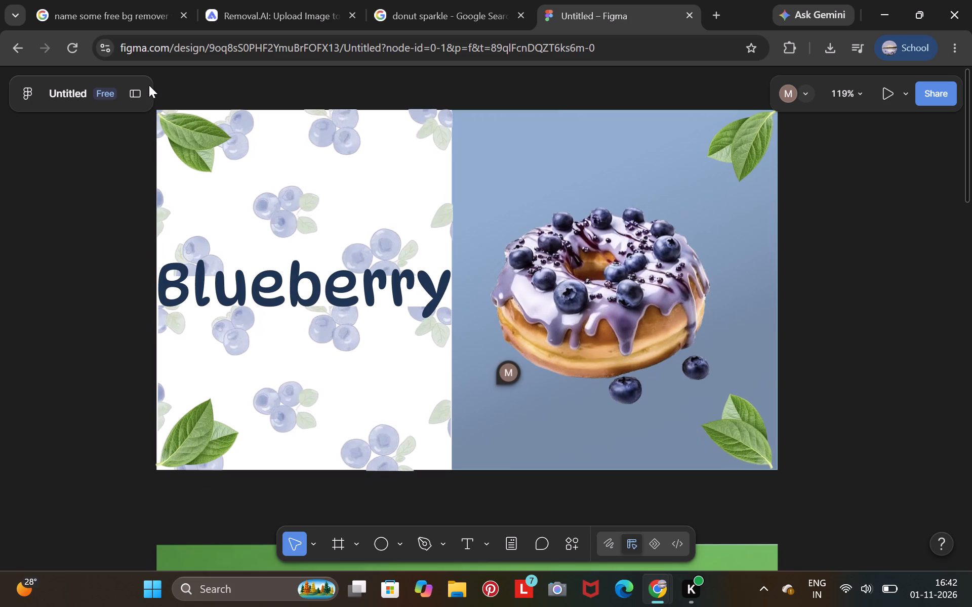
left_click(148, 88)
left_click(142, 91)
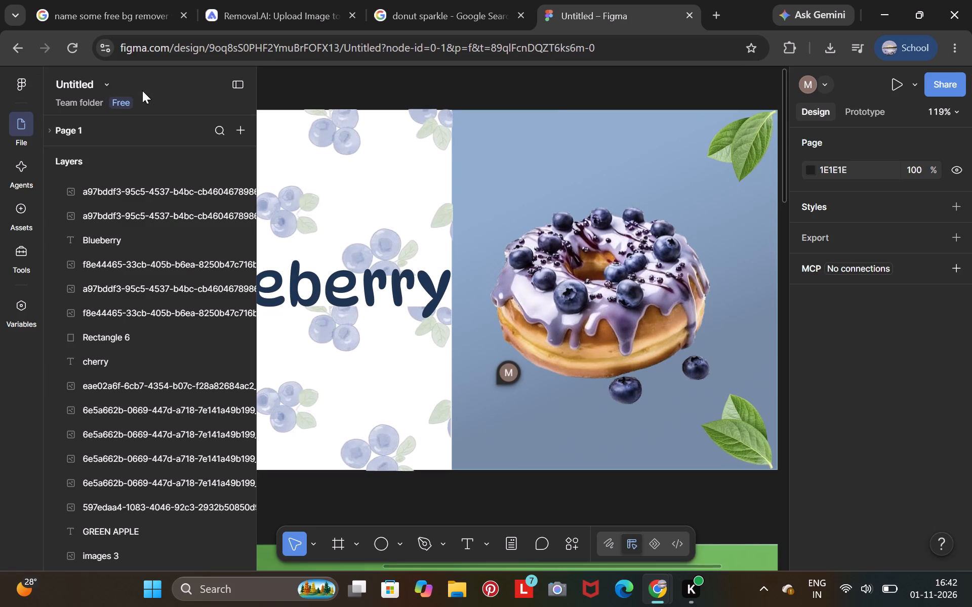
Replace the strawberry banner background's purple gradient with a solid light lilac fill, F0B6FA.
scroll(367, 213, "right", 1)
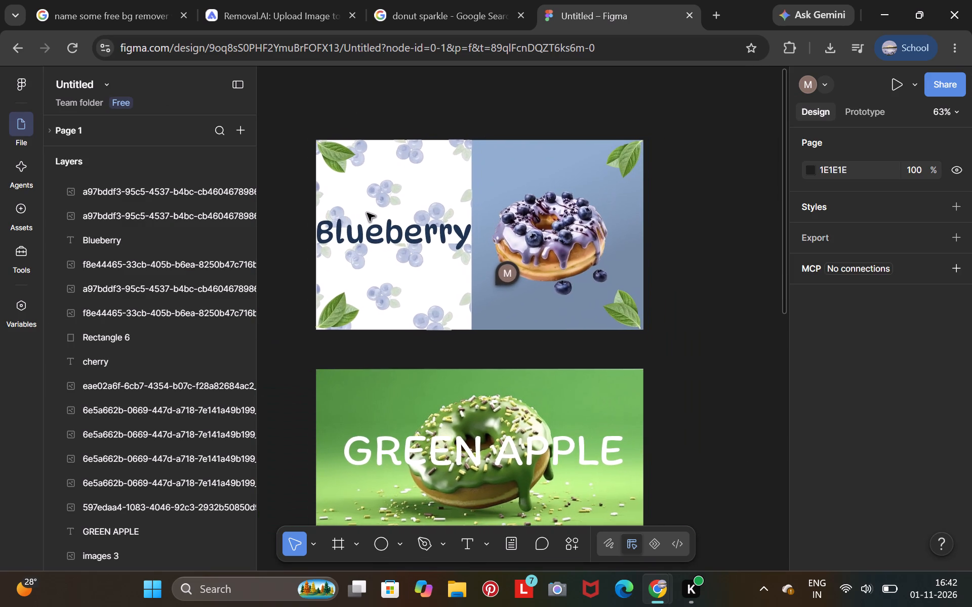
scroll(367, 213, "right", 1)
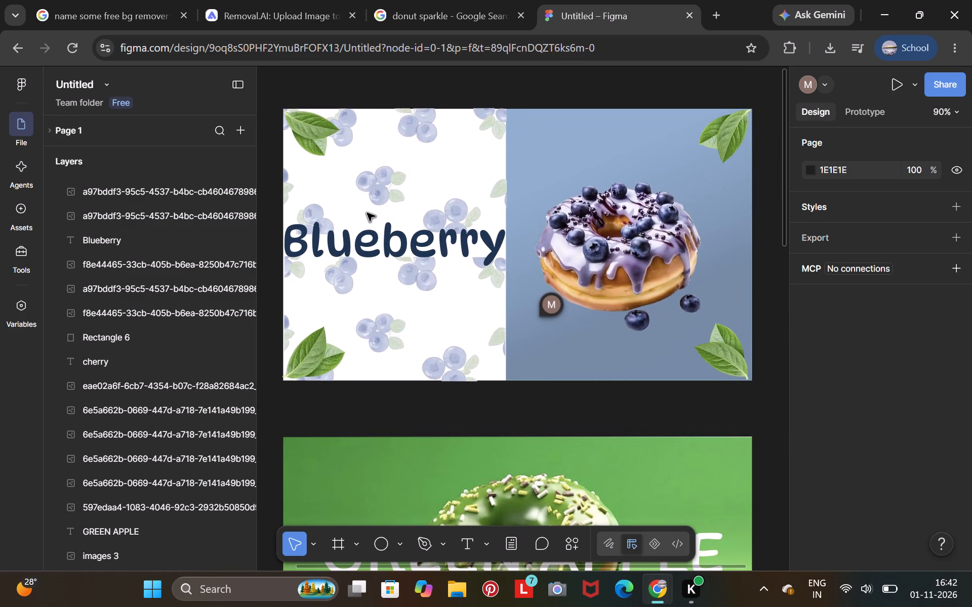
scroll(367, 213, "down", 2)
scroll(372, 285, "up", 3)
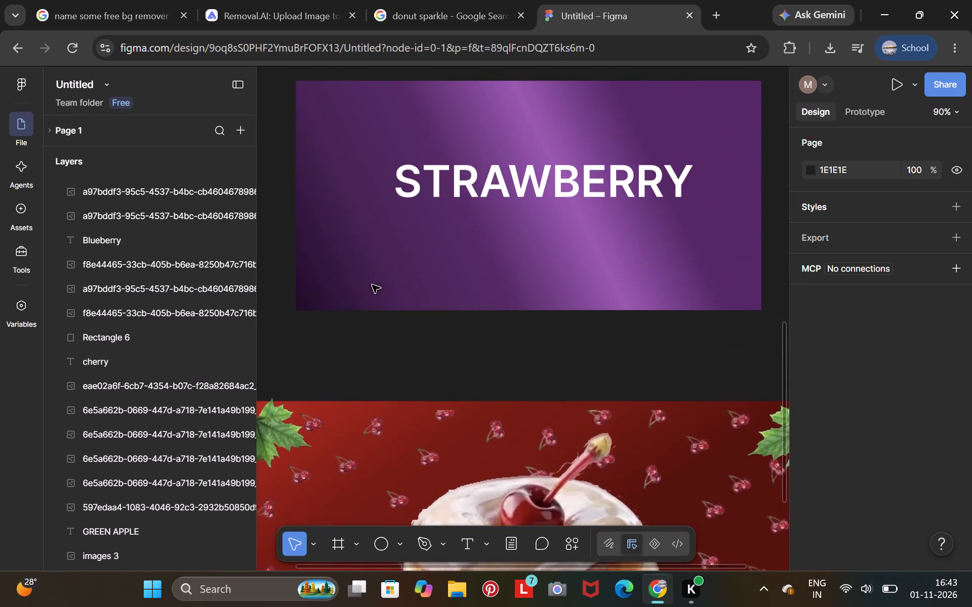
left_click(454, 306)
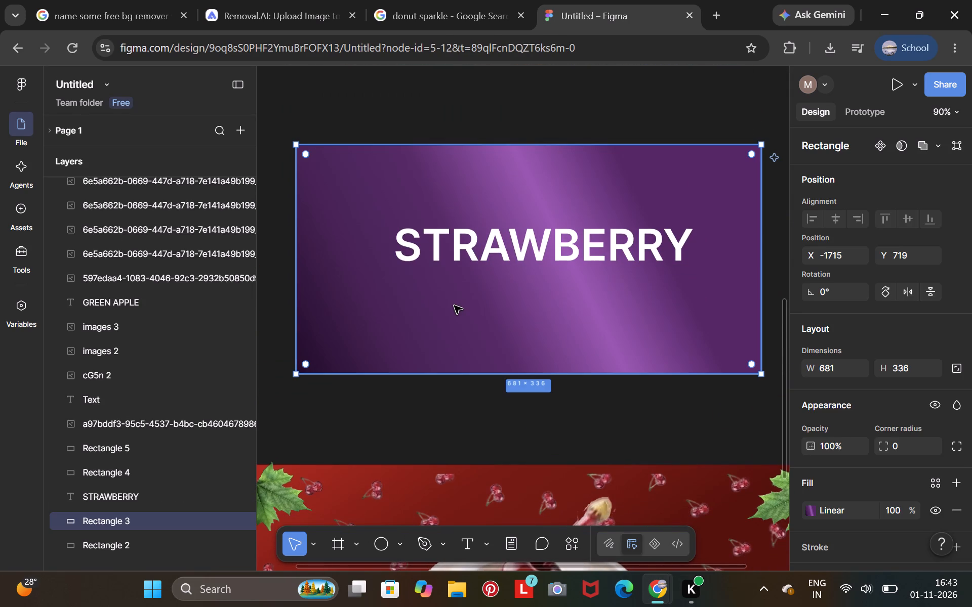
left_click(866, 512)
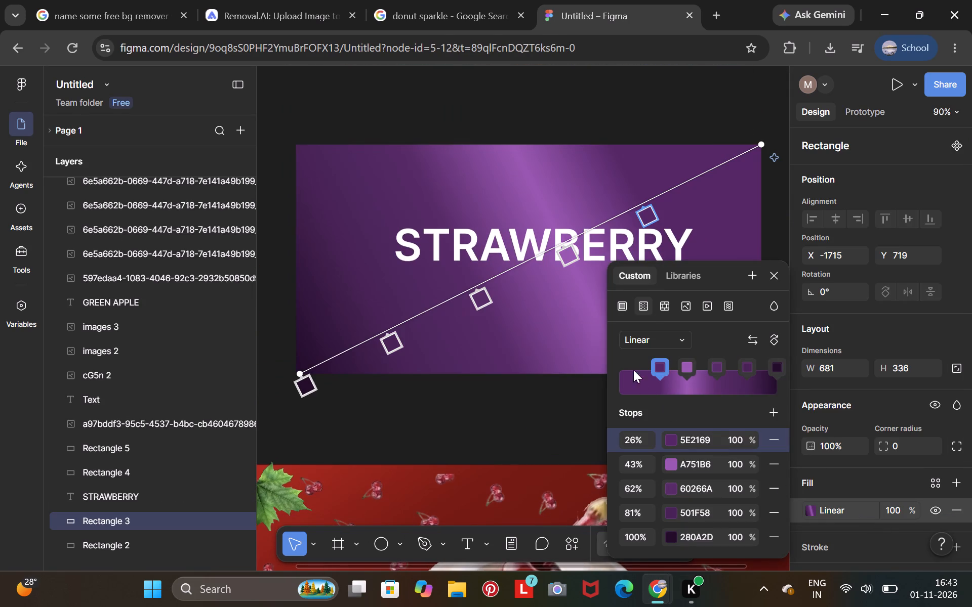
left_click(614, 309)
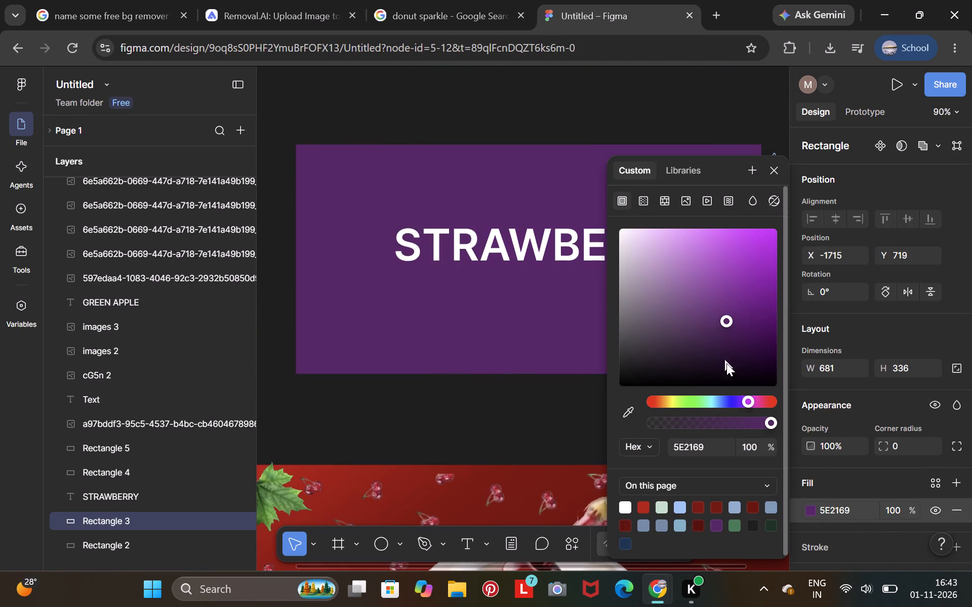
left_click(760, 244)
left_click(698, 234)
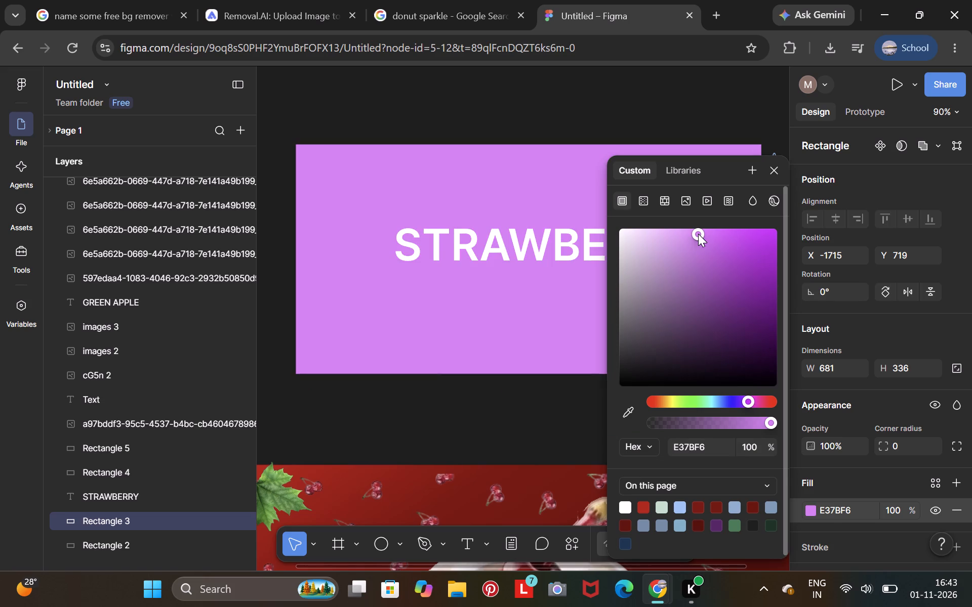
left_click(667, 229)
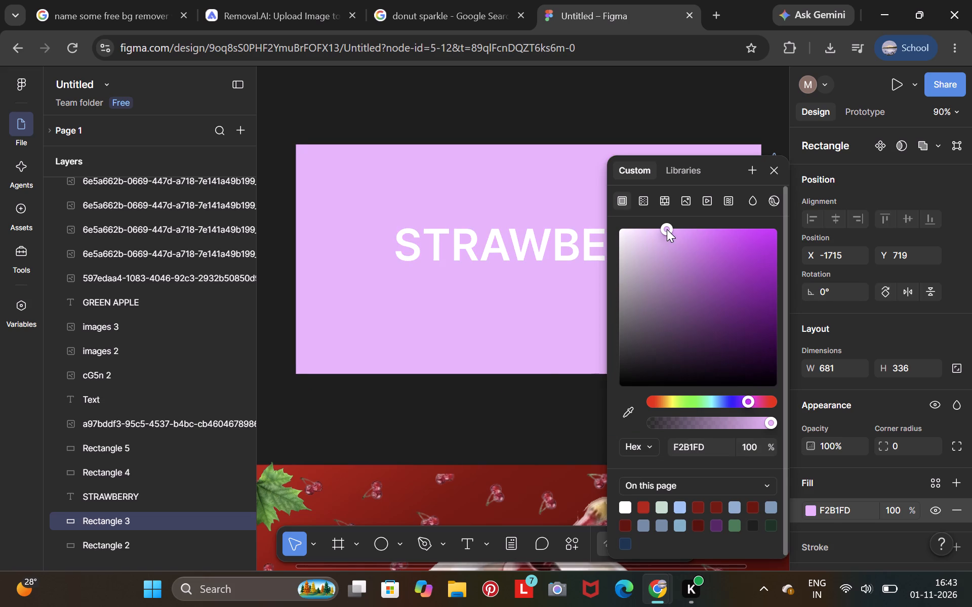
left_click(667, 240)
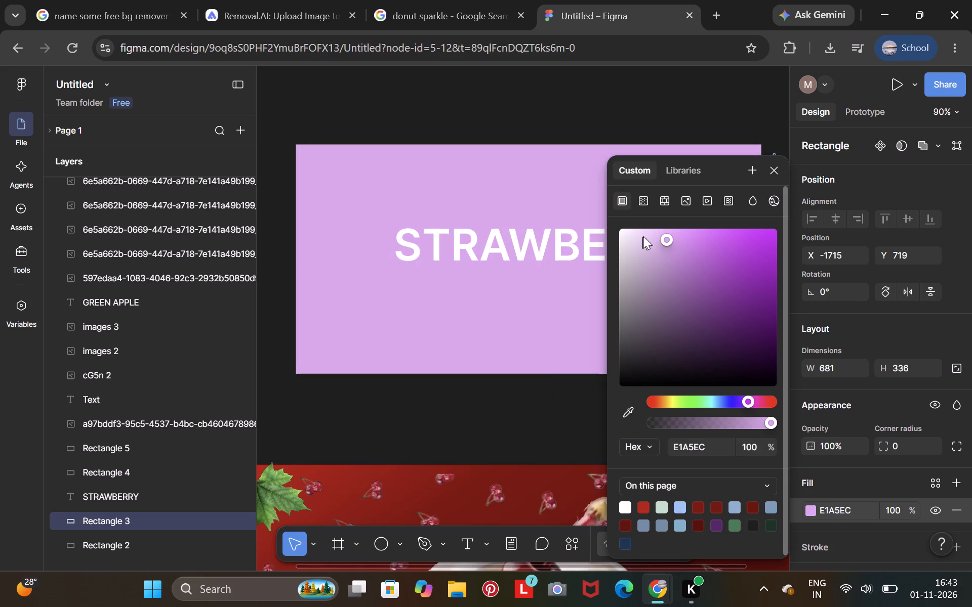
left_click(651, 233)
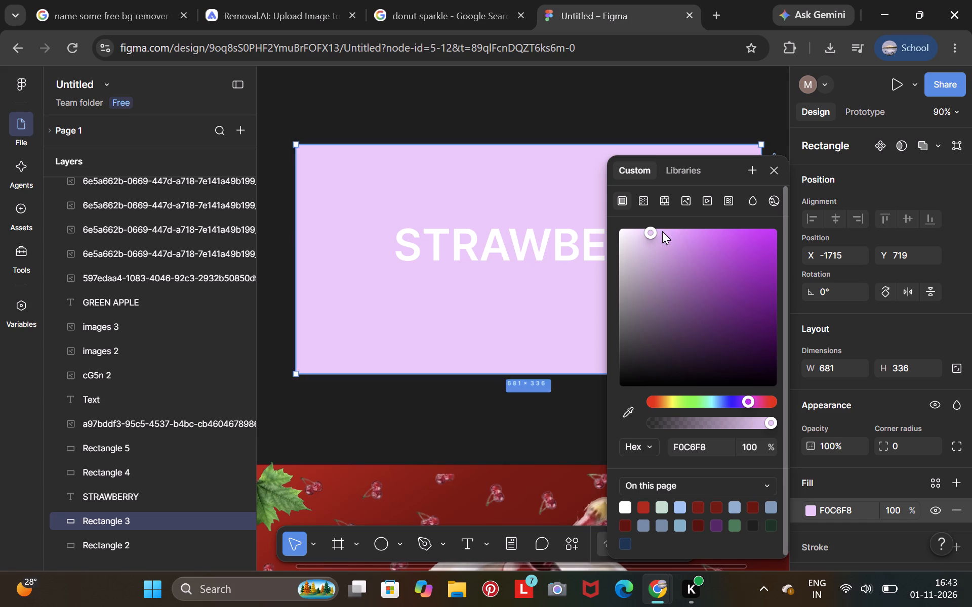
left_click(662, 231)
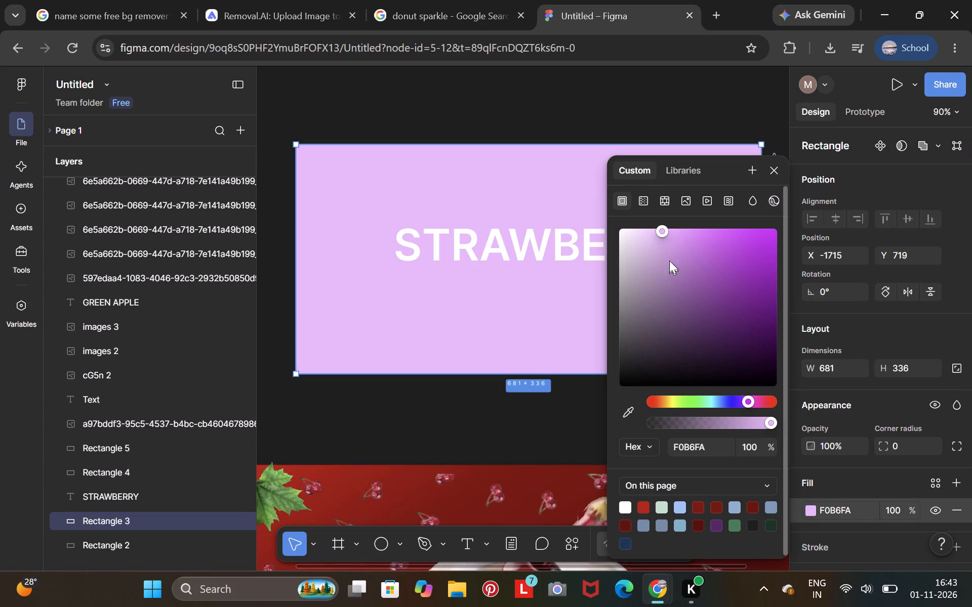
Make the strawberry background a vertical linear gradient, with 8E6C94 at the top edge and F0B6FA at the bottom.
left_click(636, 200)
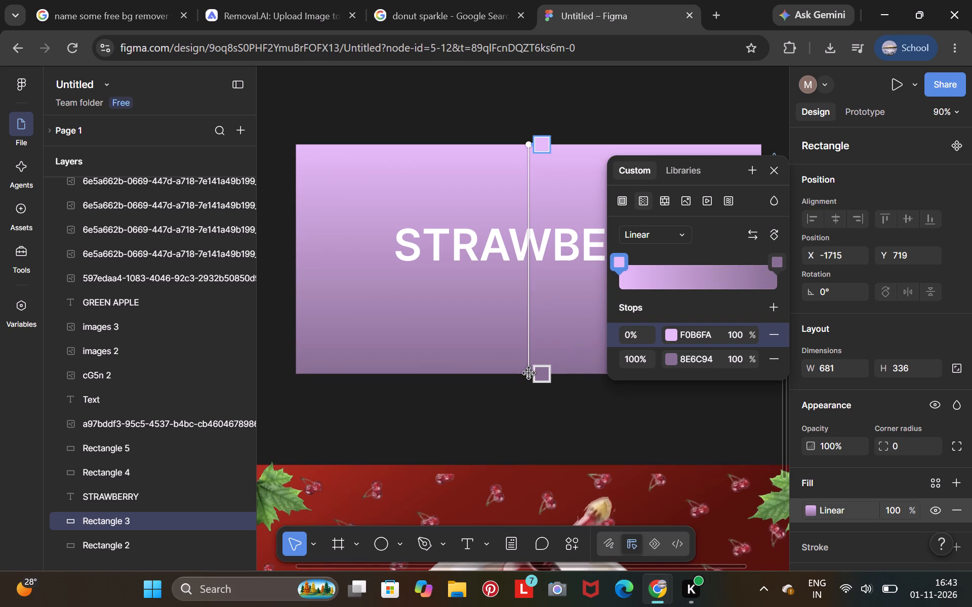
left_click_drag(529, 373, 502, 141)
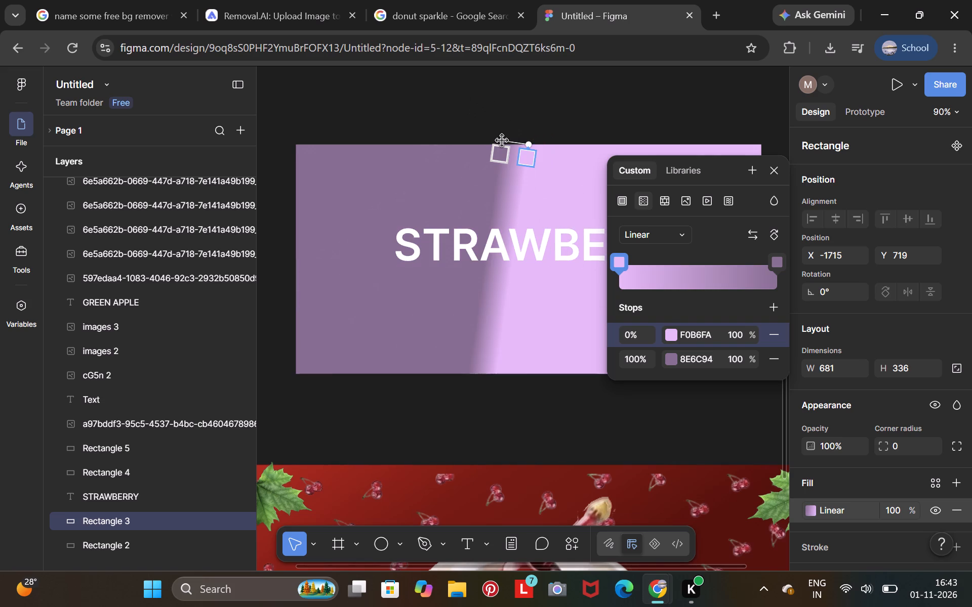
left_click_drag(502, 141, 499, 146)
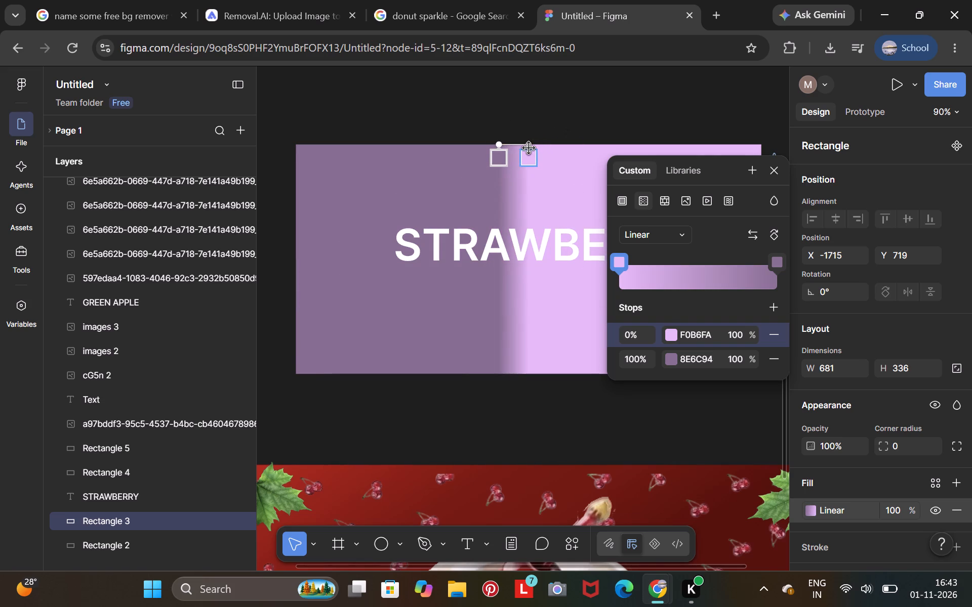
left_click_drag(529, 147, 501, 376)
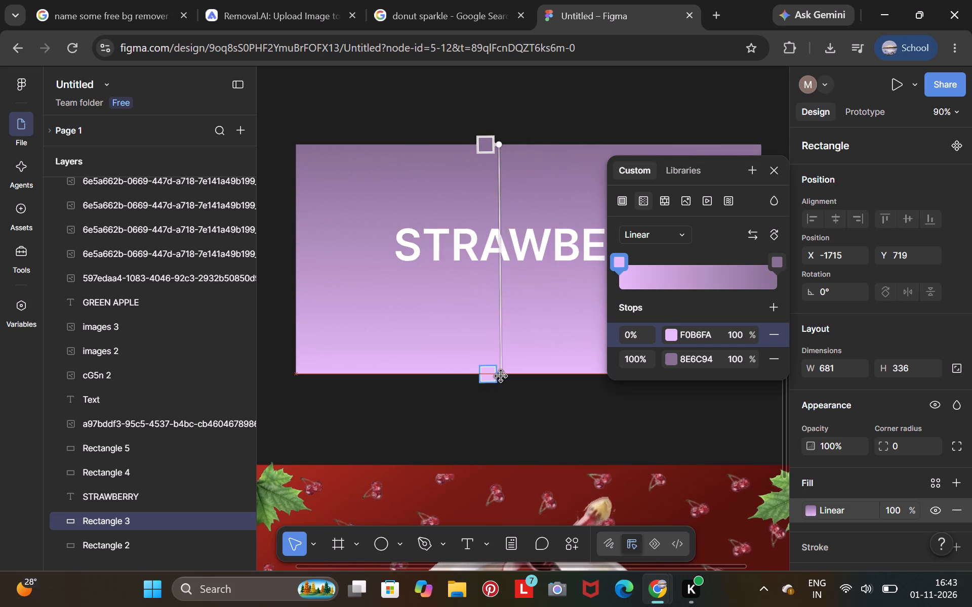
left_click_drag(501, 376, 531, 376)
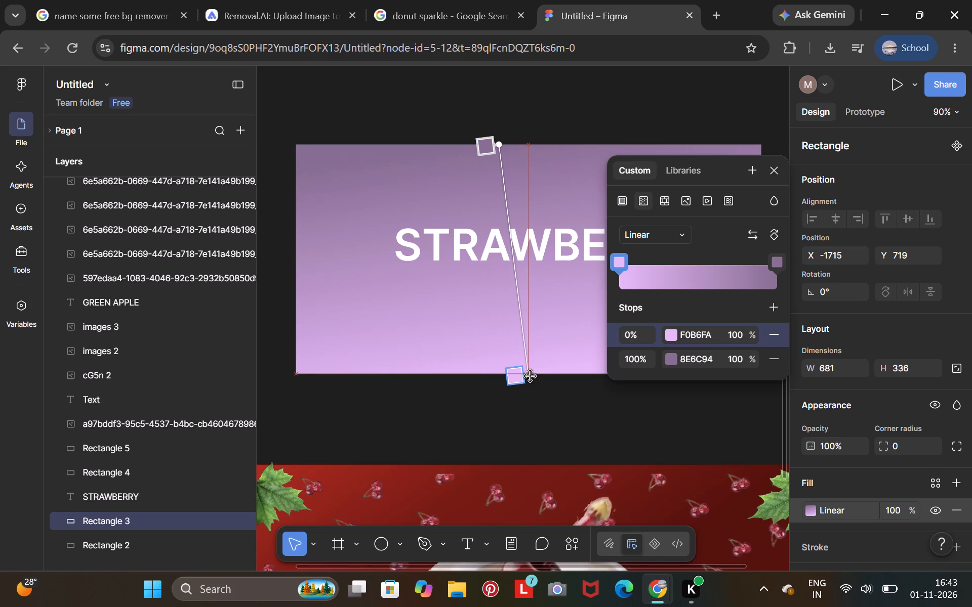
left_click_drag(531, 376, 531, 374)
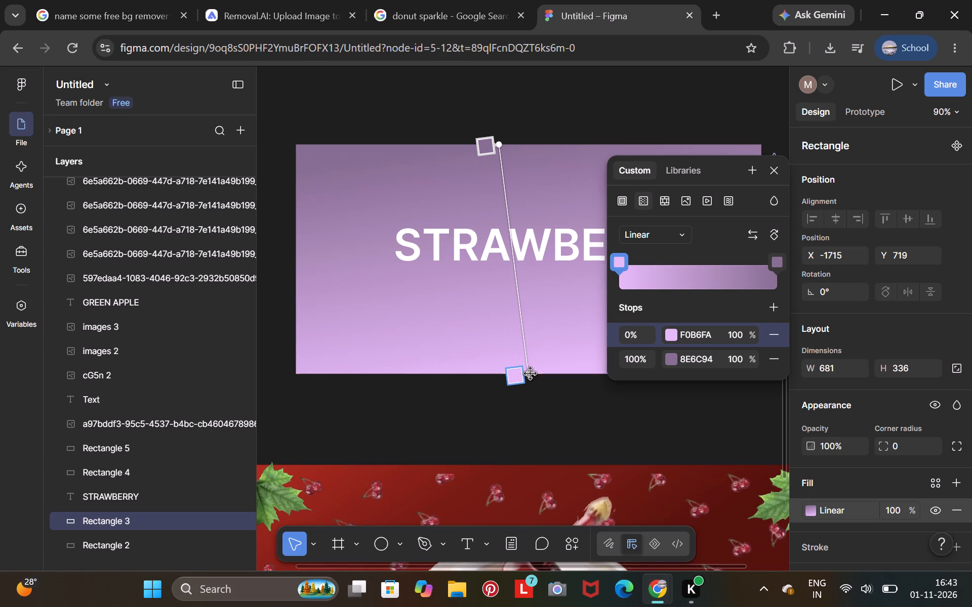
left_click_drag(498, 145, 505, 143)
left_click_drag(505, 143, 531, 146)
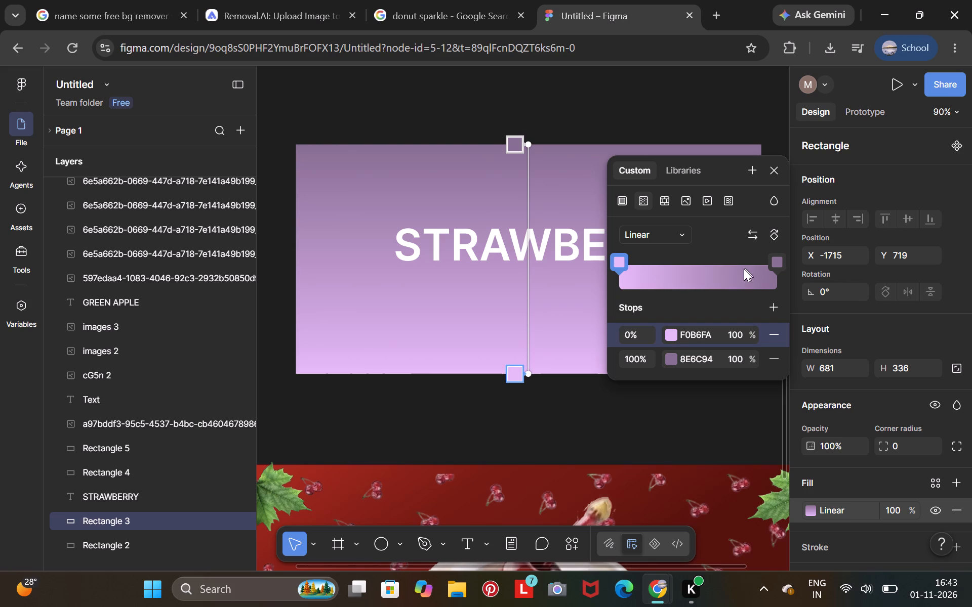
Add four intermediate colour stops to the strawberry background's gradient at 77%, 51%, 28% and 14%.
left_click(742, 270)
left_click(700, 278)
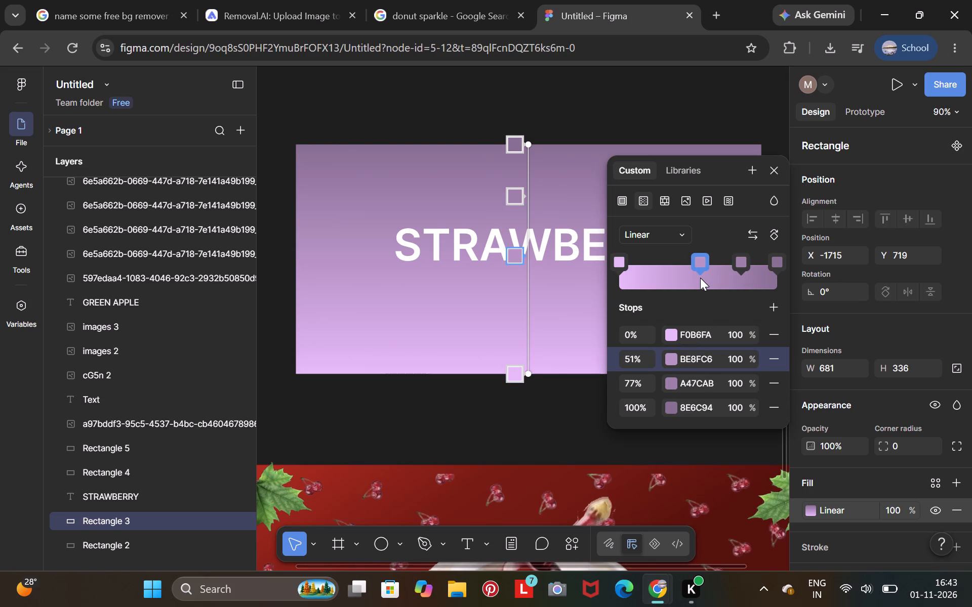
left_click(664, 277)
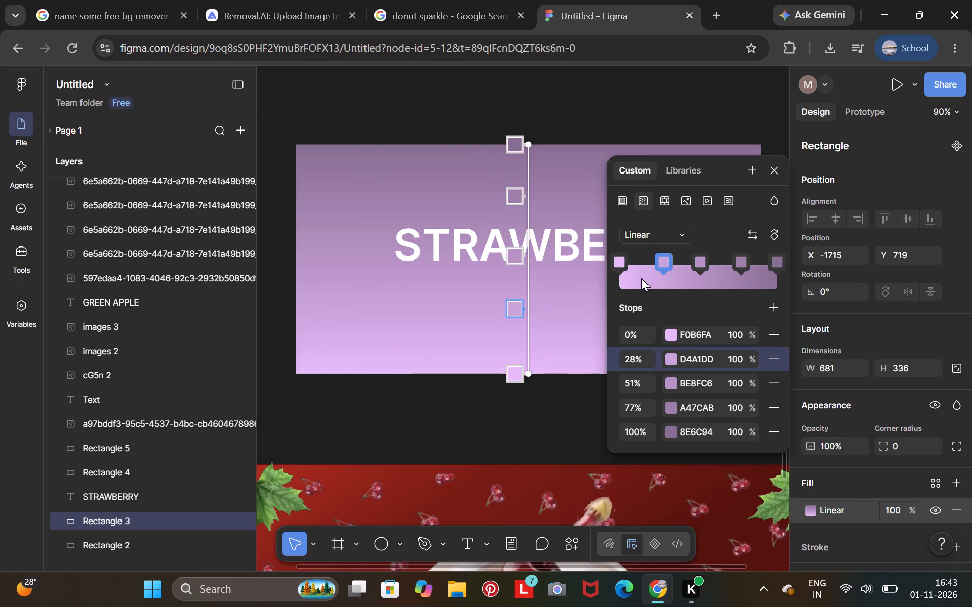
left_click(641, 278)
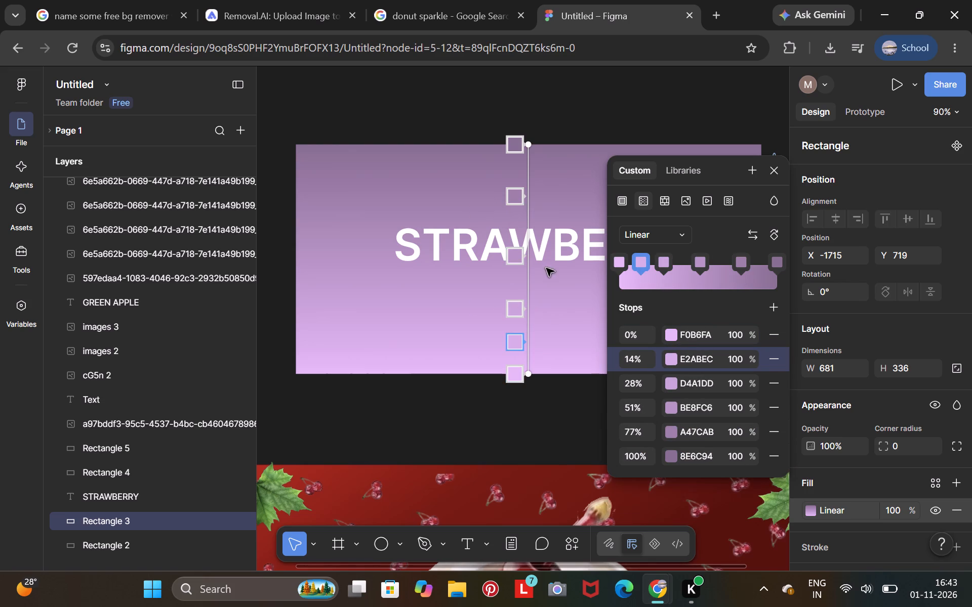
Reposition the gradient's four intermediate stops to 19%, 45%, 64% and 76%, and finish editing the fill.
left_click_drag(529, 253, 533, 220)
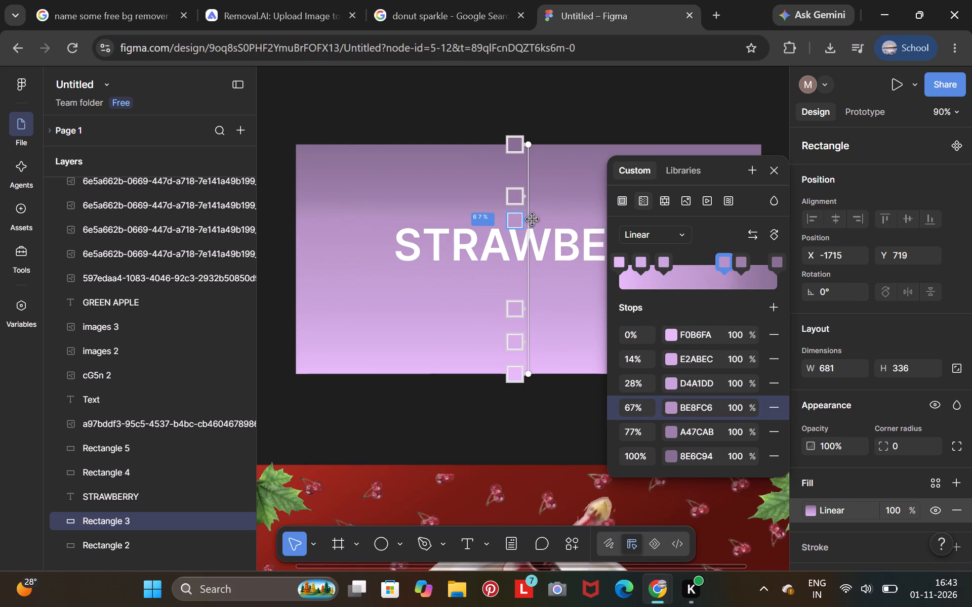
left_click_drag(533, 220, 532, 226)
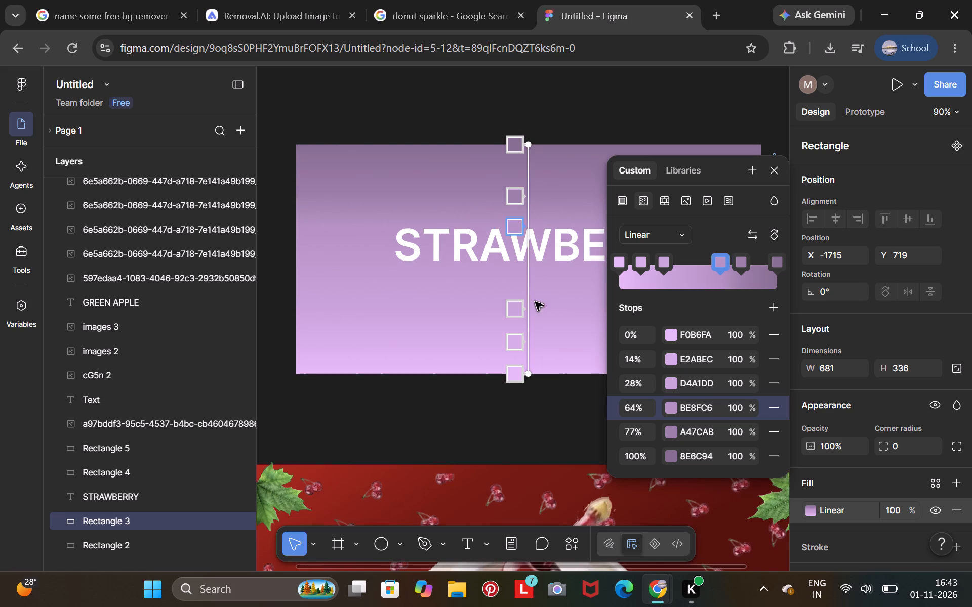
left_click_drag(522, 310, 525, 180)
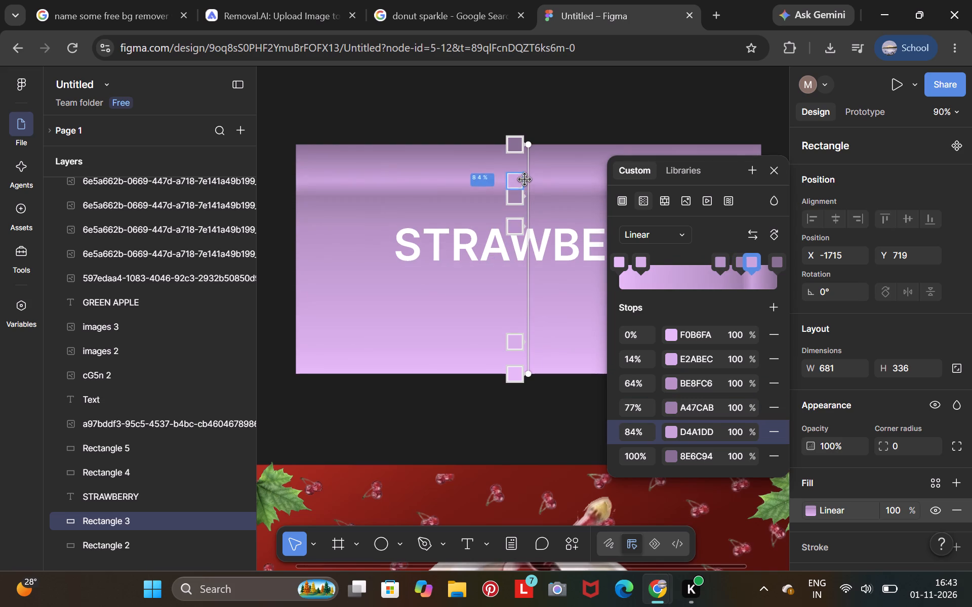
left_click_drag(525, 180, 525, 230)
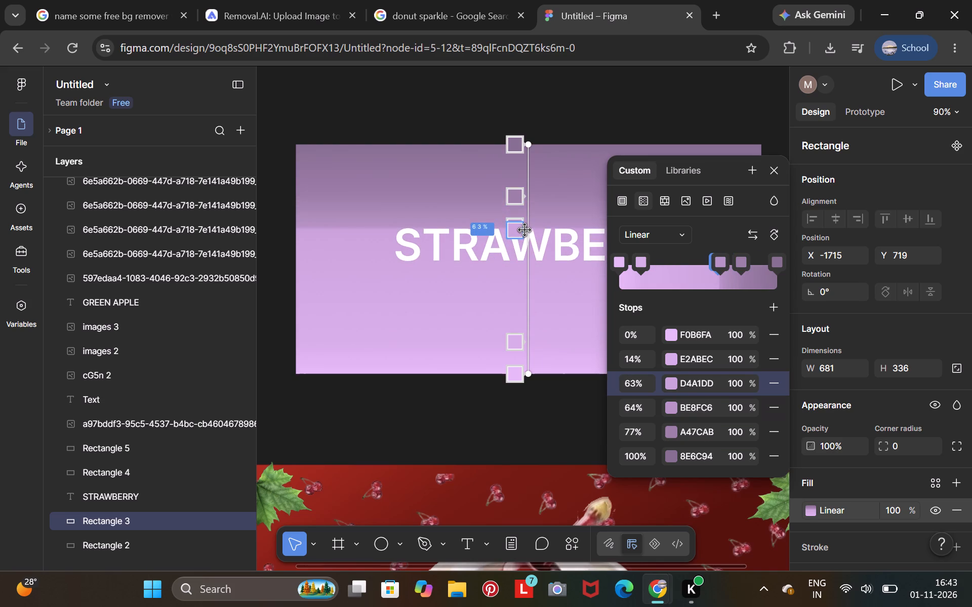
left_click_drag(525, 230, 526, 273)
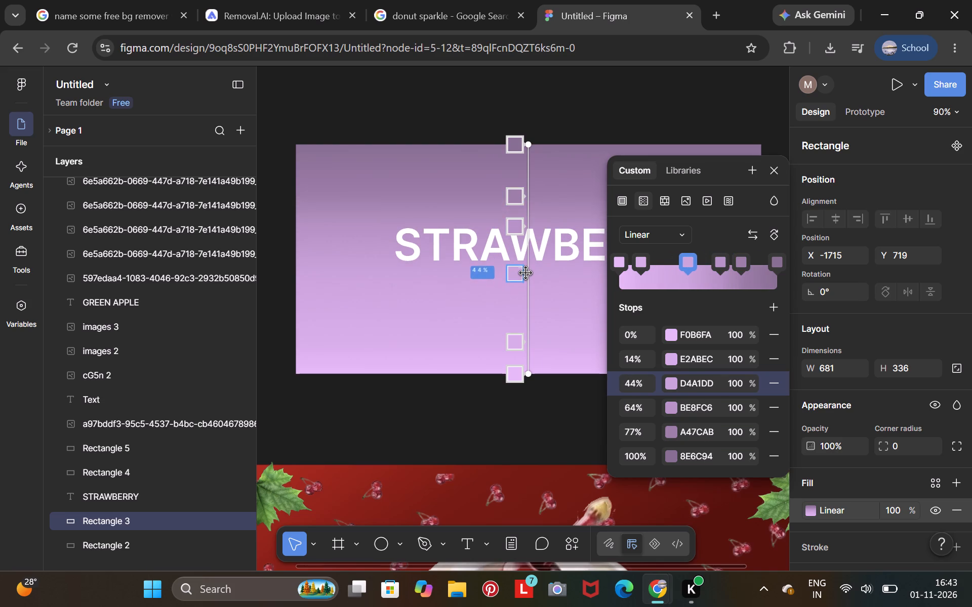
left_click_drag(526, 273, 526, 271)
left_click_drag(527, 342, 528, 331)
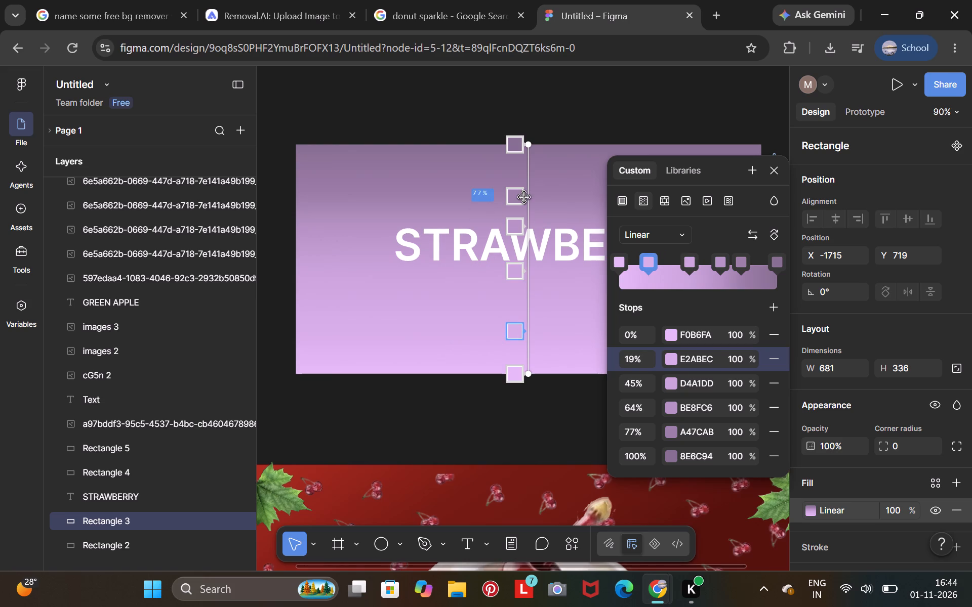
left_click(524, 196)
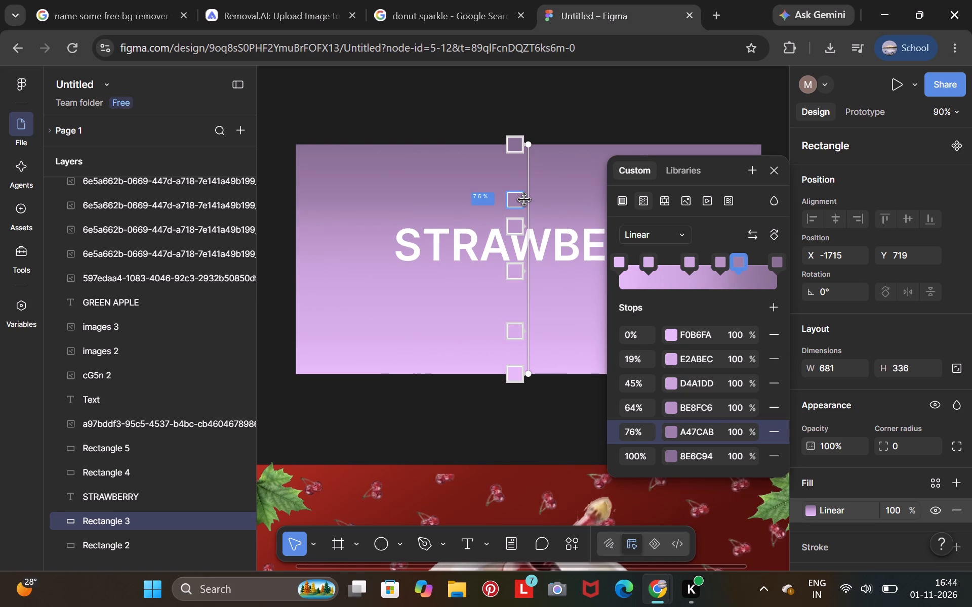
left_click(457, 320)
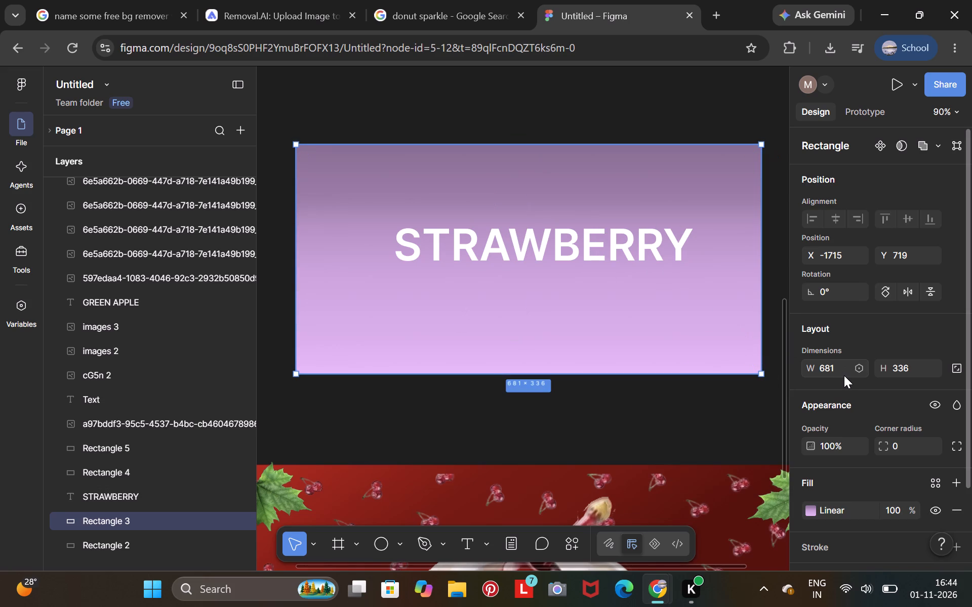
Delete the STRAWBERRY text from the lilac banner.
left_click(595, 244)
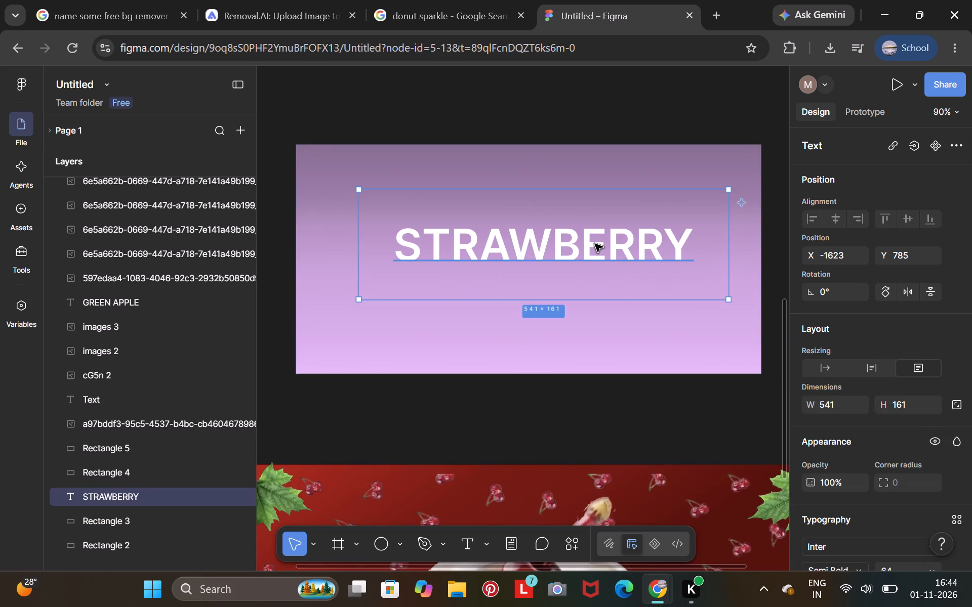
key("BackSpace")
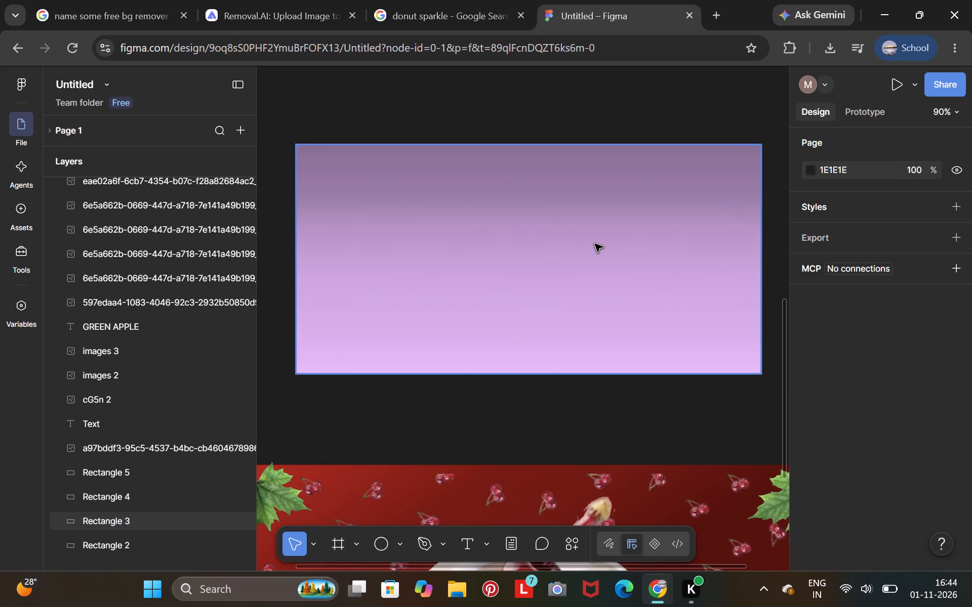
Switch to the Google Images donut results and enter "donut strwberry" as the search query.
left_click(412, 25)
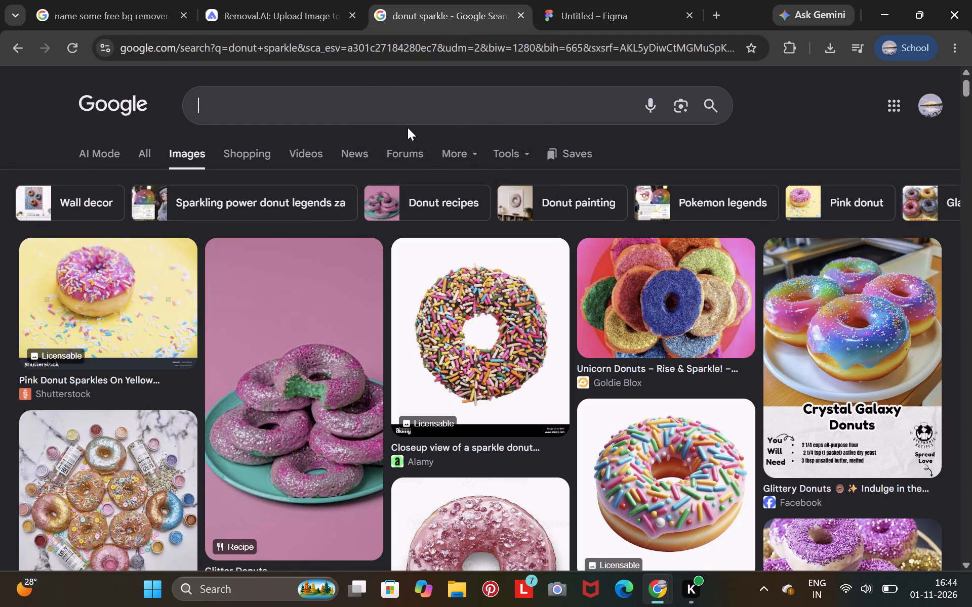
type("donut strwberry")
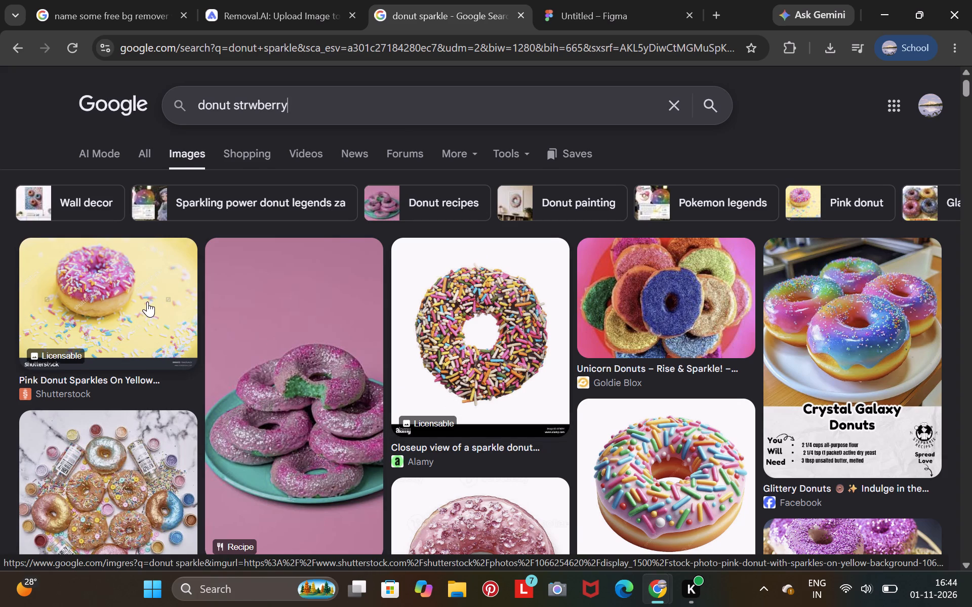
Send the pink sprinkled donut image on the yellow background to Removal.AI for background removal.
scroll(147, 301, "down", 1)
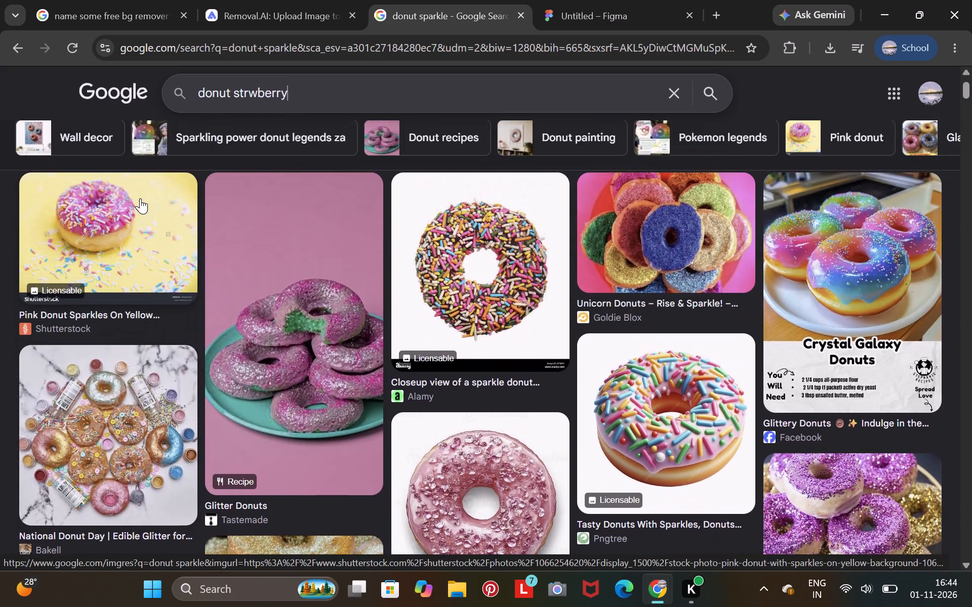
left_click_drag(135, 246, 190, 116)
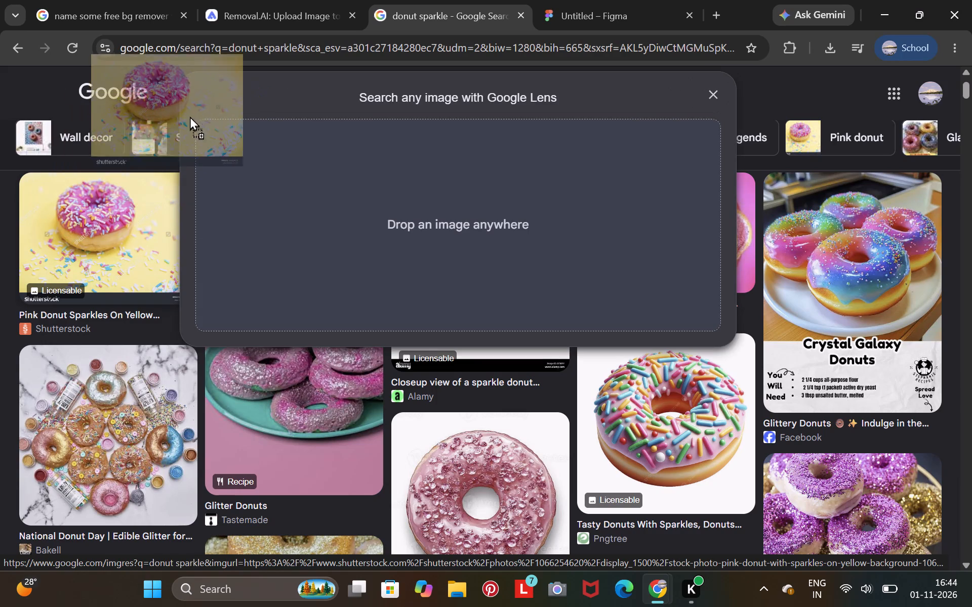
left_click_drag(190, 116, 423, 372)
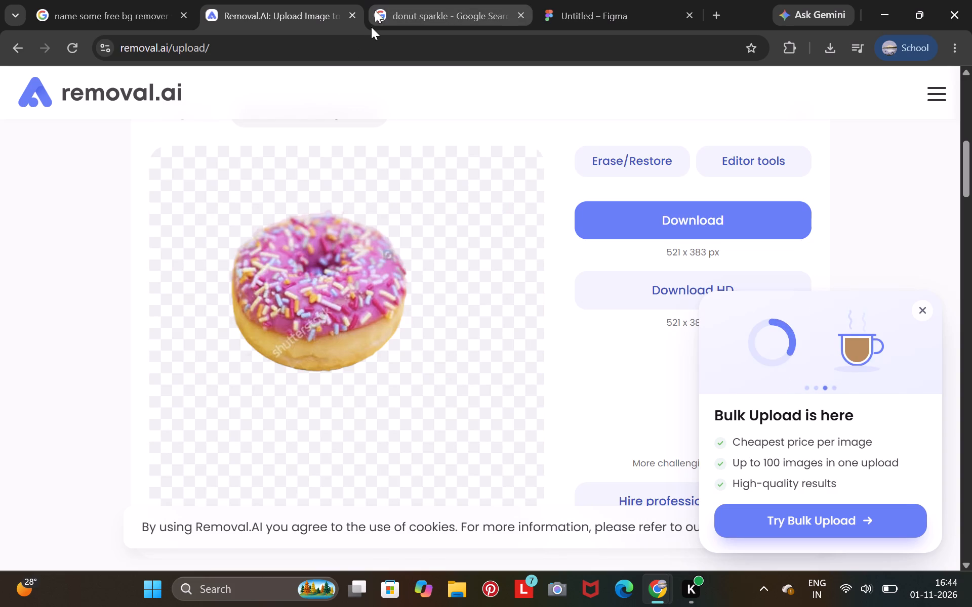
Return to the donut image results and look for other suitable donuts, previewing the purple glitter donuts from Her Modern Kitchen.
left_click(423, 15)
scroll(294, 520, "down", 6)
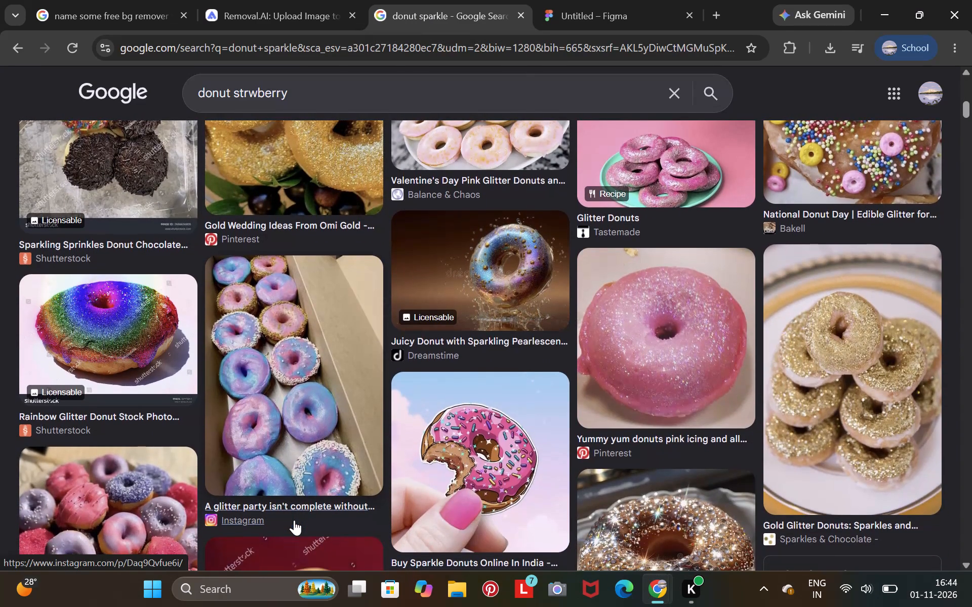
scroll(294, 520, "up", 7)
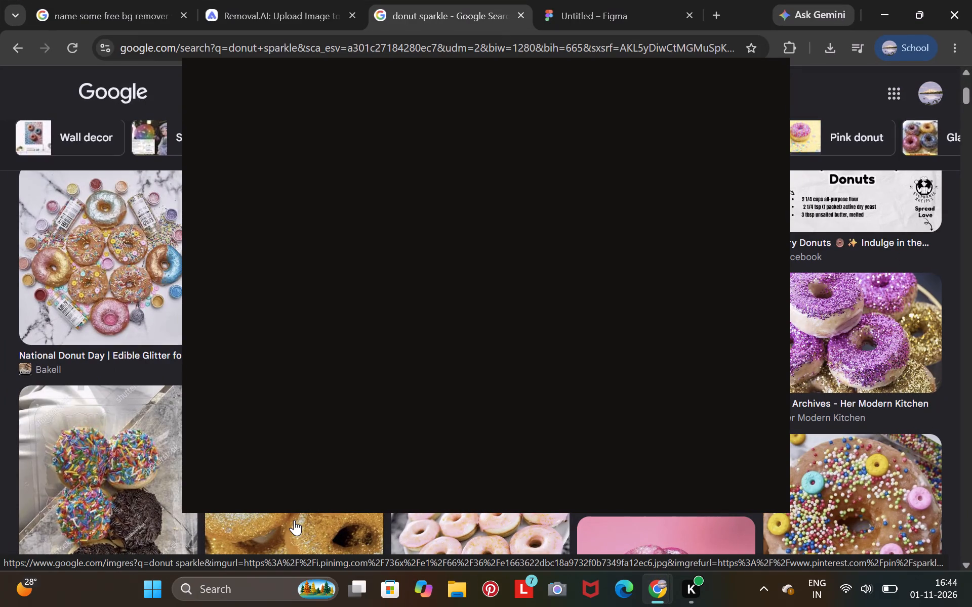
left_click(866, 286)
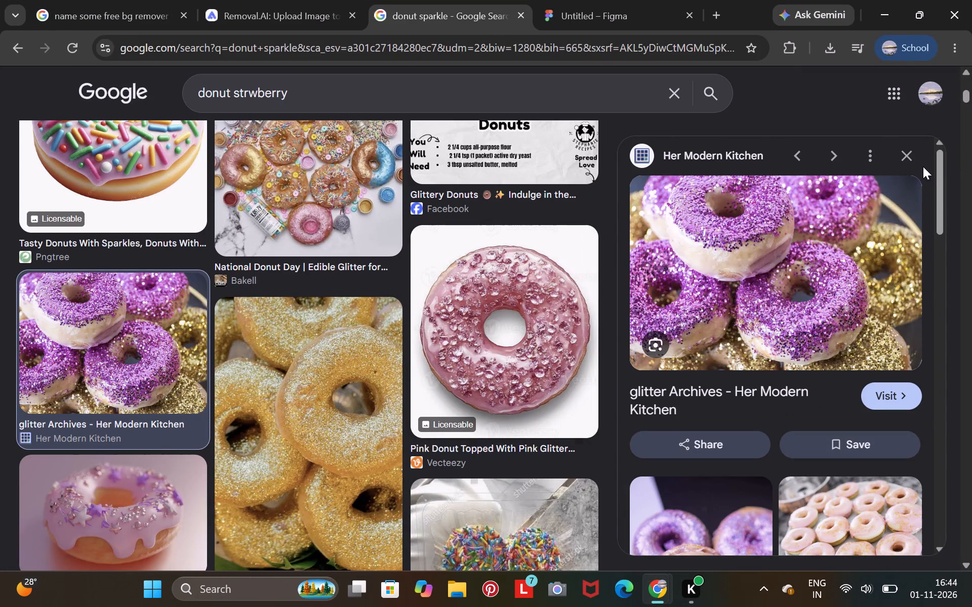
left_click_drag(907, 146, 409, 414)
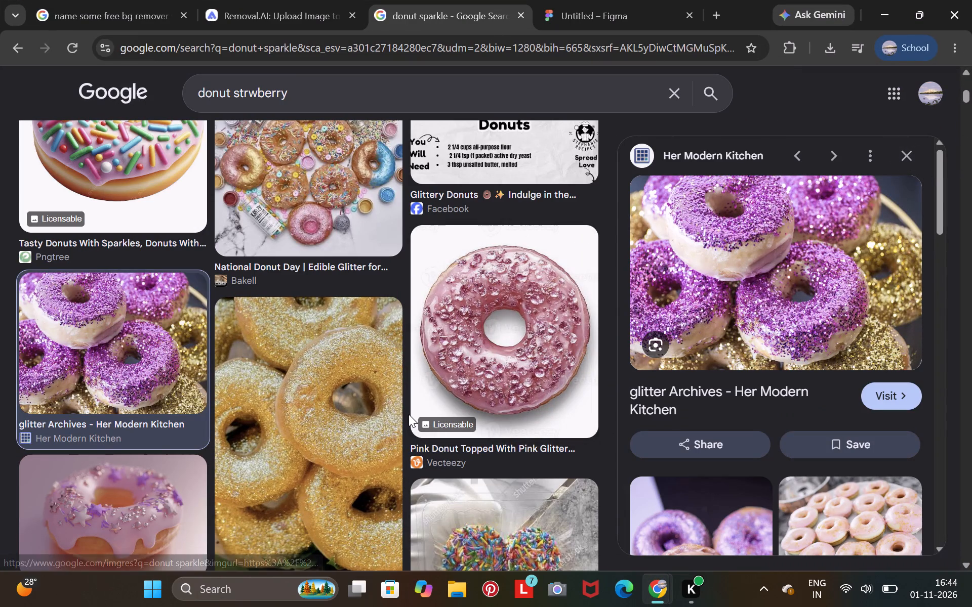
left_click_drag(409, 414, 409, 415)
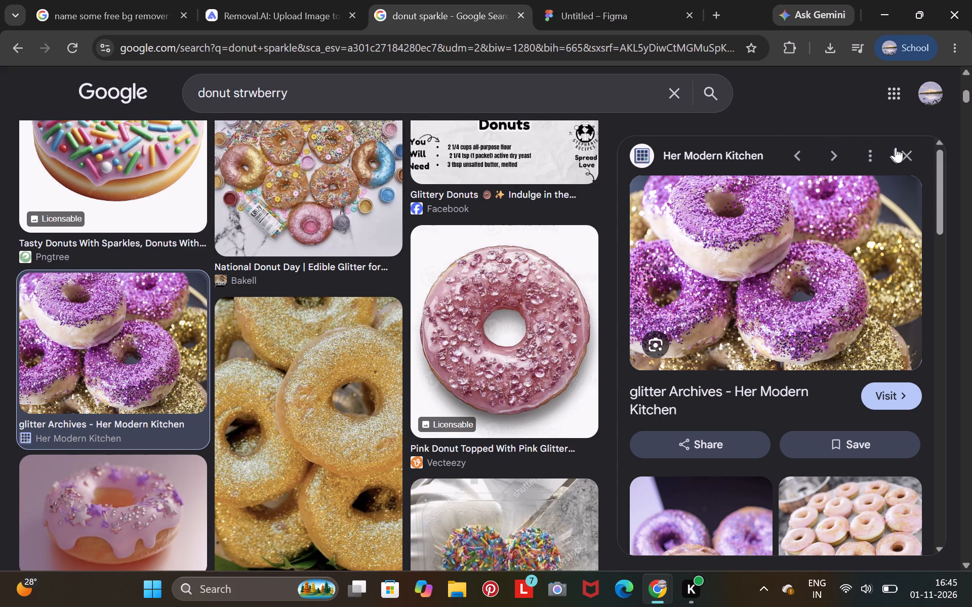
left_click(904, 147)
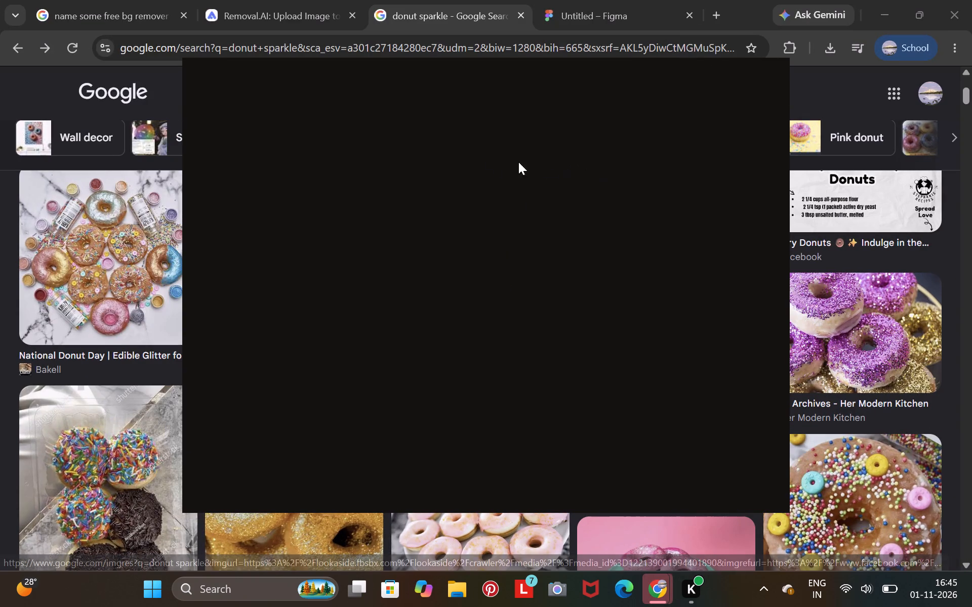
scroll(375, 169, "left", 1)
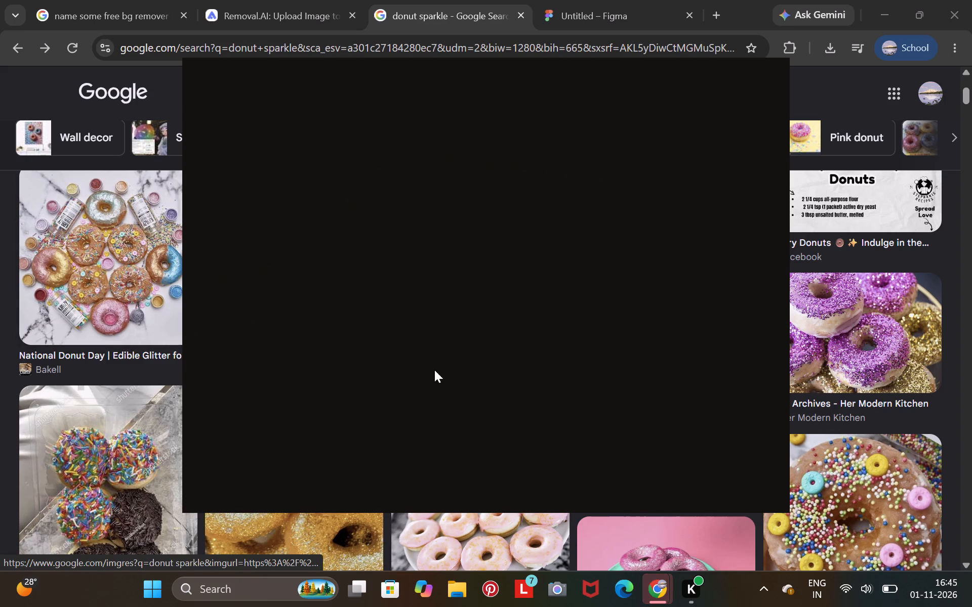
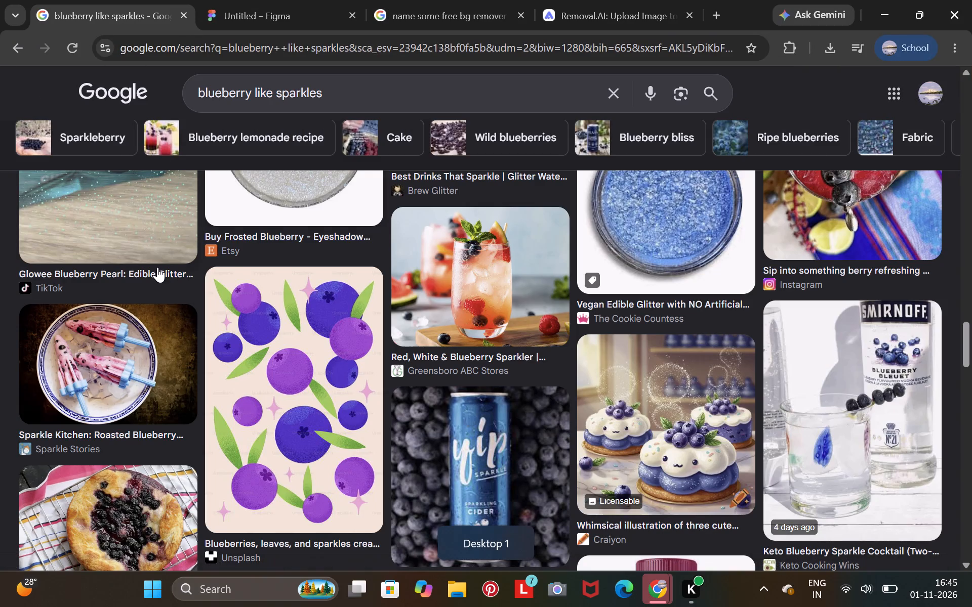
Search Google Images for "strawberry donut" and look through the results for a suitable donut picture.
left_click(391, 84)
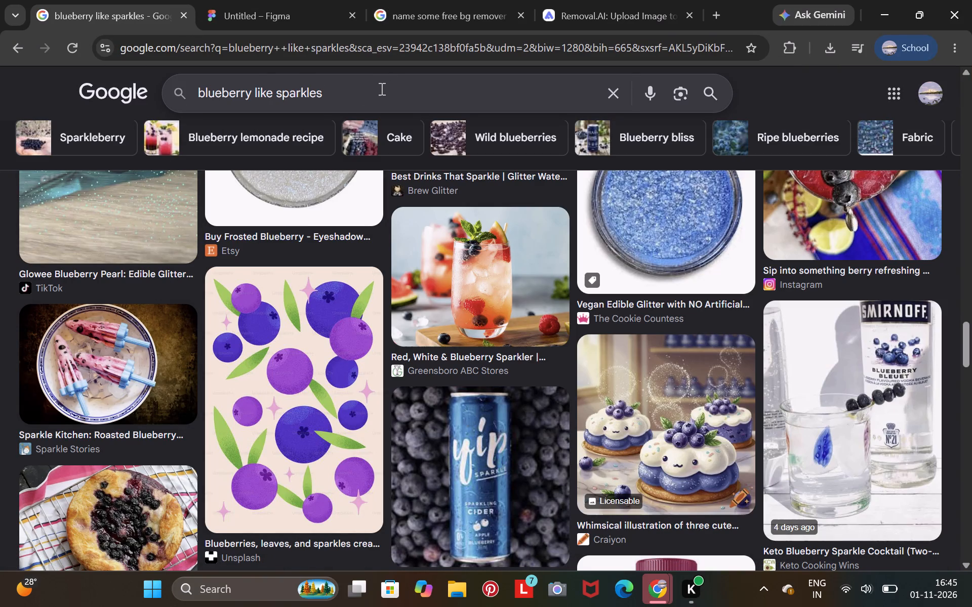
left_click(361, 79)
key("BackSpace")
key("BackSpace")
key("BackSpace")
key("BackSpace")
key("BackSpace")
key("BackSpace")
key("BackSpace")
key("BackSpace")
key("BackSpace")
key("BackSpace")
key("BackSpace")
key("BackSpace")
key("BackSpace")
key("BackSpace")
key("BackSpace")
key("BackSpace")
key("BackSpace")
key("BackSpace")
key("BackSpace")
key("BackSpace")
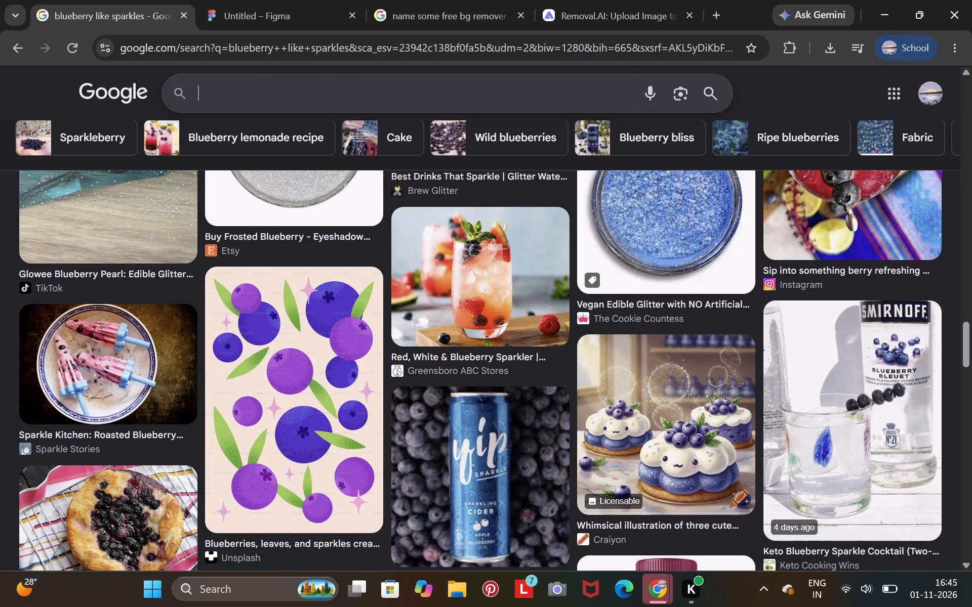
type("straw")
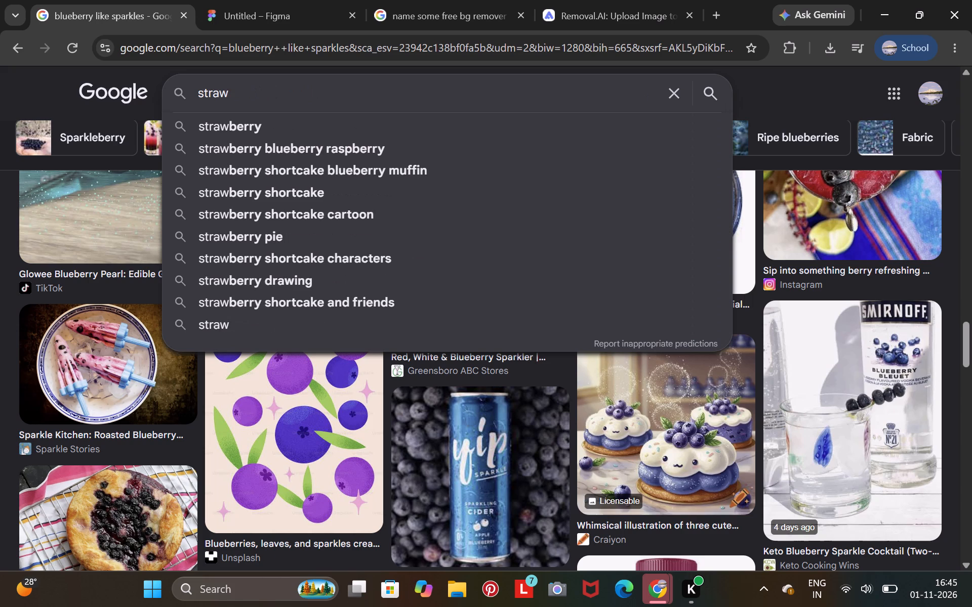
type("berry")
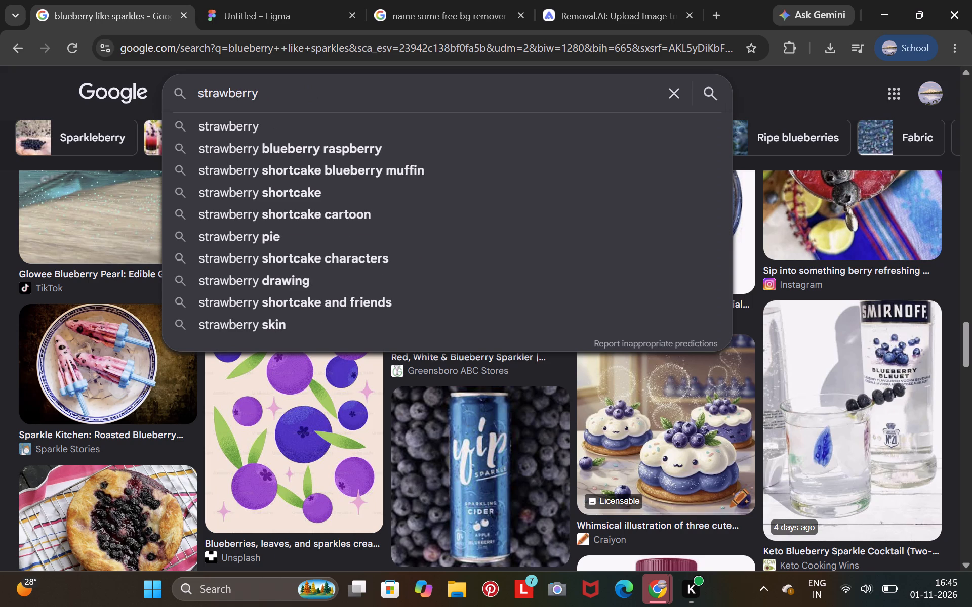
key("Return")
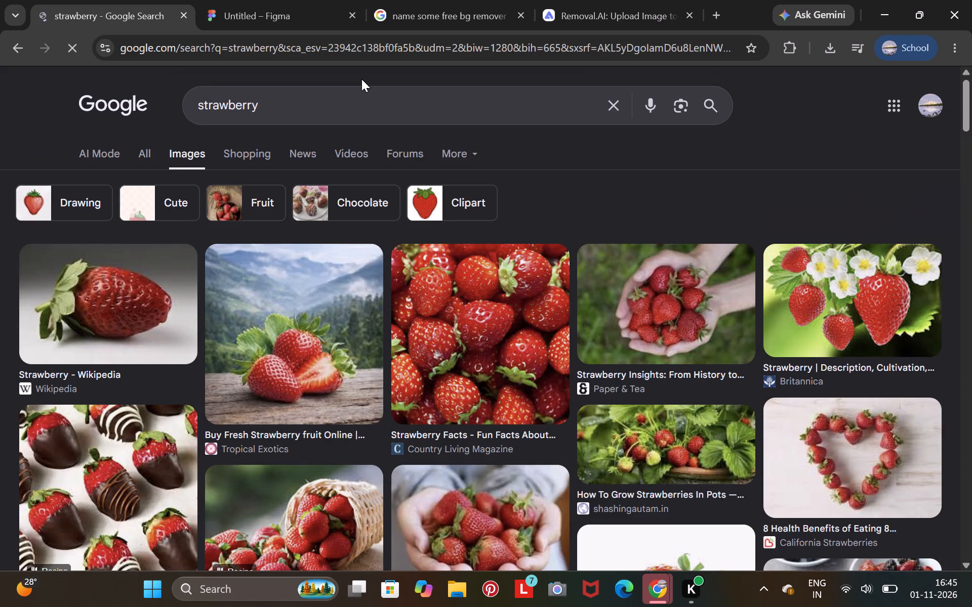
left_click(331, 100)
key("space")
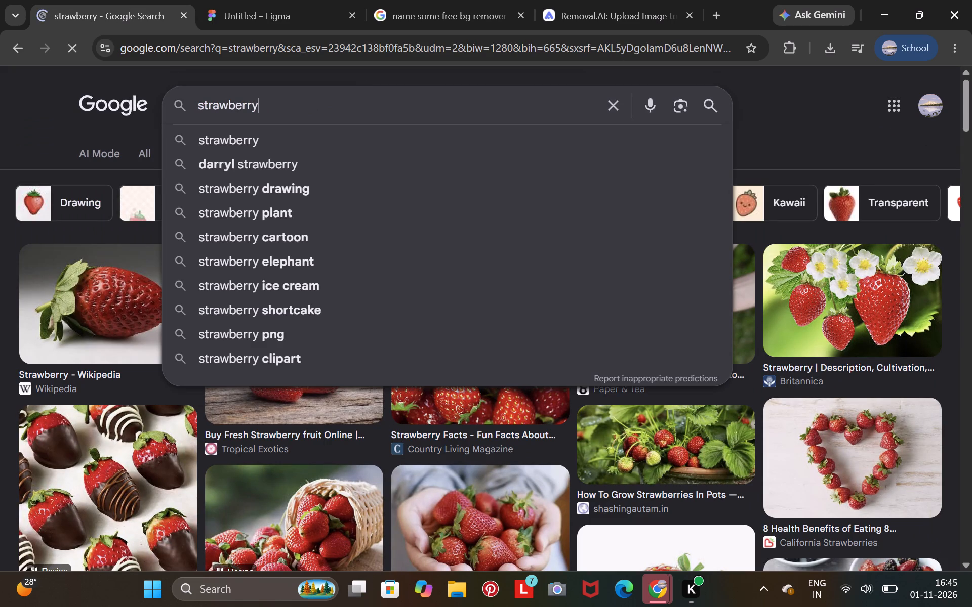
type("don")
type("ut")
key("Return")
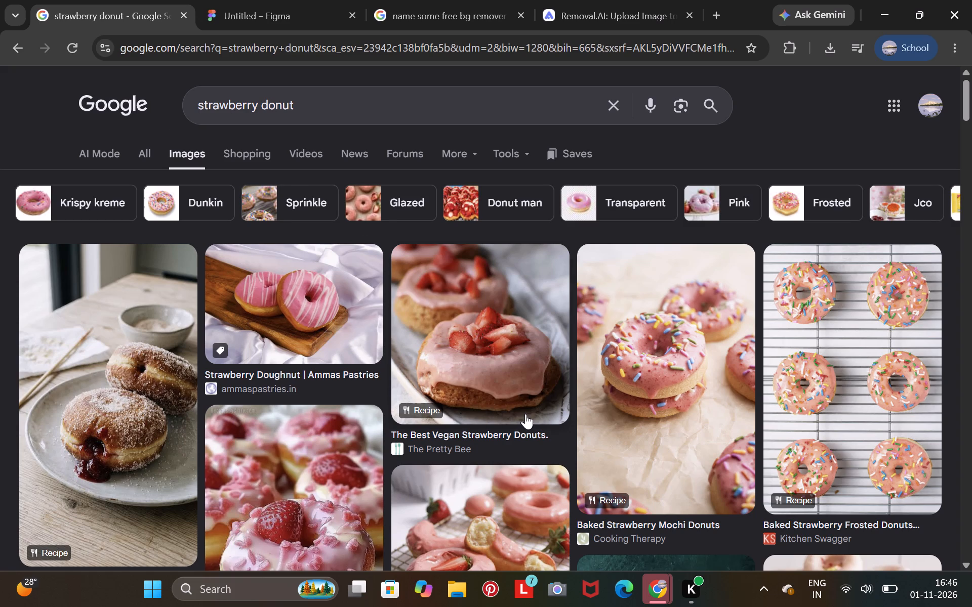
scroll(549, 431, "down", 7)
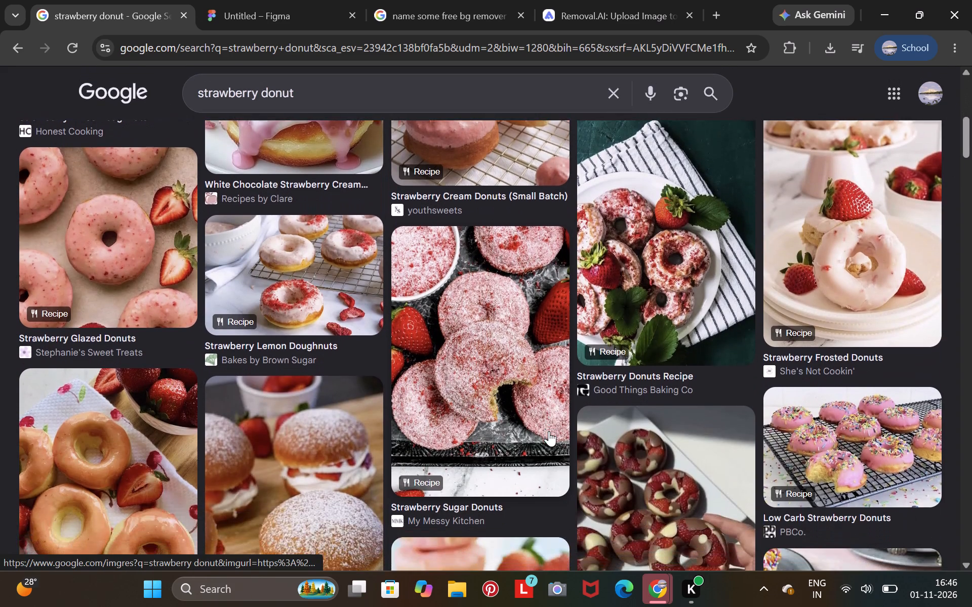
scroll(549, 431, "up", 1)
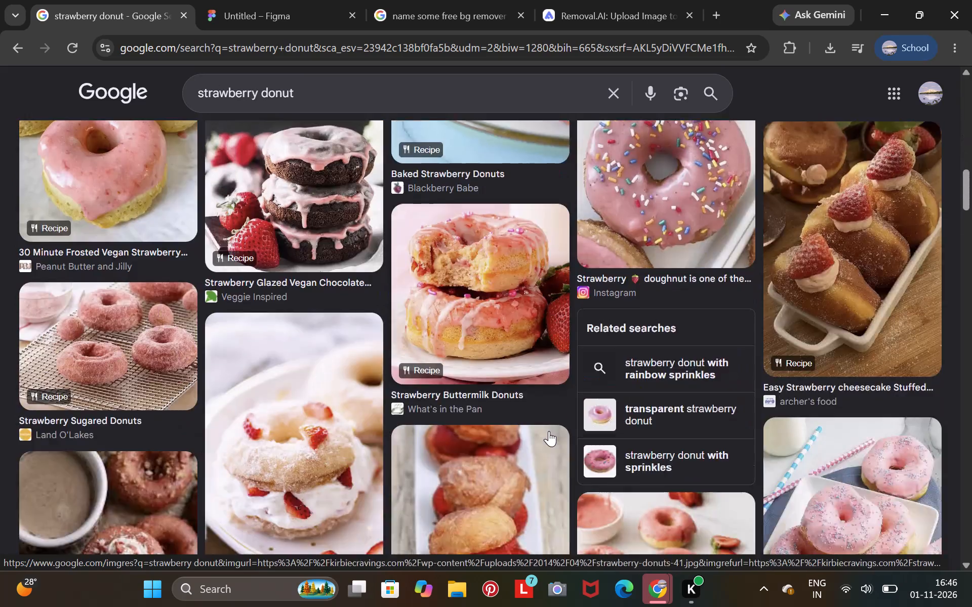
scroll(549, 431, "up", 10)
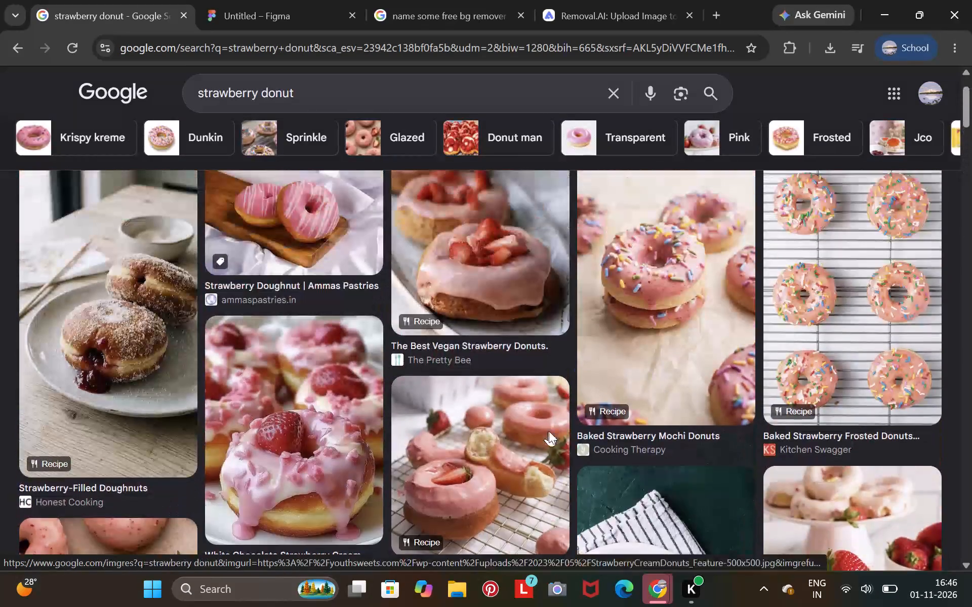
scroll(549, 431, "up", 8)
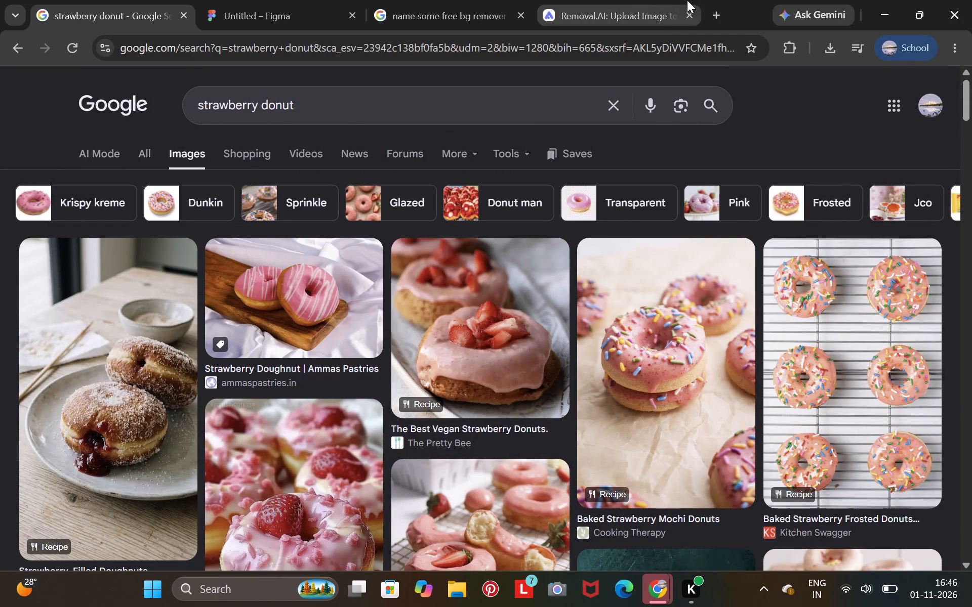
Switch to the Figma design and look over the empty lilac banner below the green apple one.
left_click(451, 3)
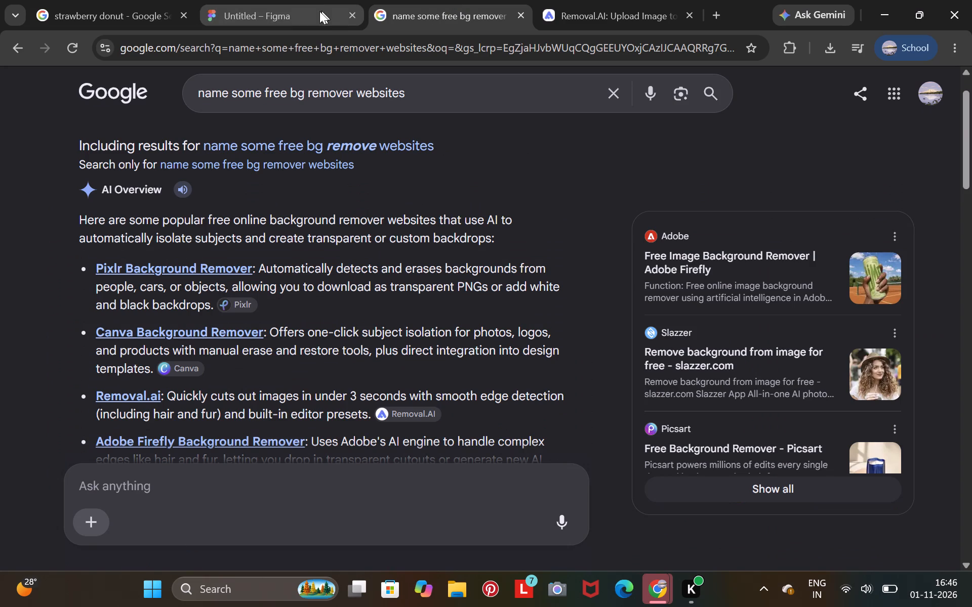
left_click(281, 6)
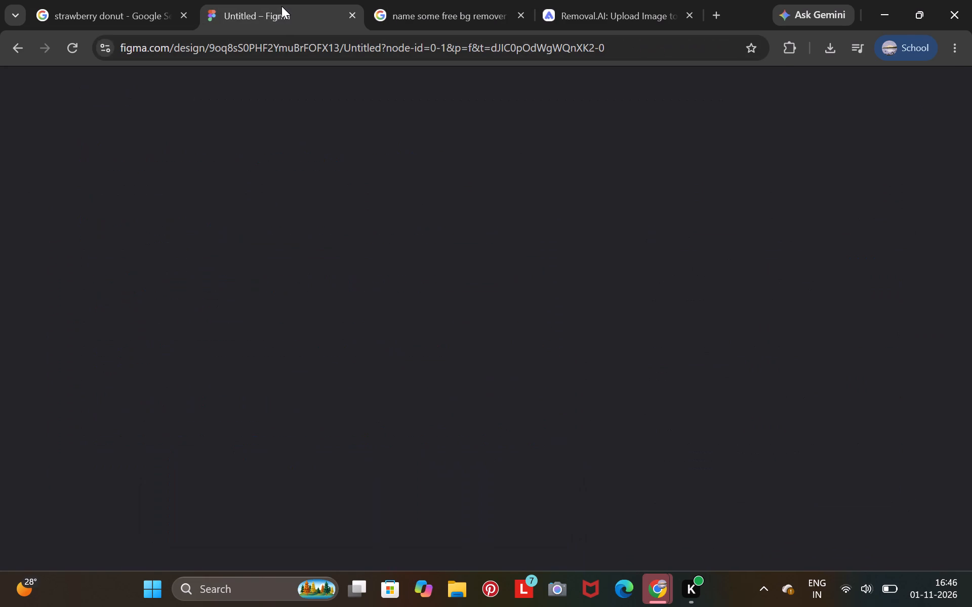
scroll(565, 416, "down", 1)
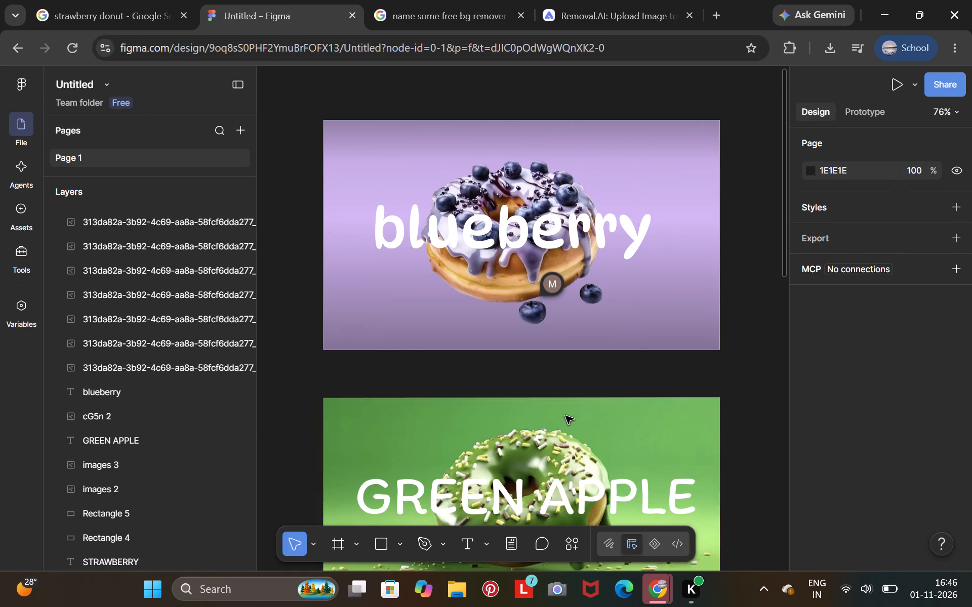
scroll(565, 416, "down", 4)
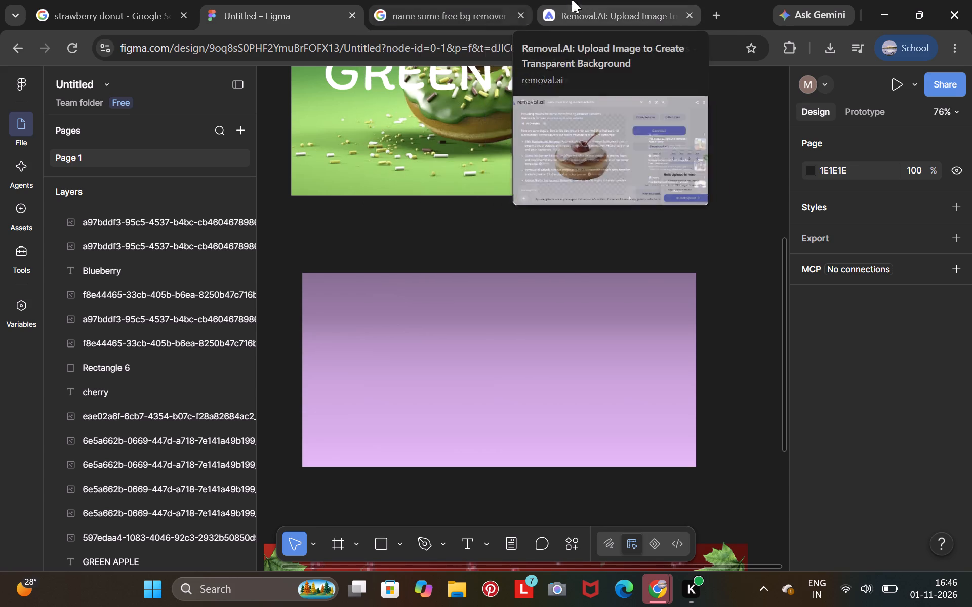
left_click(463, 0)
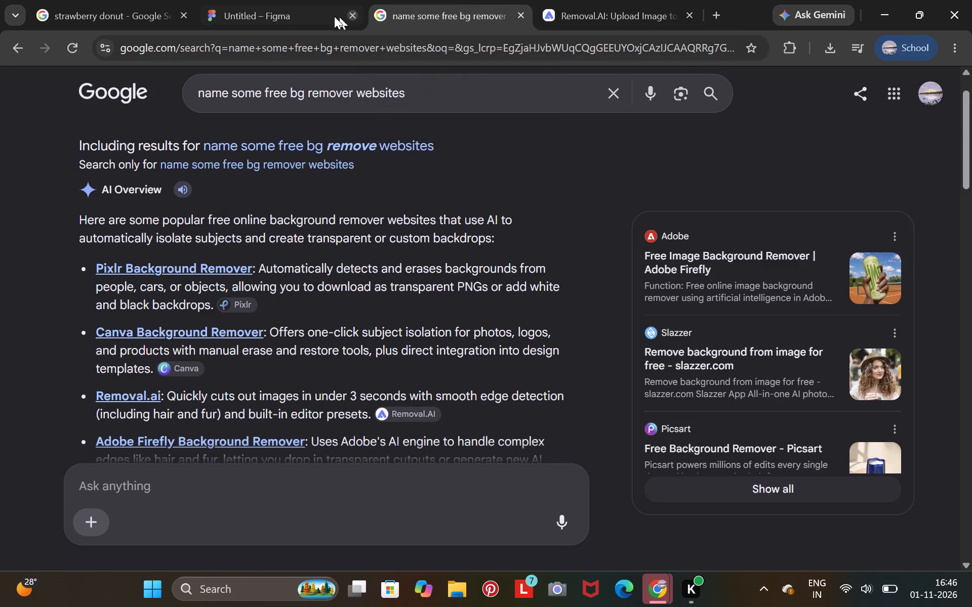
left_click(287, 10)
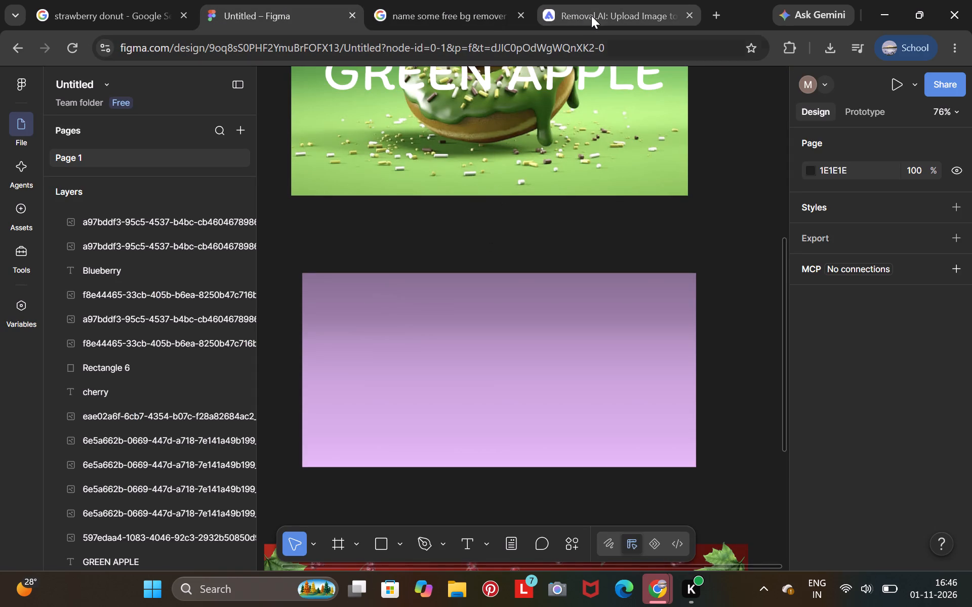
Replace the background-remover query with a Google search for "strawberry png bg aesthetic background" and browse its image results.
left_click(463, 17)
left_click(437, 83)
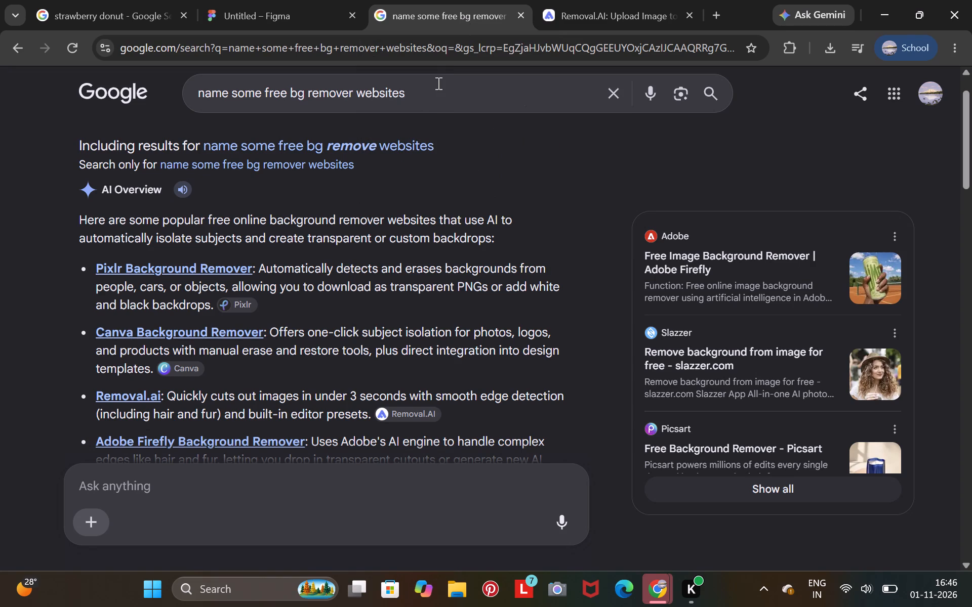
key("BackSpace")
key("BackSpace")
key("BackSpace")
key("BackSpace")
key("BackSpace")
key("BackSpace")
key("BackSpace")
key("BackSpace")
key("BackSpace")
key("BackSpace")
key("BackSpace")
key("BackSpace")
key("BackSpace")
key("BackSpace")
key("BackSpace")
key("BackSpace")
key("BackSpace")
key("BackSpace")
key("BackSpace")
key("BackSpace")
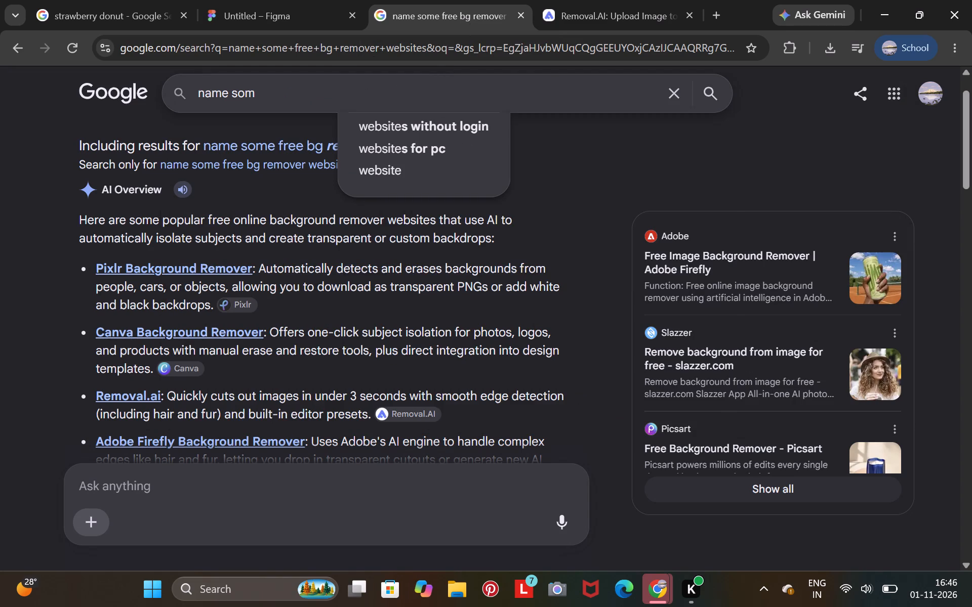
type("strawbee")
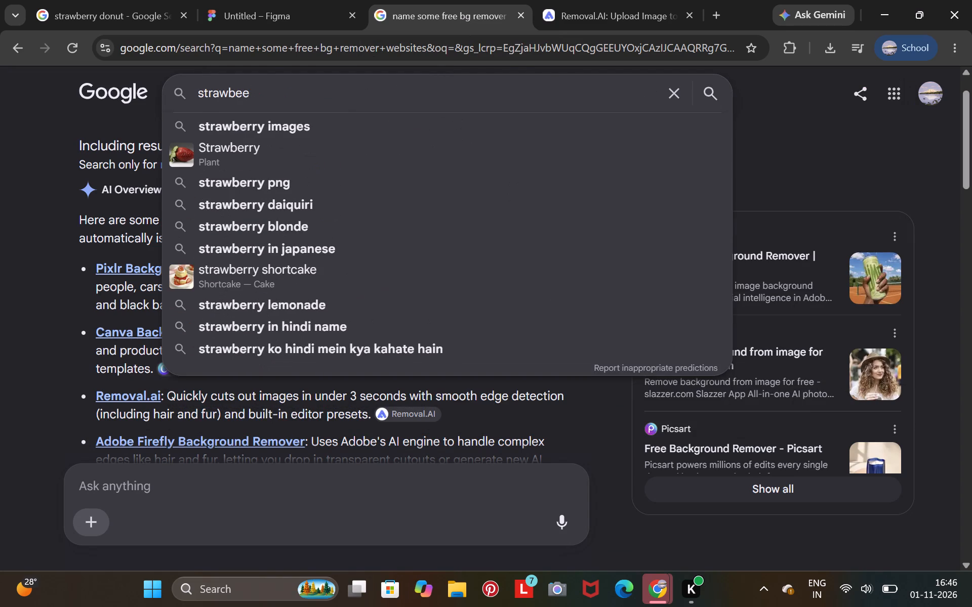
key("BackSpace")
type("rry")
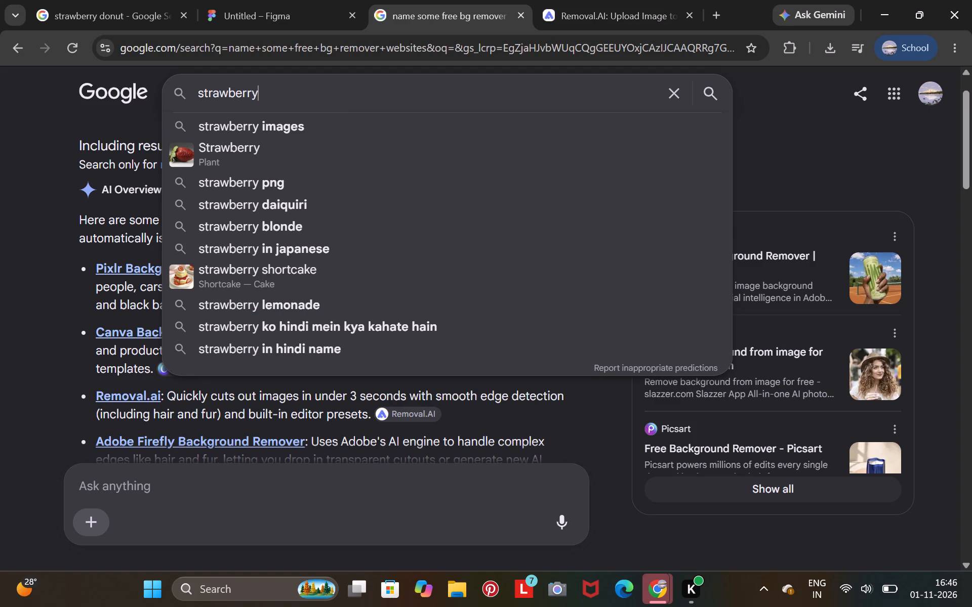
key("space")
type("png bg")
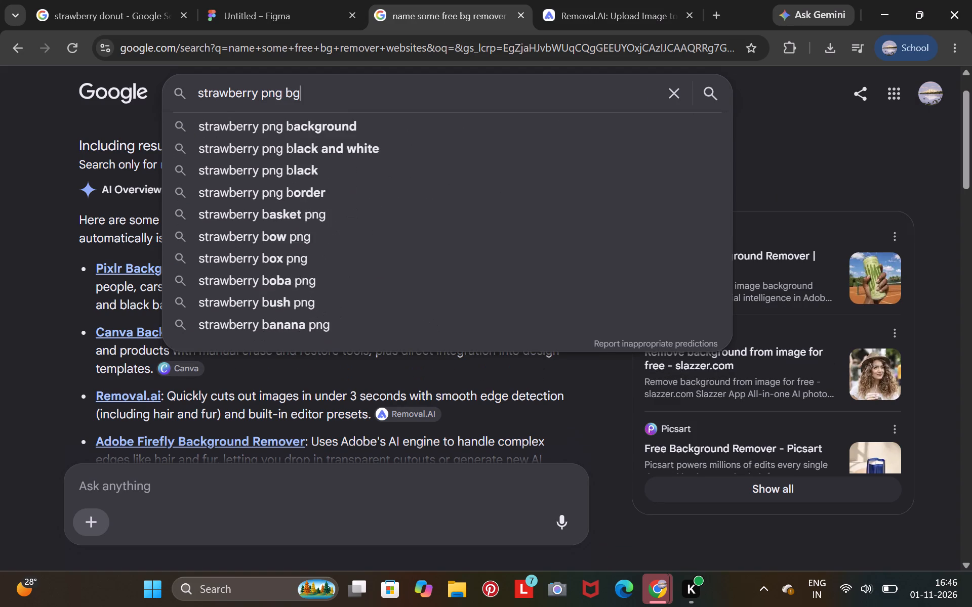
key("space")
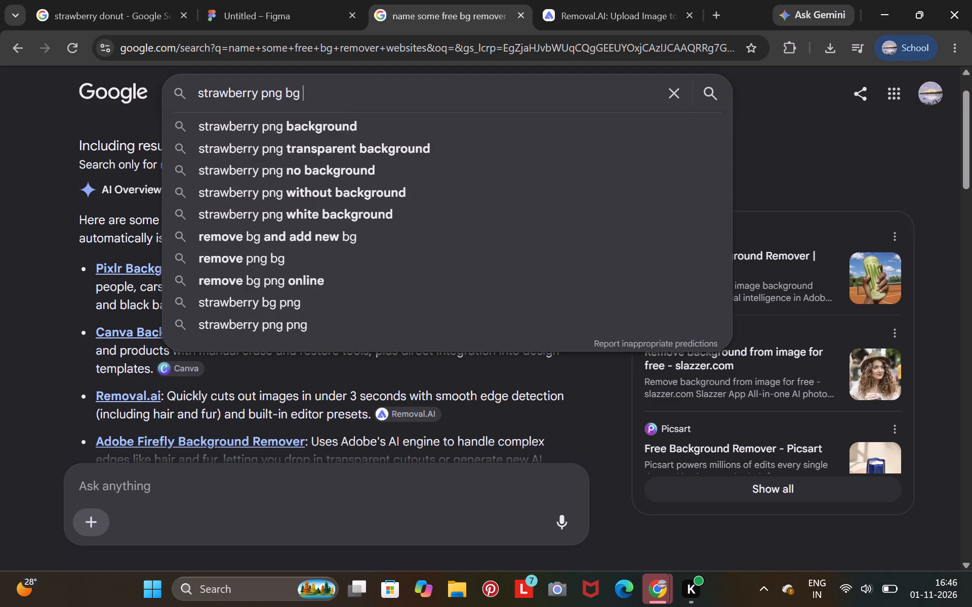
type("asthectic")
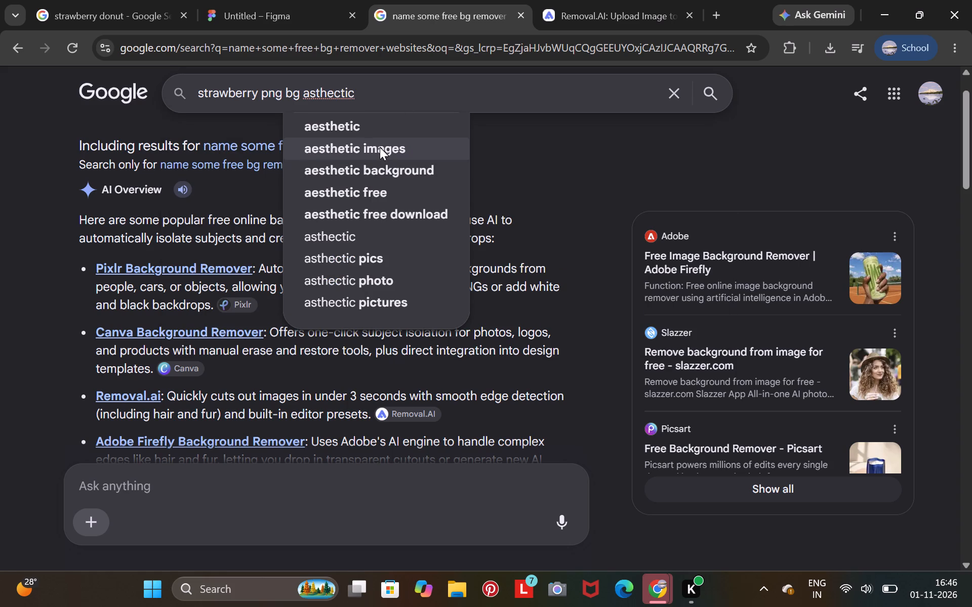
left_click(385, 174)
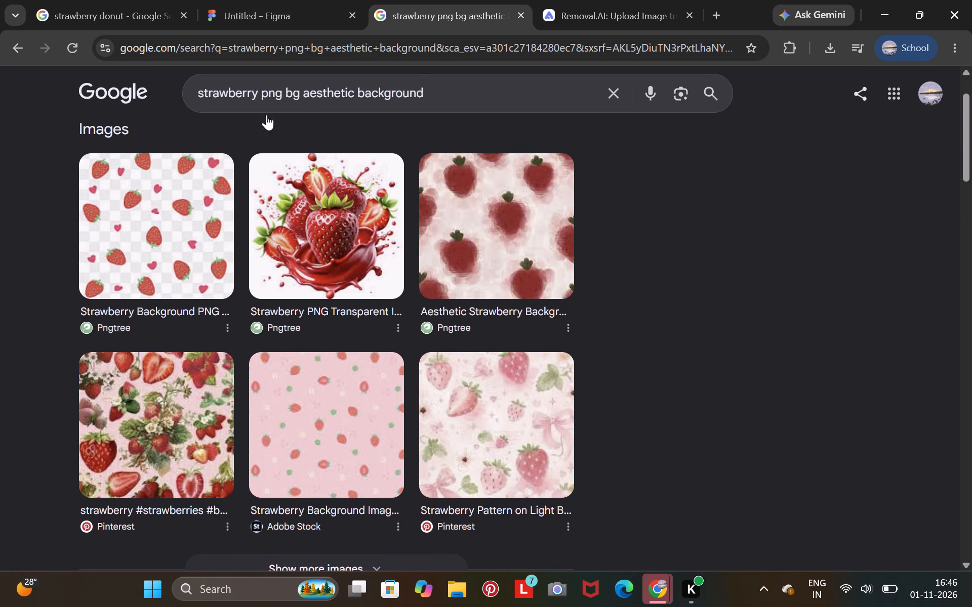
scroll(302, 227, "up", 2)
left_click(196, 141)
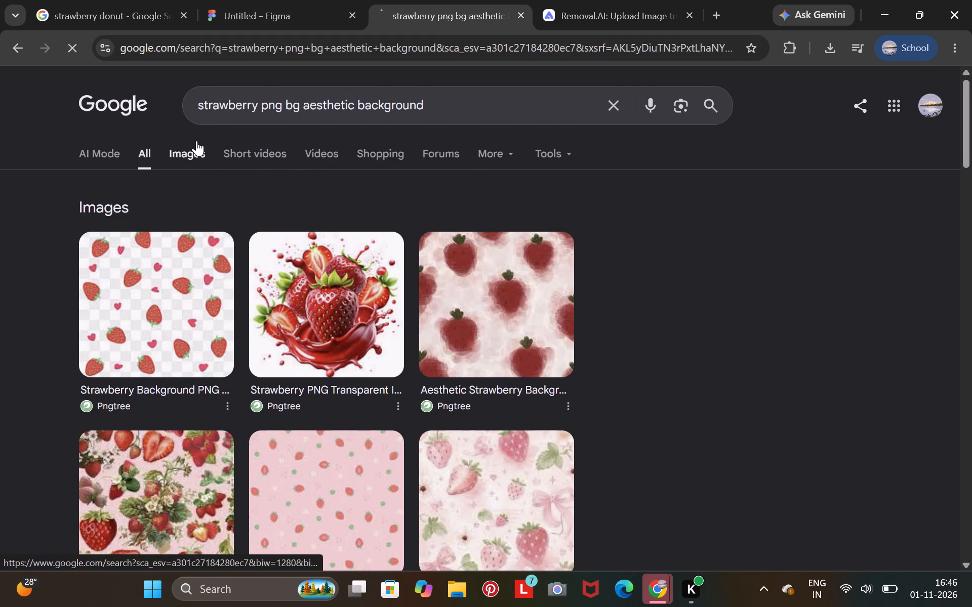
scroll(476, 341, "down", 6)
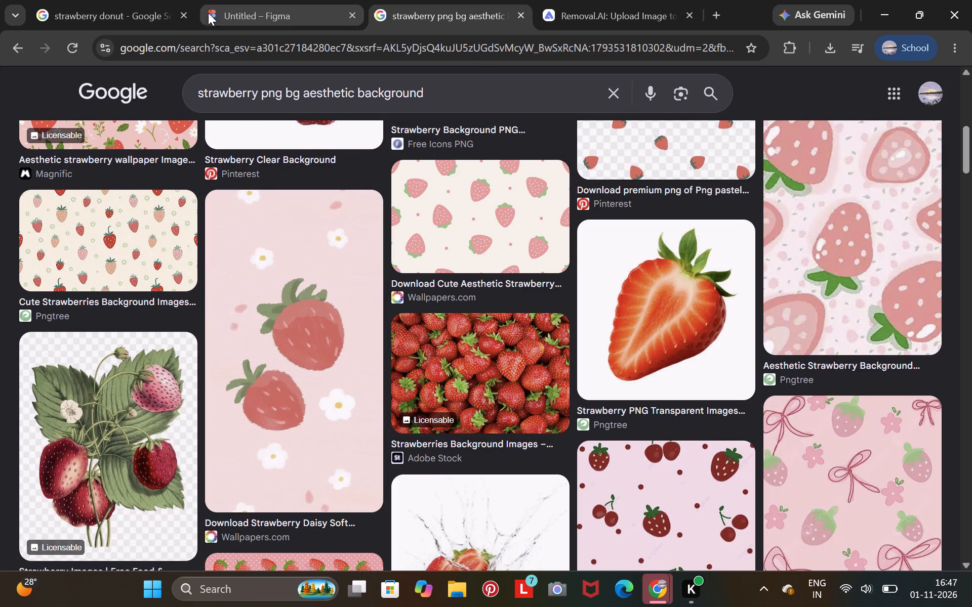
Switch to the Figma design and replace the lilac banner's gradient with a solid beige fill, EBDFC4.
left_click(241, 21)
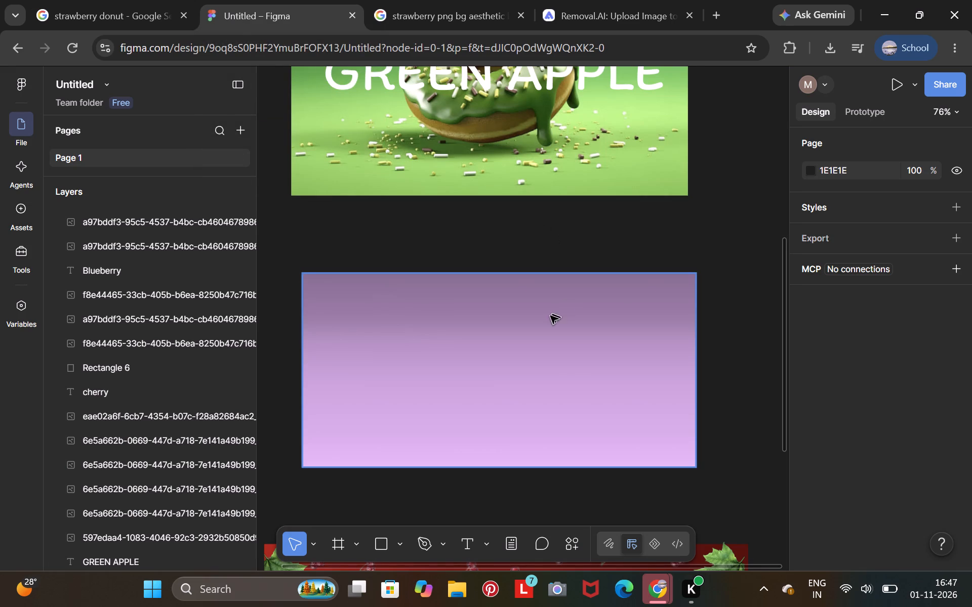
left_click(571, 372)
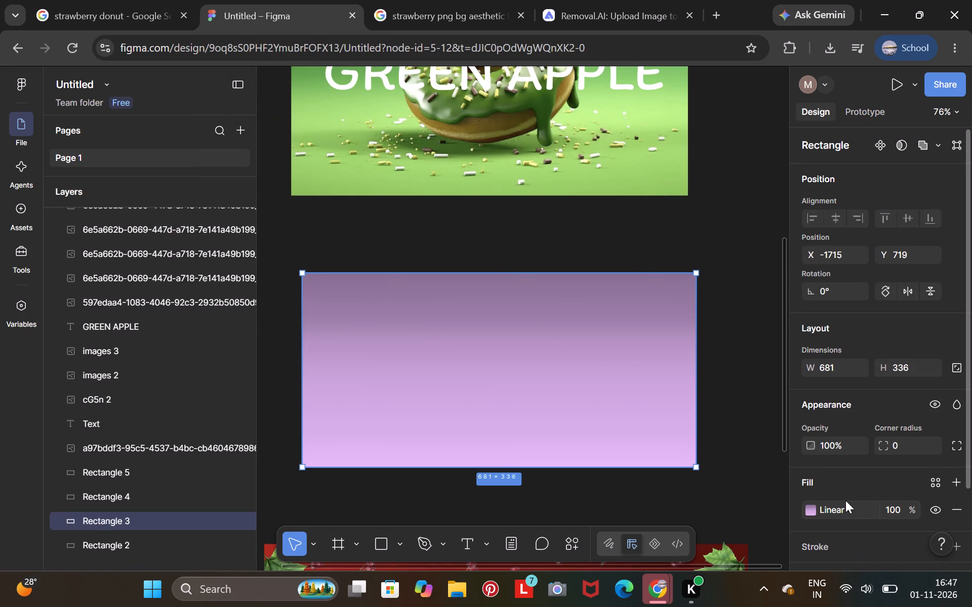
left_click(845, 500)
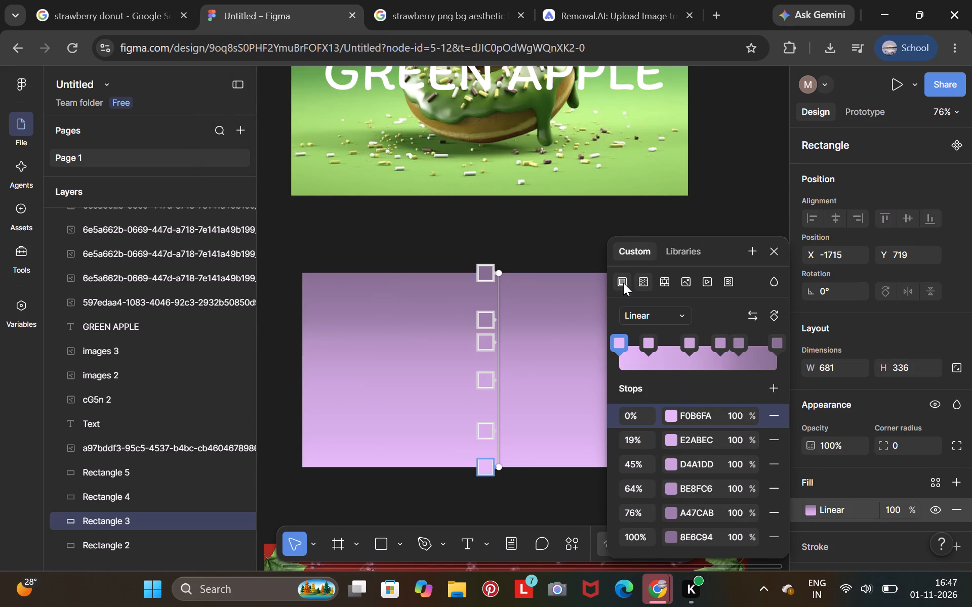
left_click(622, 281)
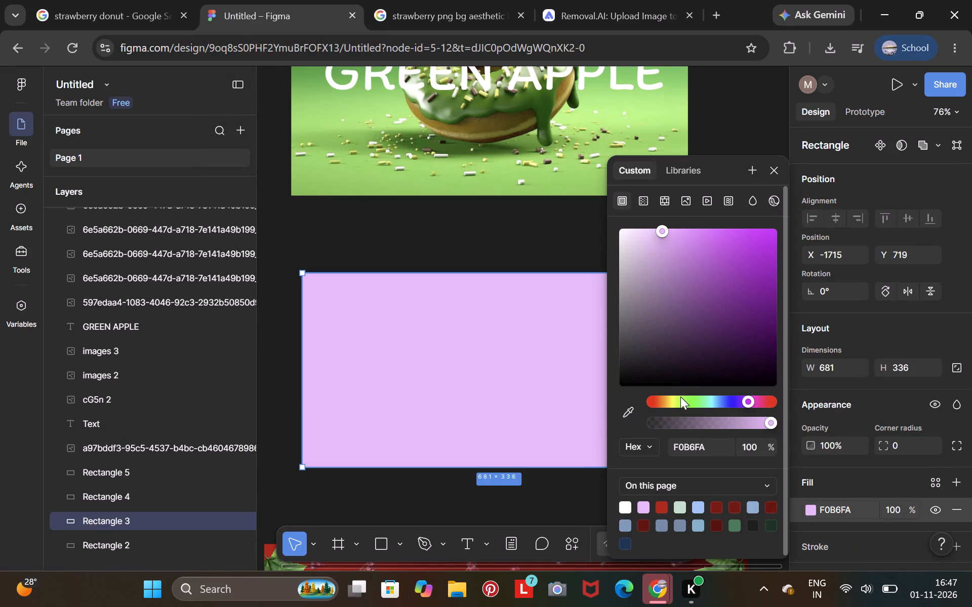
left_click(678, 402)
left_click(668, 402)
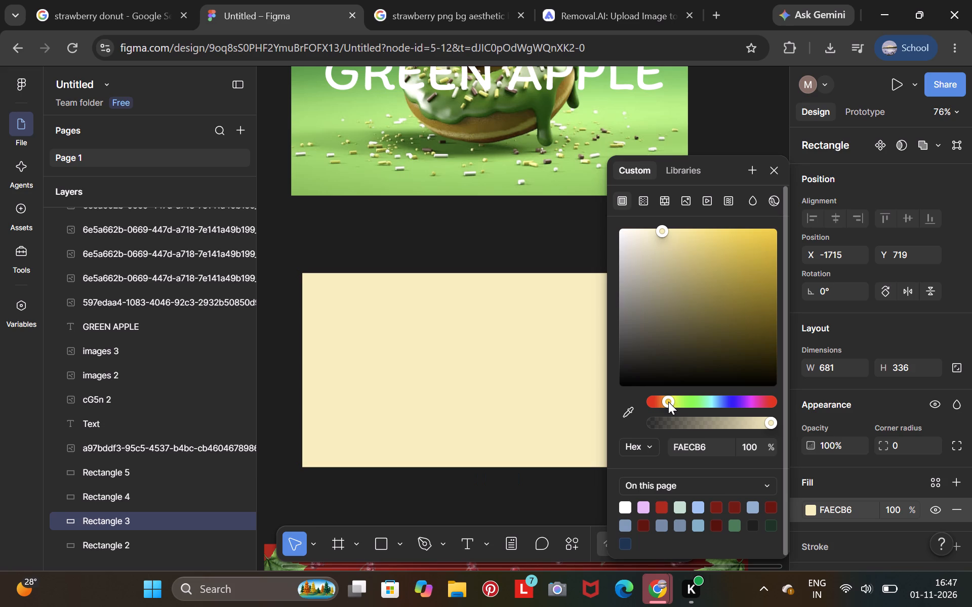
left_click(663, 403)
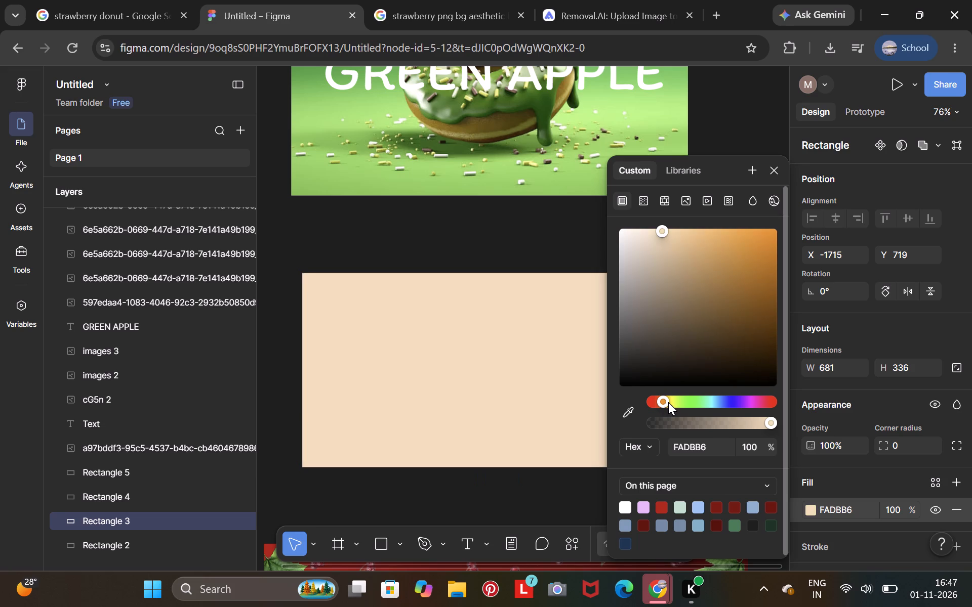
left_click(666, 402)
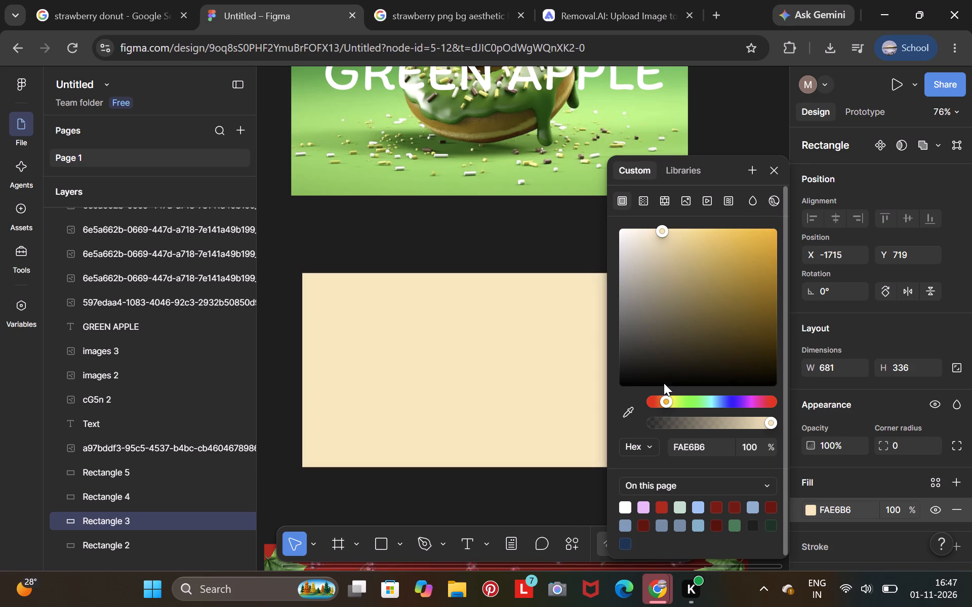
left_click(650, 239)
left_click(633, 229)
left_click(640, 242)
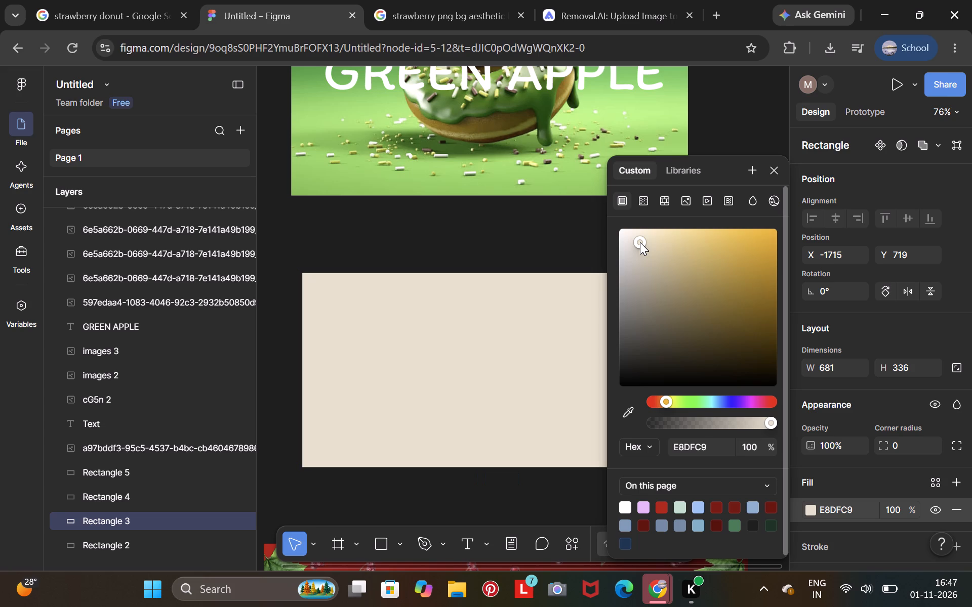
left_click(645, 233)
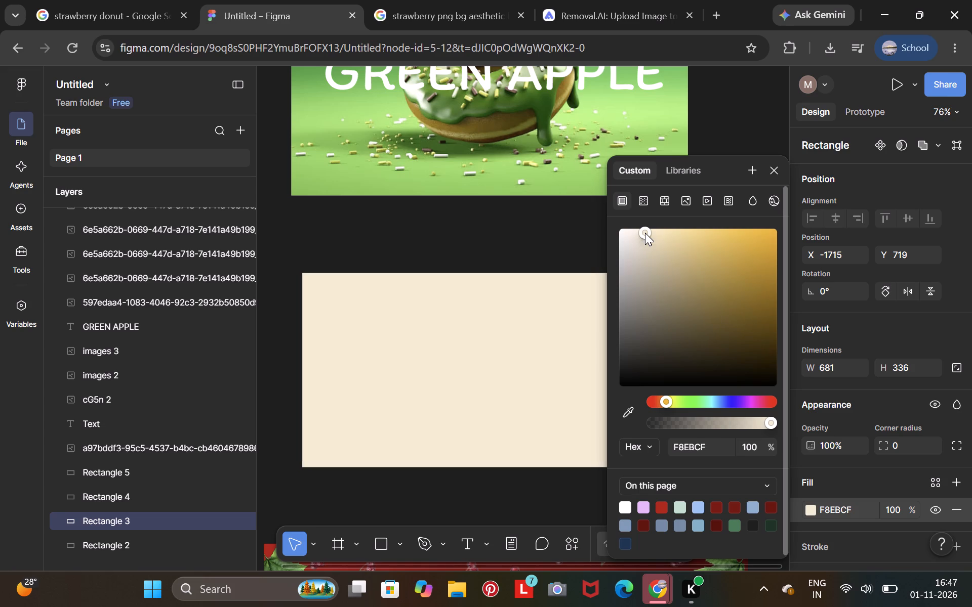
left_click(645, 241)
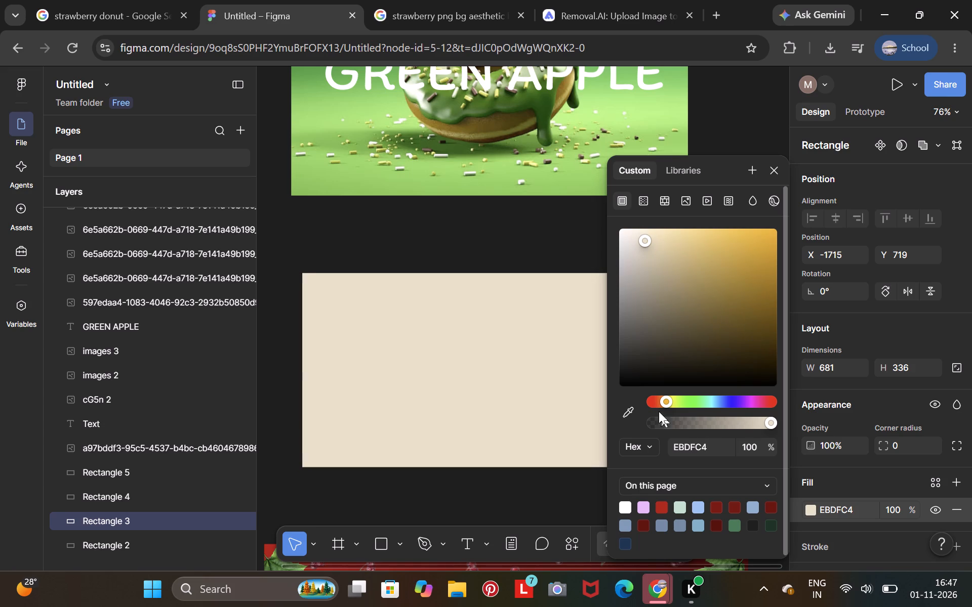
left_click(444, 12)
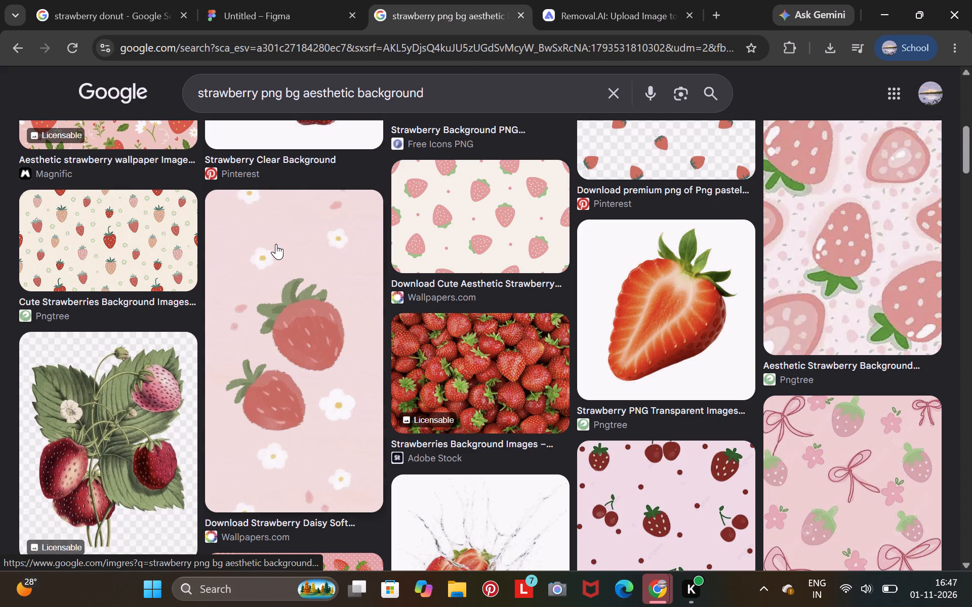
scroll(462, 369, "down", 6)
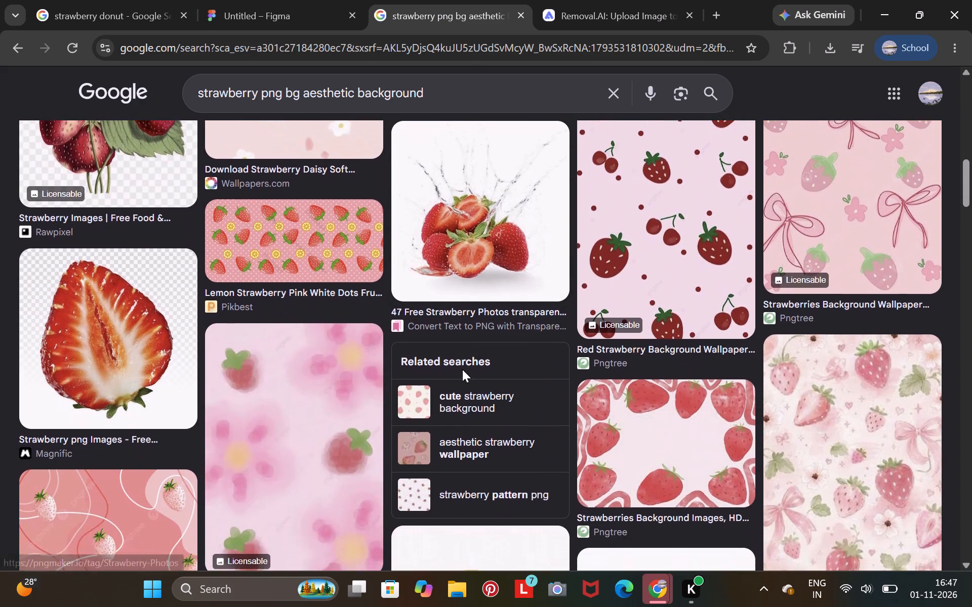
scroll(462, 369, "down", 3)
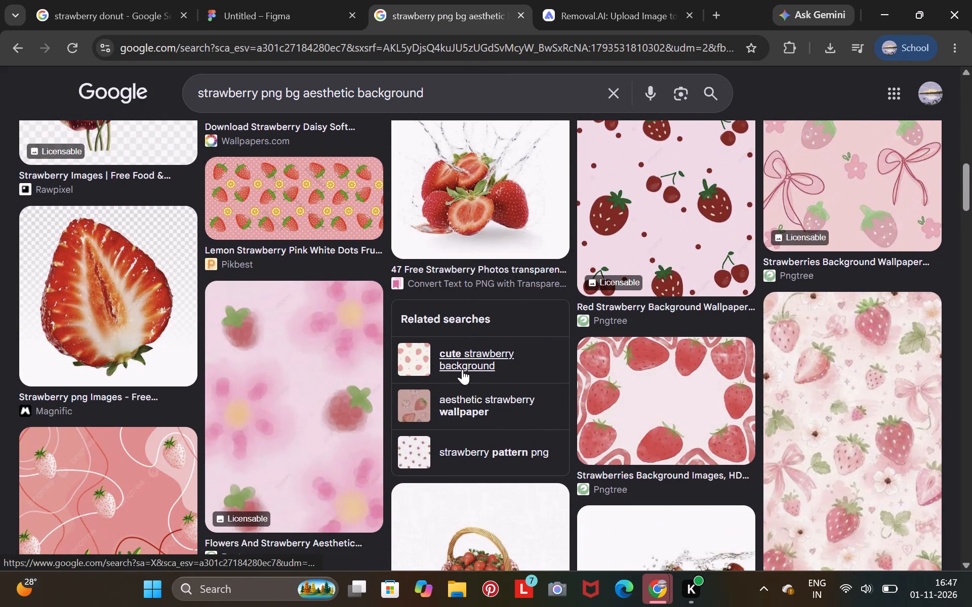
scroll(462, 369, "down", 6)
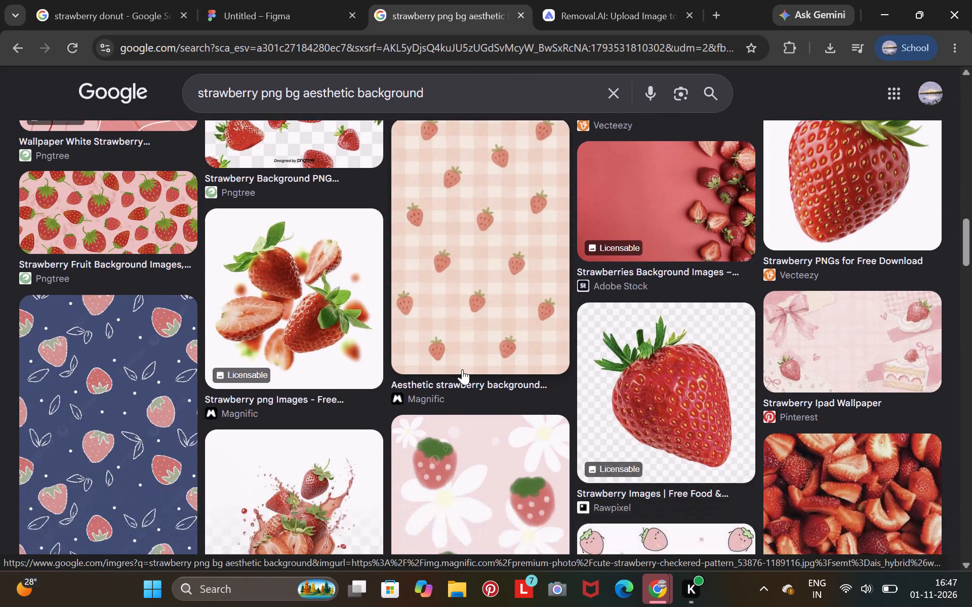
scroll(462, 369, "down", 2)
left_click(456, 96)
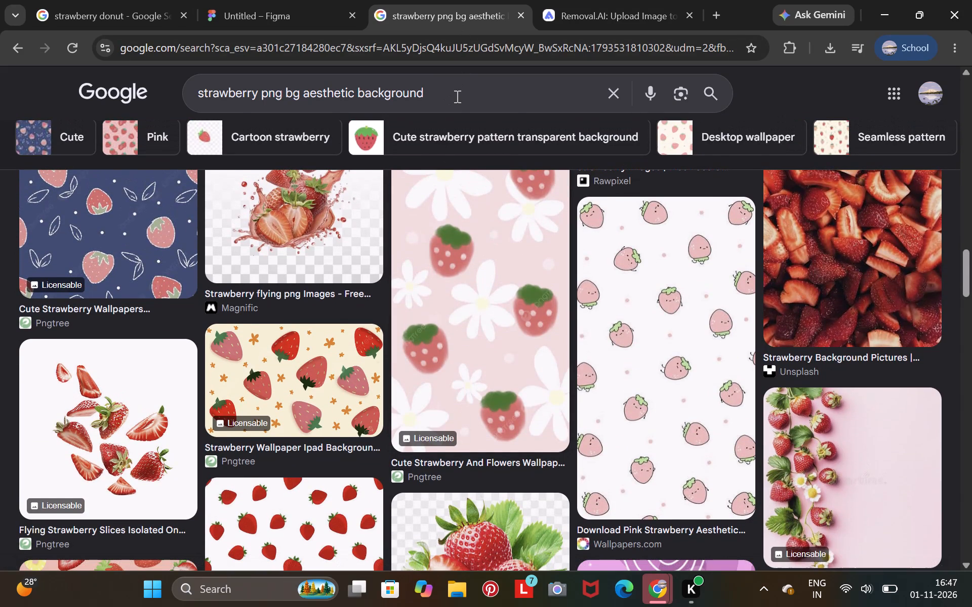
key("space")
type("for laptopl")
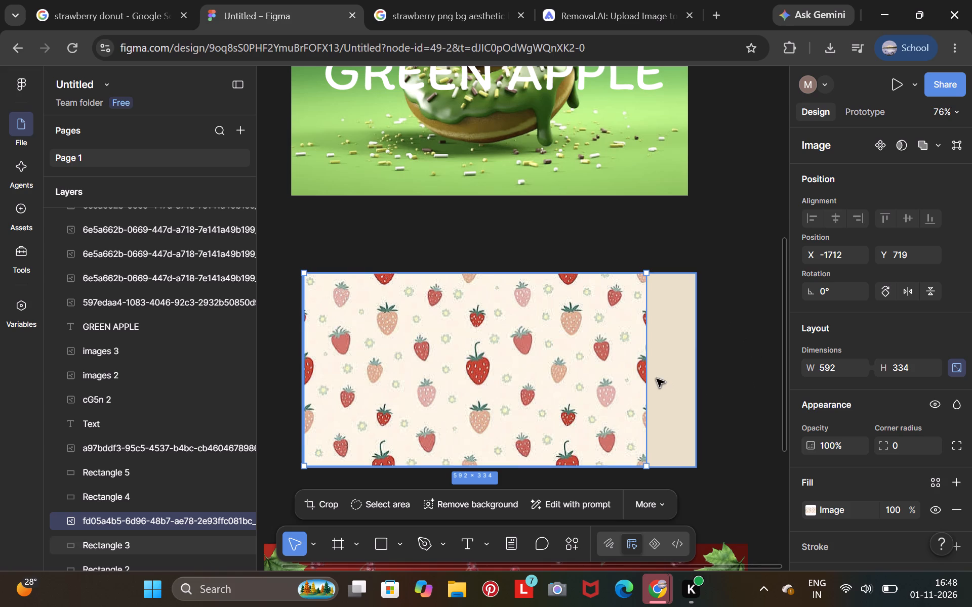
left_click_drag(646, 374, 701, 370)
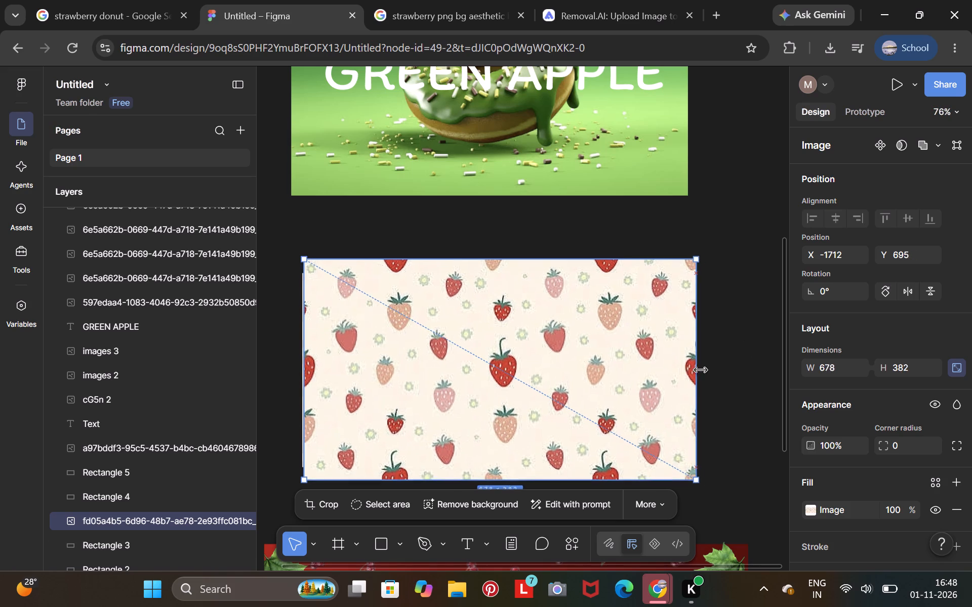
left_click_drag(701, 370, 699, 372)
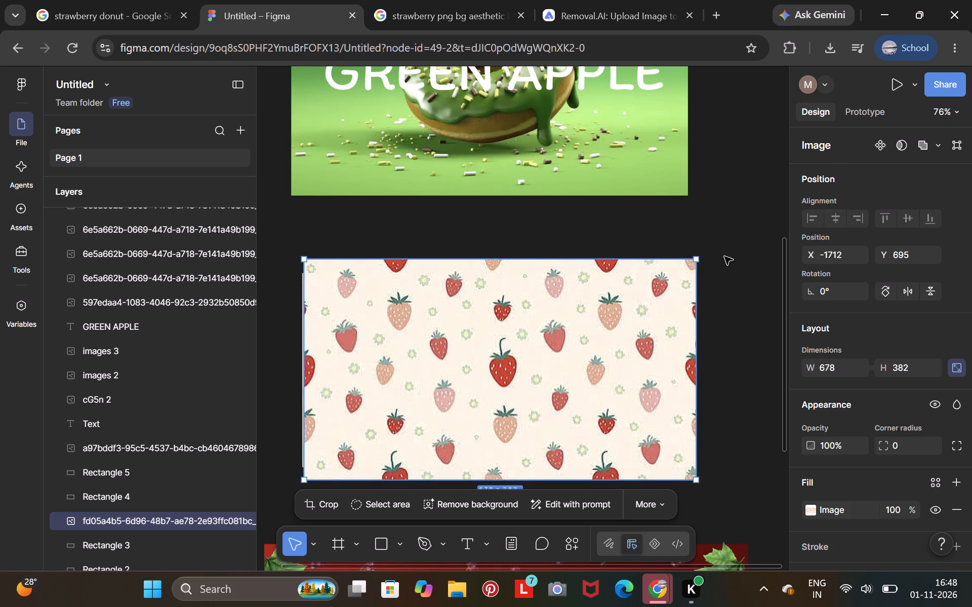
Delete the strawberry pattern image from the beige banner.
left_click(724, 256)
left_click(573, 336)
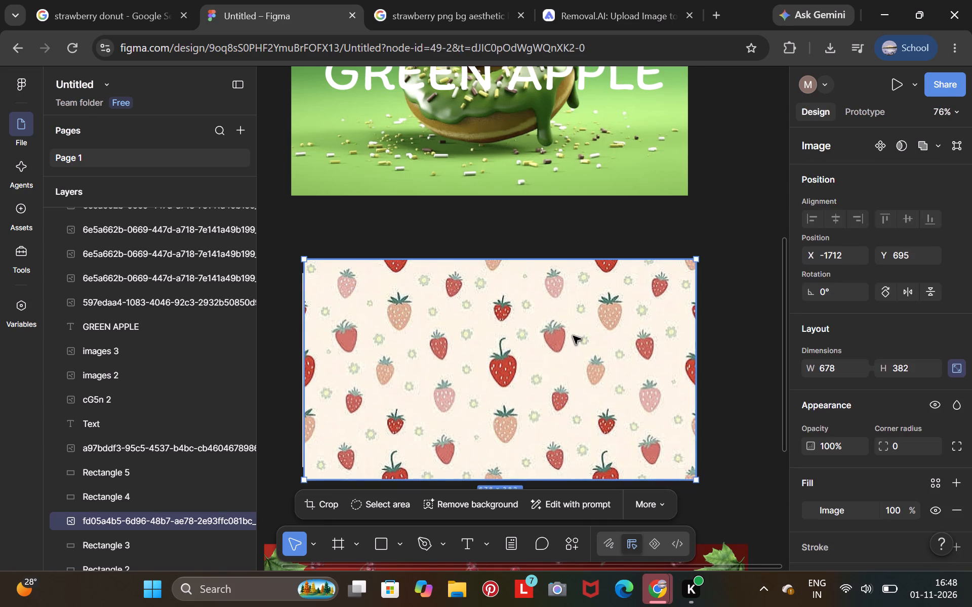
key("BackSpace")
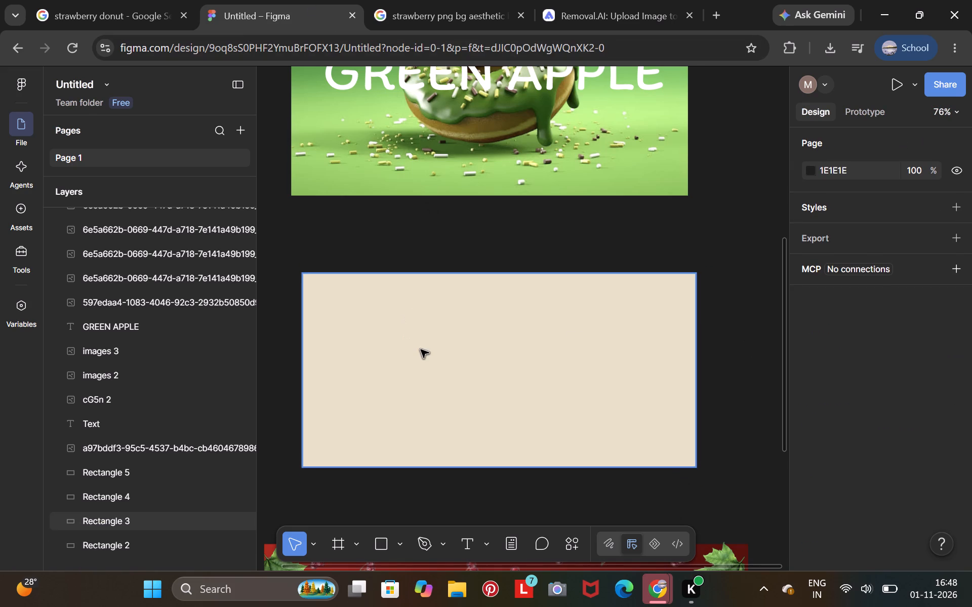
Rotate the beige banner rectangle to about -0.55° and enlarge it downward from its bottom corner.
left_click(421, 350)
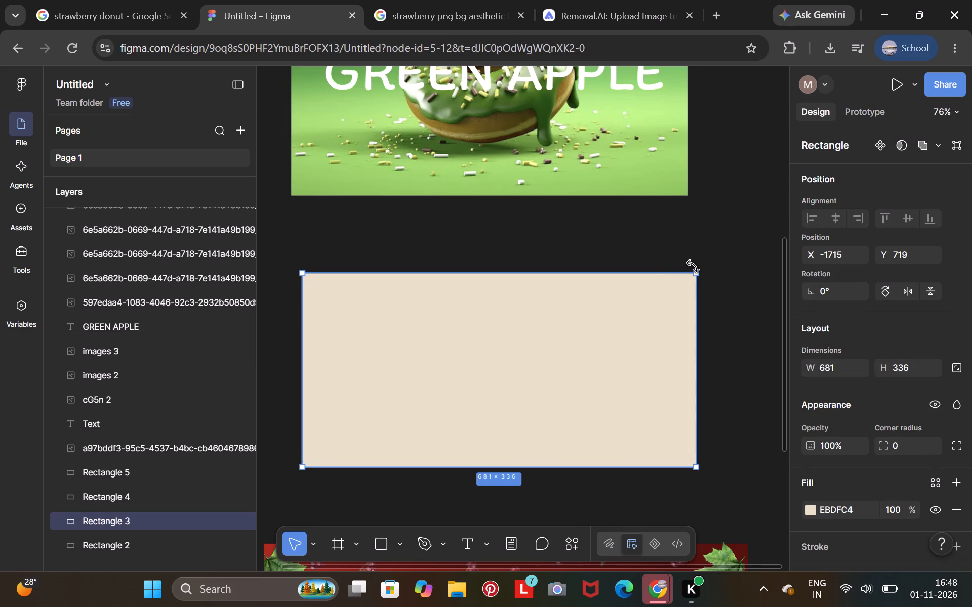
left_click_drag(693, 266, 698, 267)
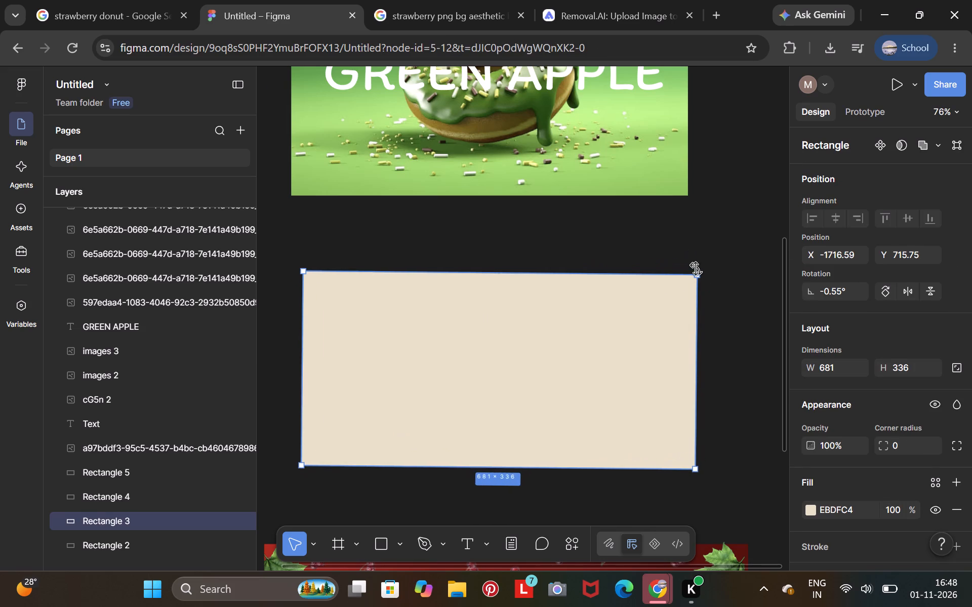
left_click_drag(697, 474, 697, 493)
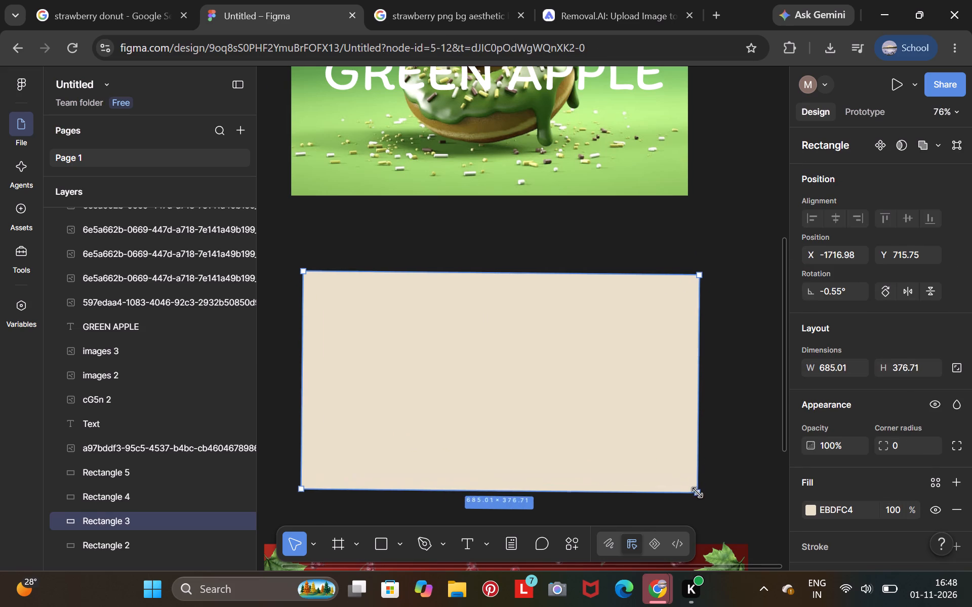
left_click_drag(697, 493, 703, 504)
Look through the strawberry background image results for a pattern that suits the beige banner.
left_click(403, 12)
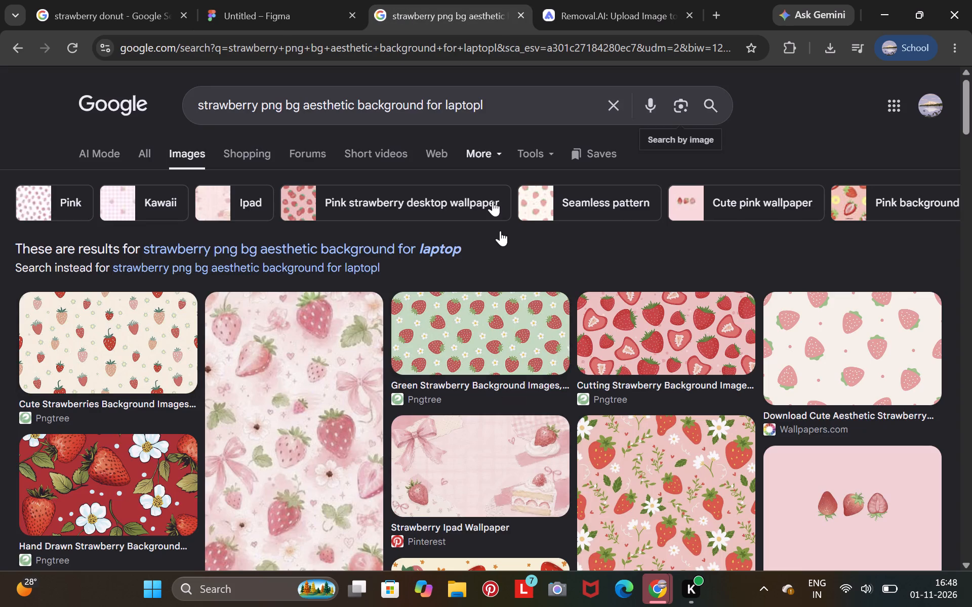
scroll(480, 448, "down", 6)
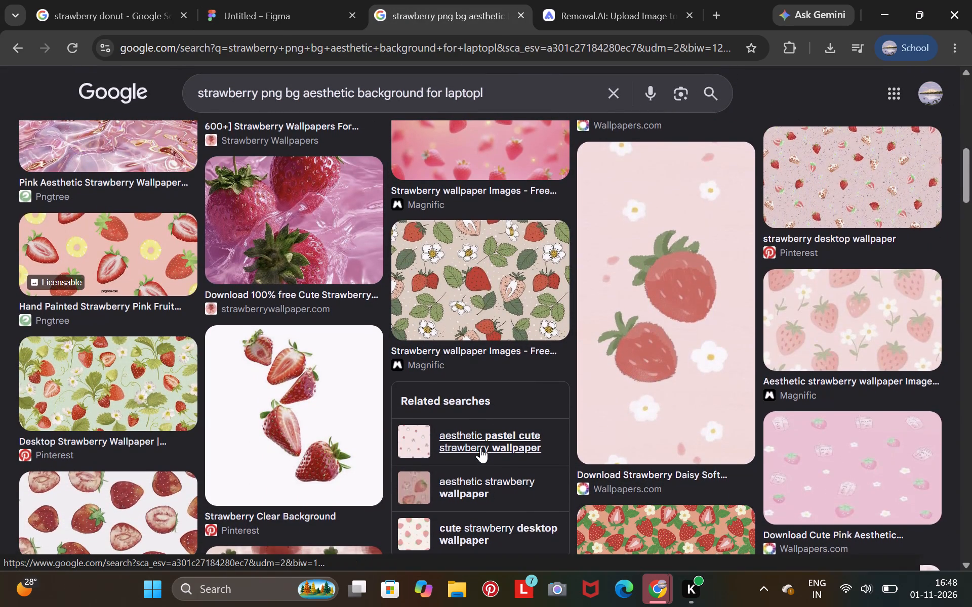
scroll(480, 448, "down", 6)
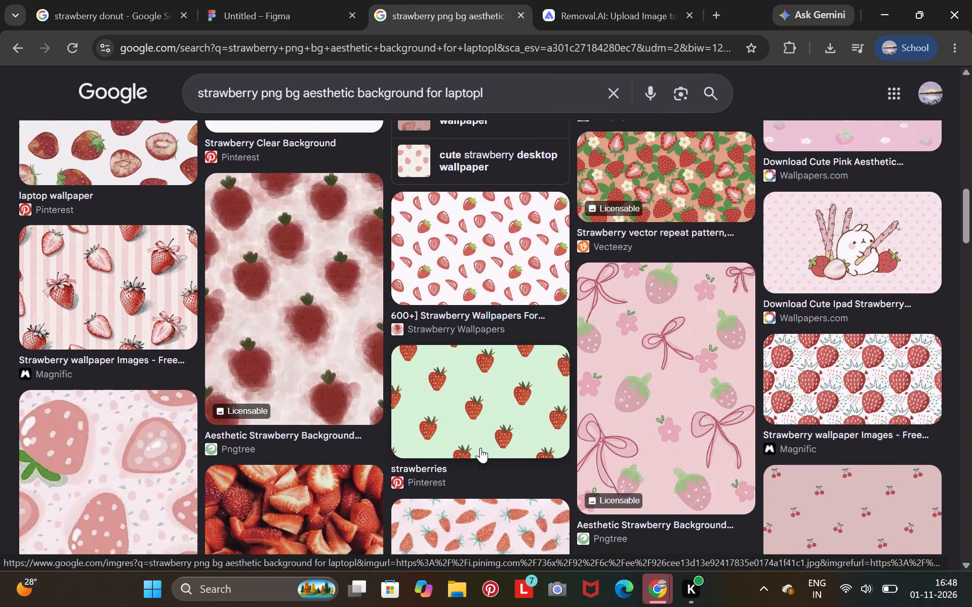
scroll(480, 448, "down", 6)
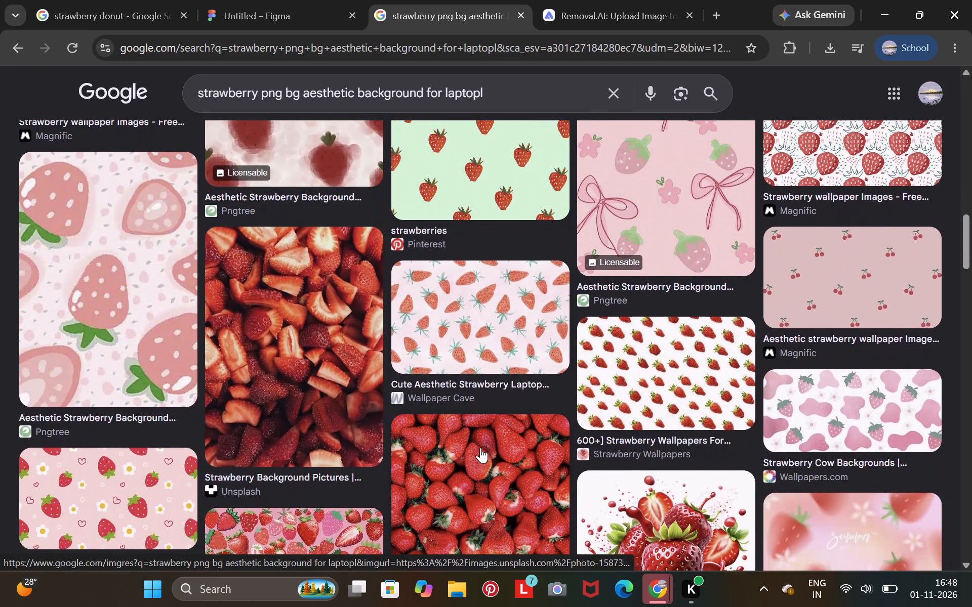
scroll(480, 448, "down", 8)
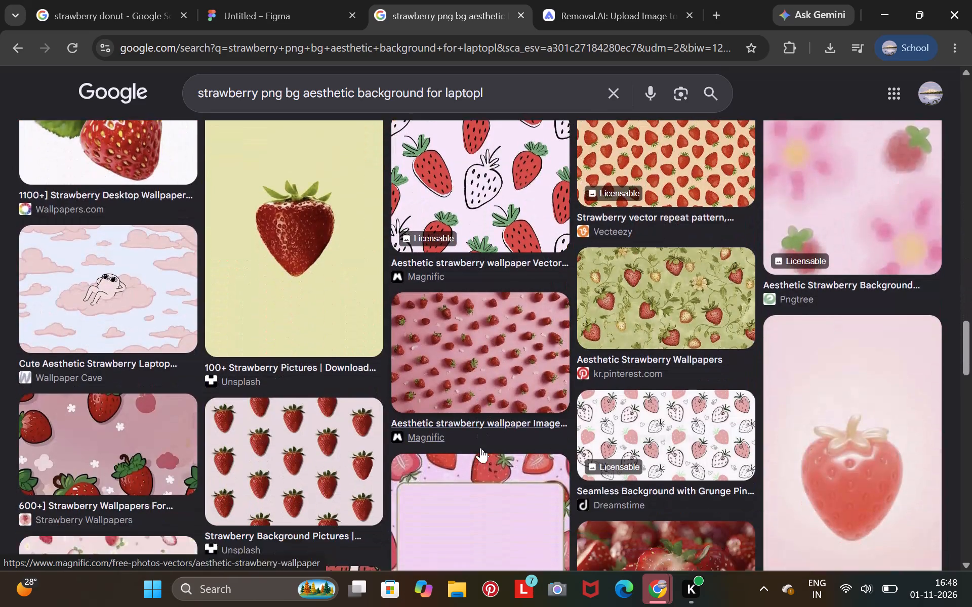
scroll(480, 448, "up", 3)
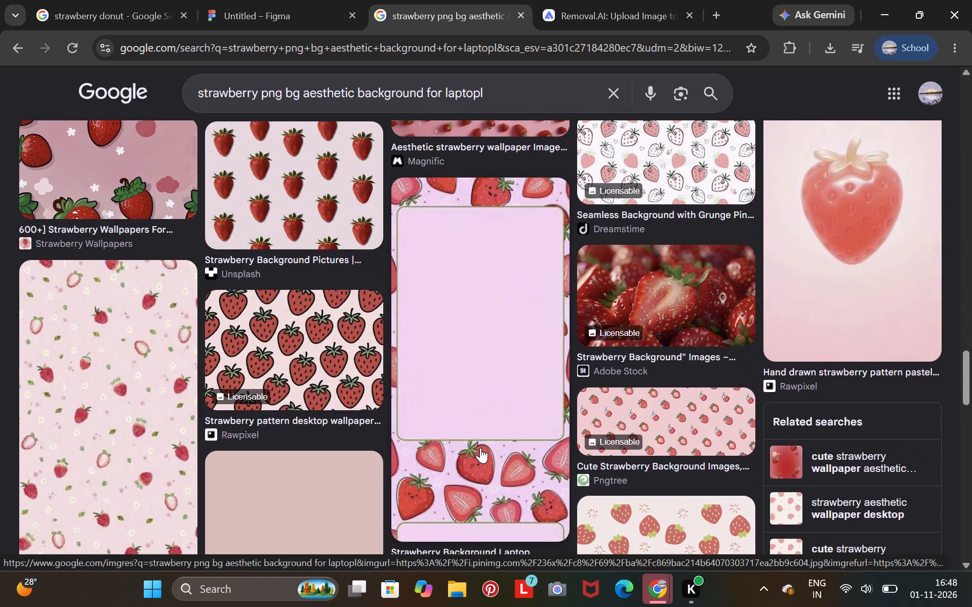
scroll(480, 448, "up", 1)
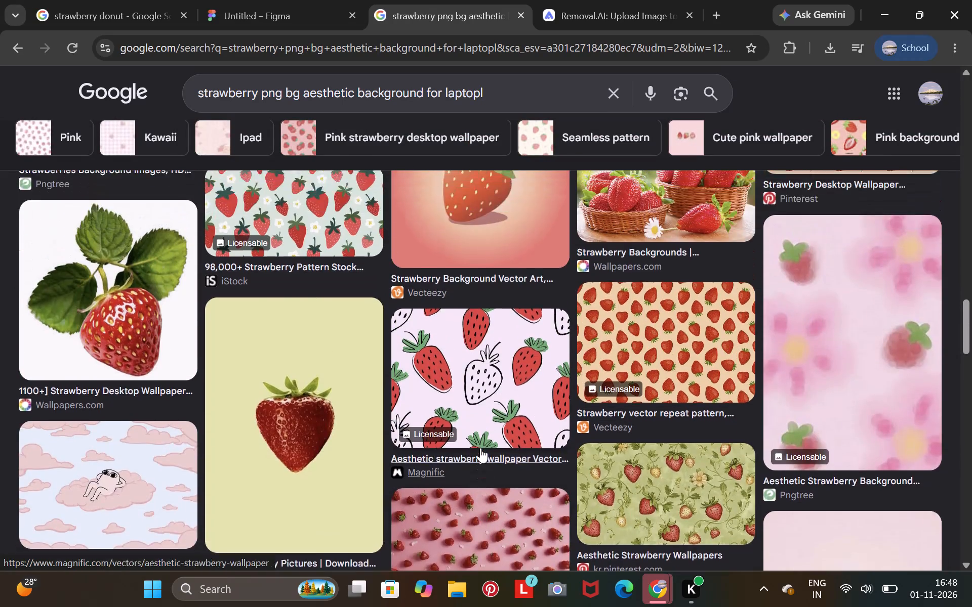
scroll(480, 448, "up", 12)
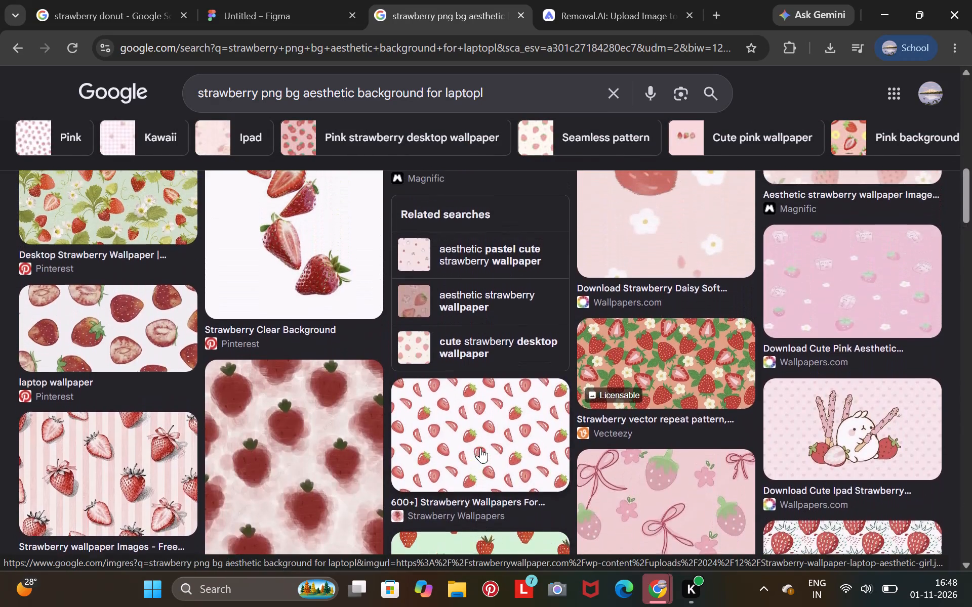
scroll(480, 448, "up", 5)
scroll(480, 448, "down", 15)
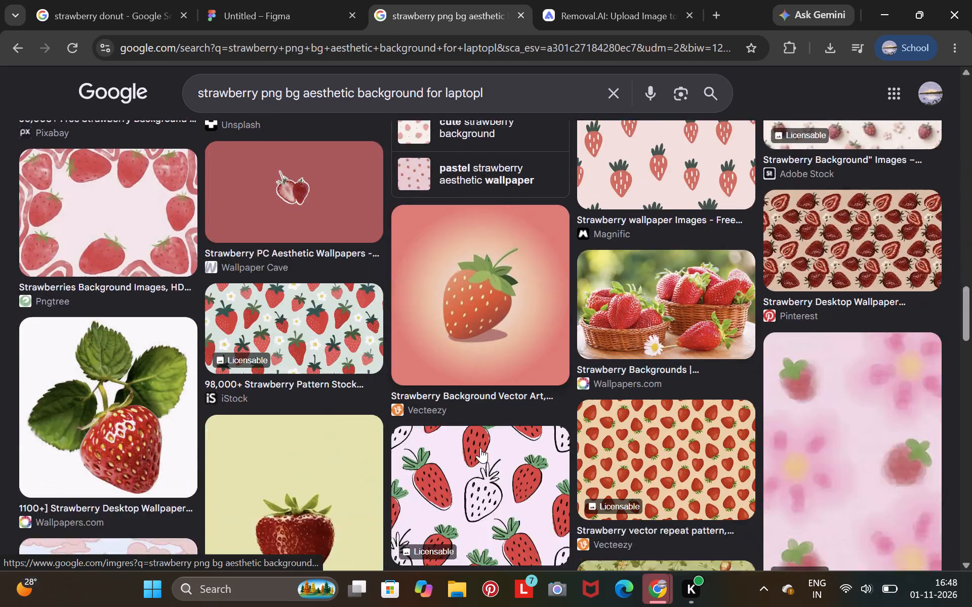
scroll(480, 448, "down", 6)
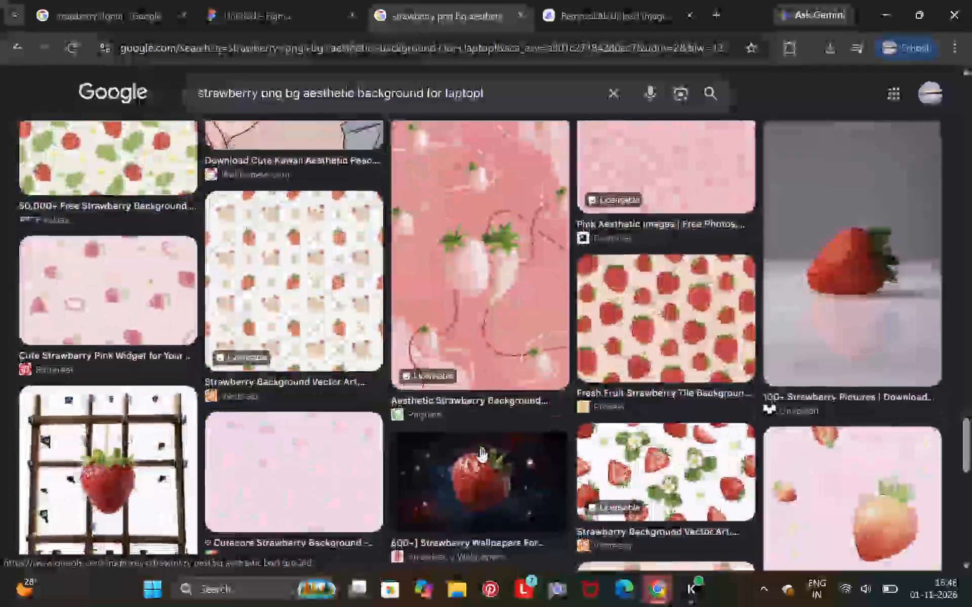
scroll(480, 448, "up", 7)
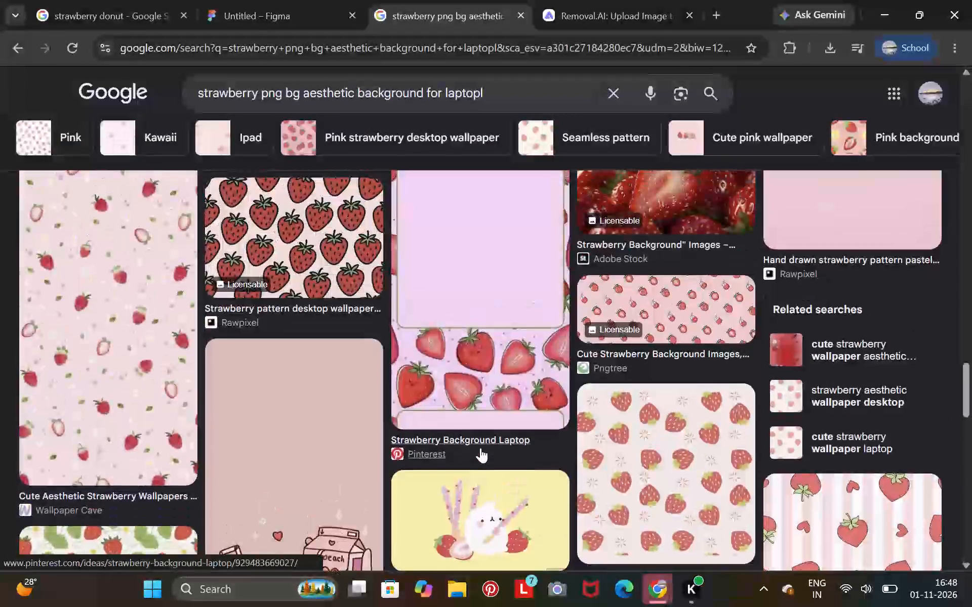
scroll(373, 345, "down", 7)
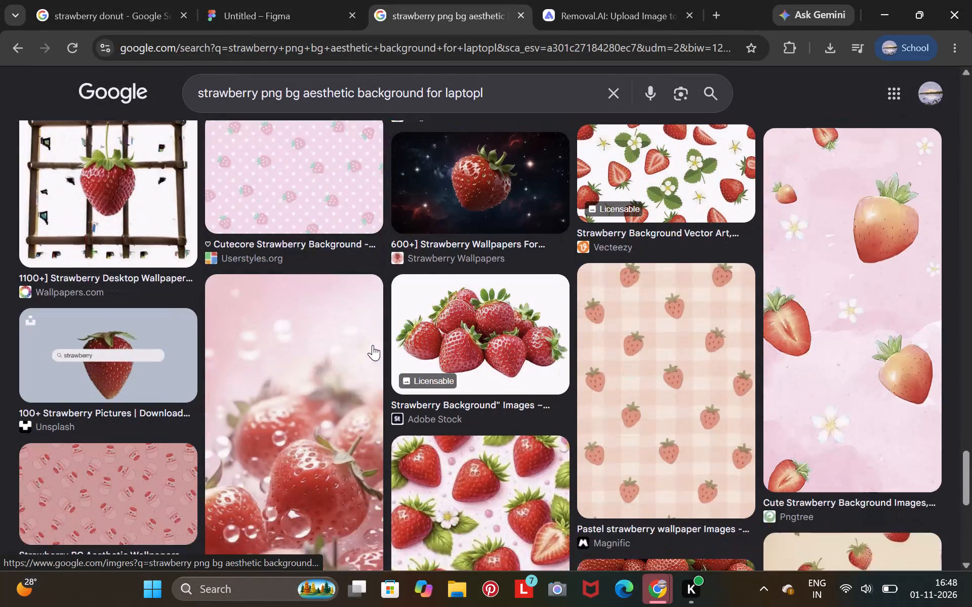
scroll(373, 345, "down", 7)
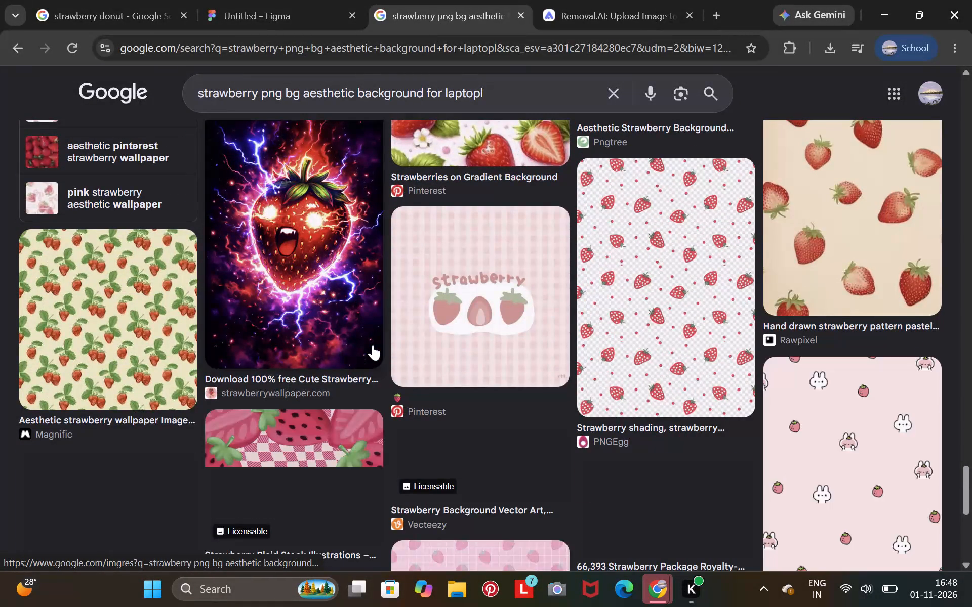
scroll(373, 345, "down", 8)
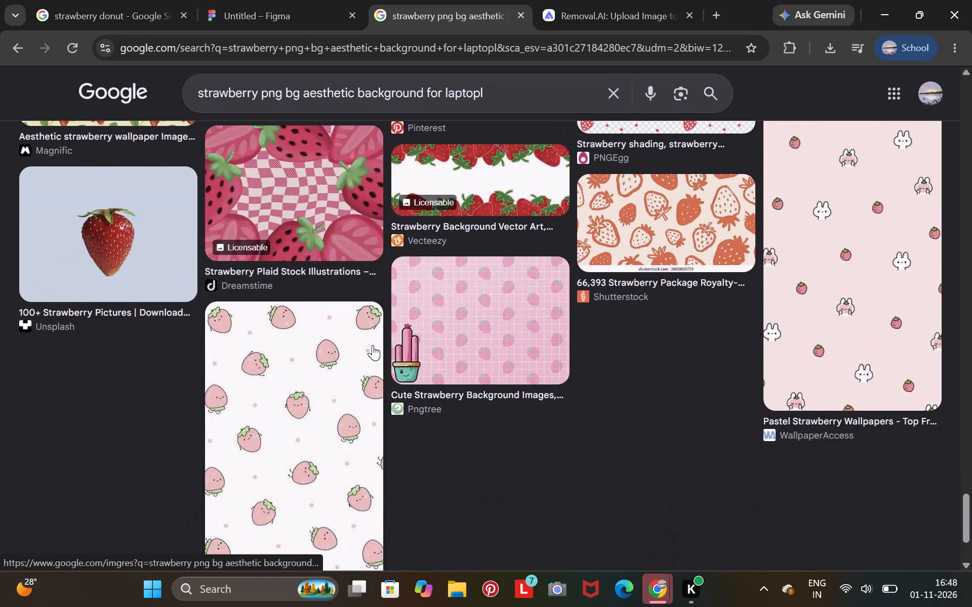
scroll(373, 345, "down", 5)
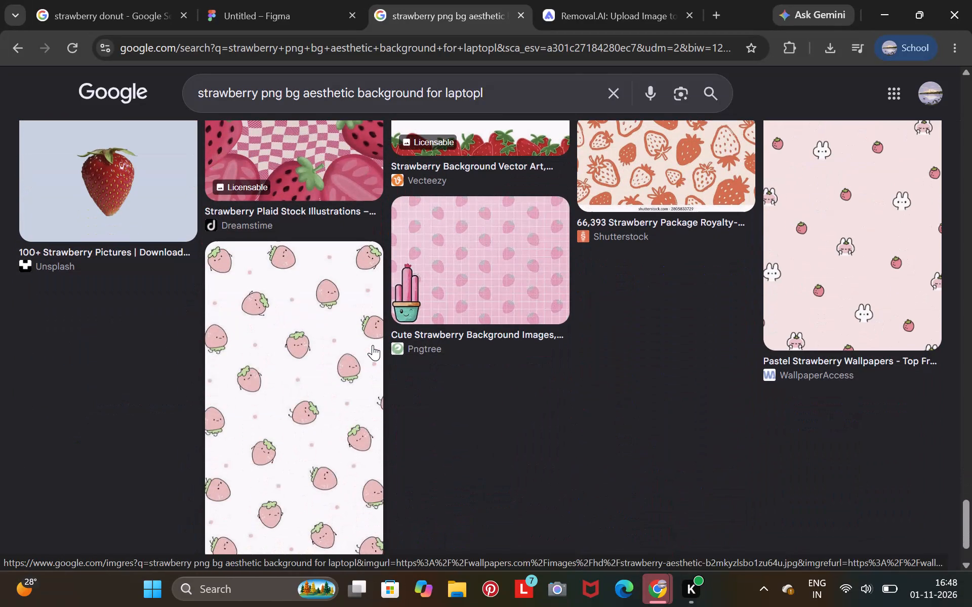
scroll(373, 345, "down", 3)
Load more strawberry background image results and examine the additional patterns.
left_click(534, 518)
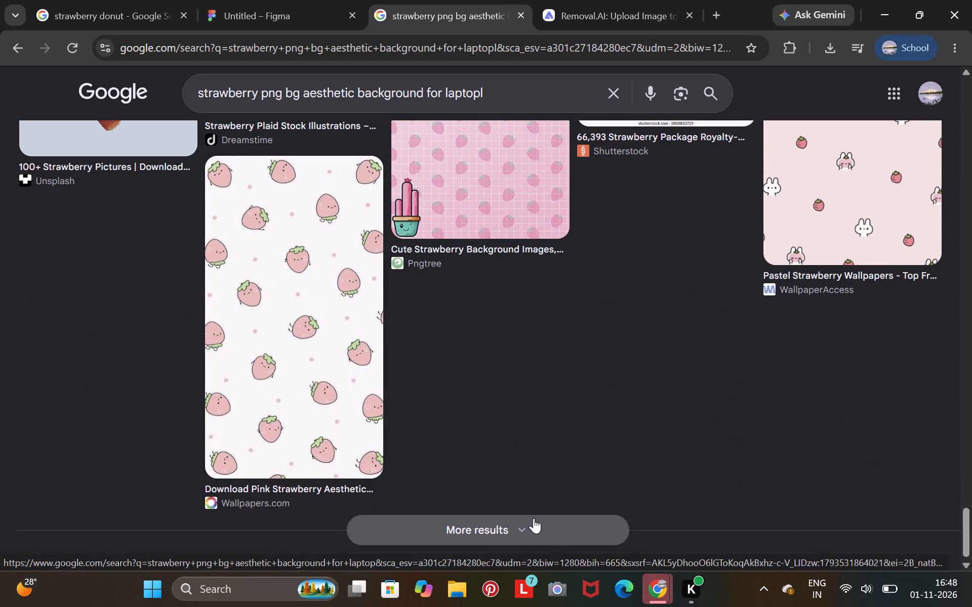
scroll(534, 518, "down", 5)
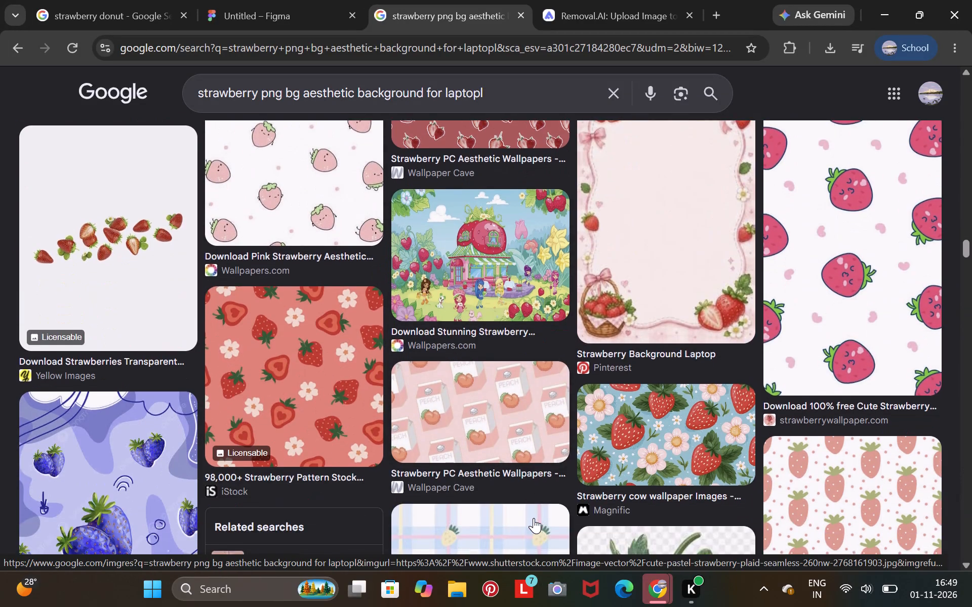
scroll(534, 518, "down", 4)
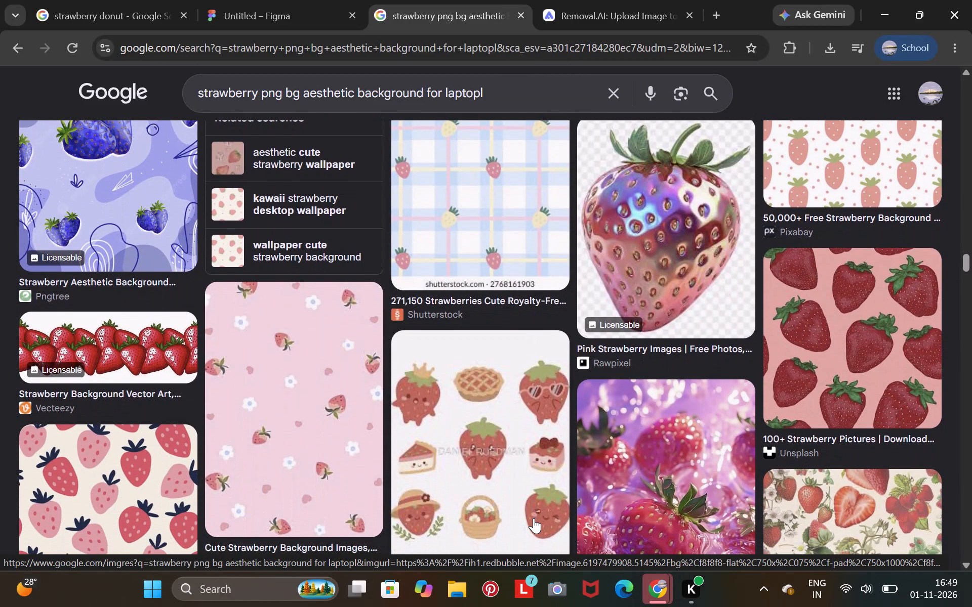
scroll(534, 518, "up", 16)
scroll(534, 518, "up", 20)
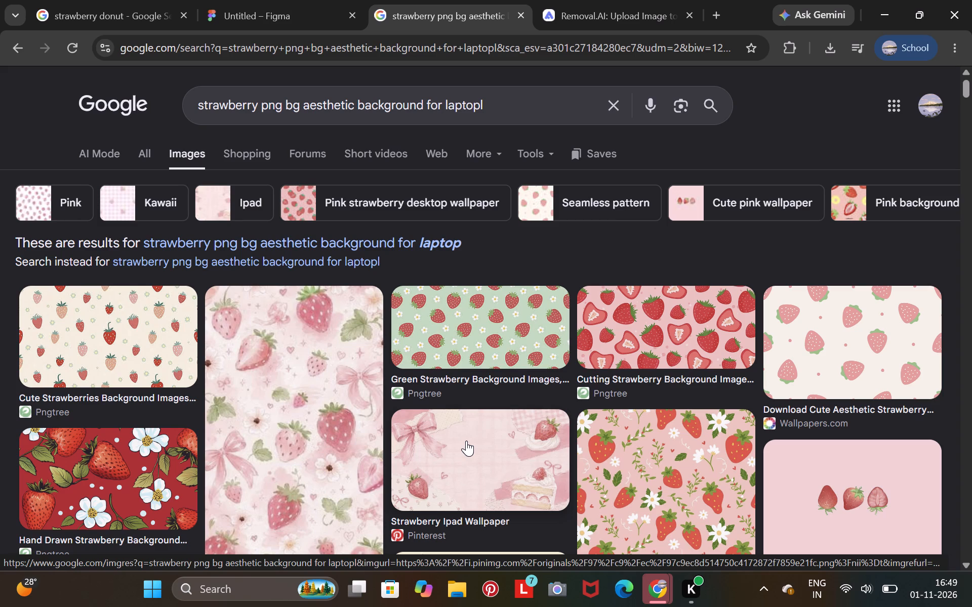
Replace the image search query with "red aesthetic bow" and run the search.
left_click(607, 109)
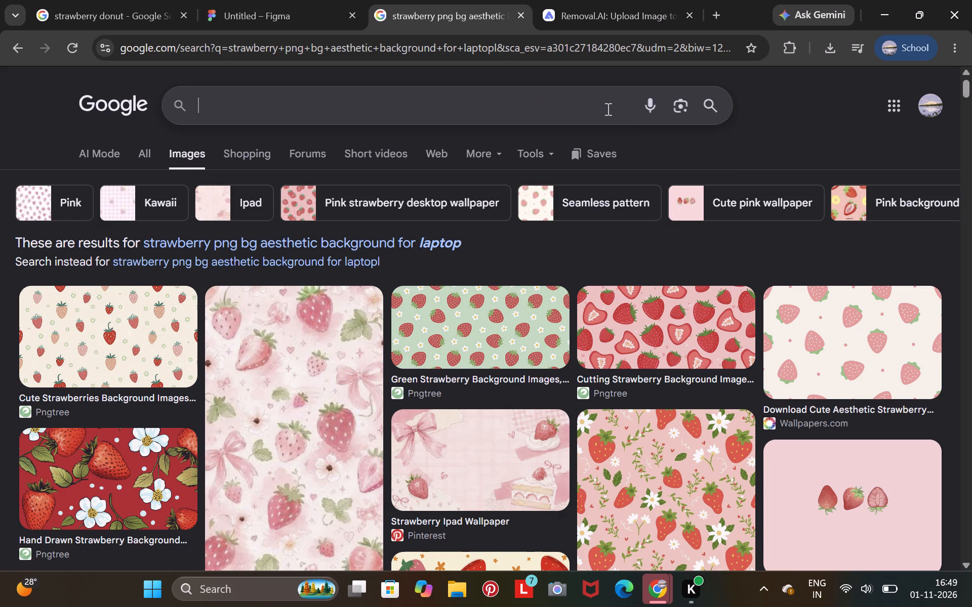
type("red ast")
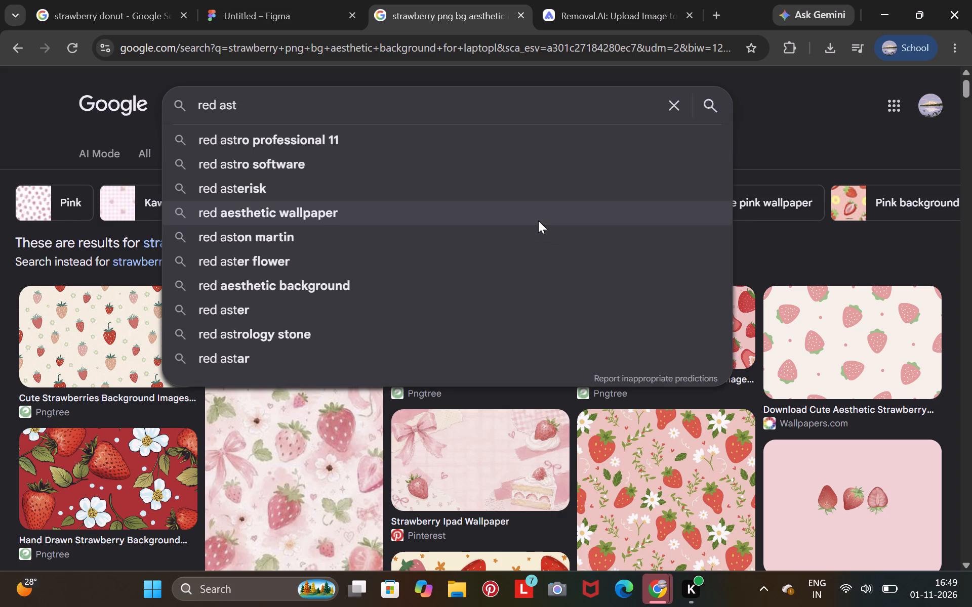
key("BackSpace")
key("BackSpace")
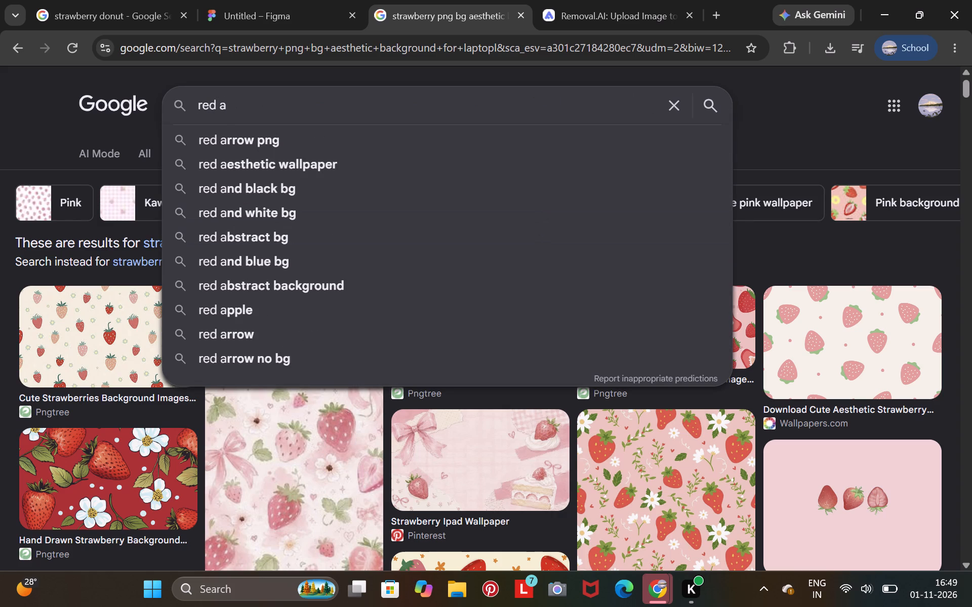
type("est")
type("het")
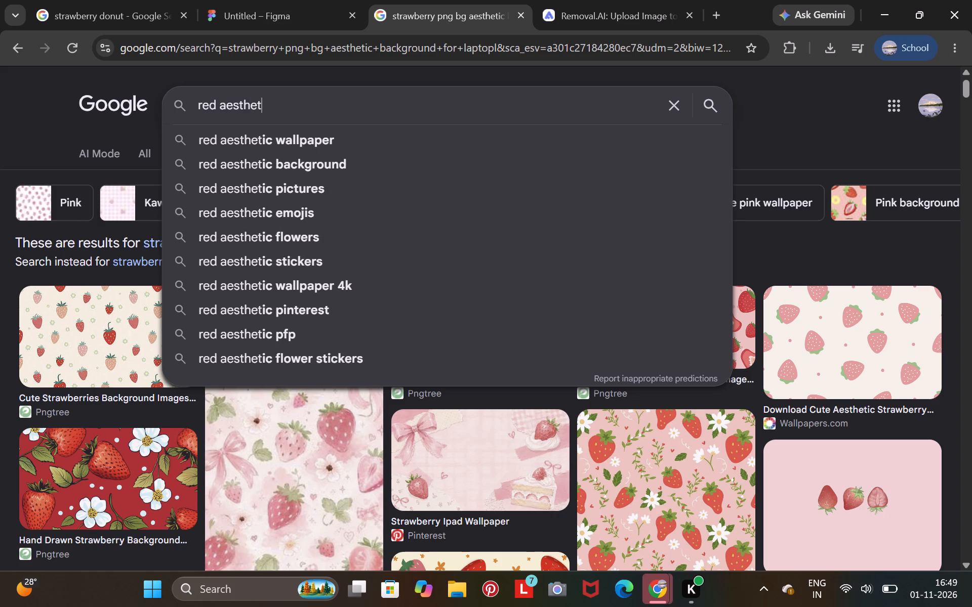
type("ic l")
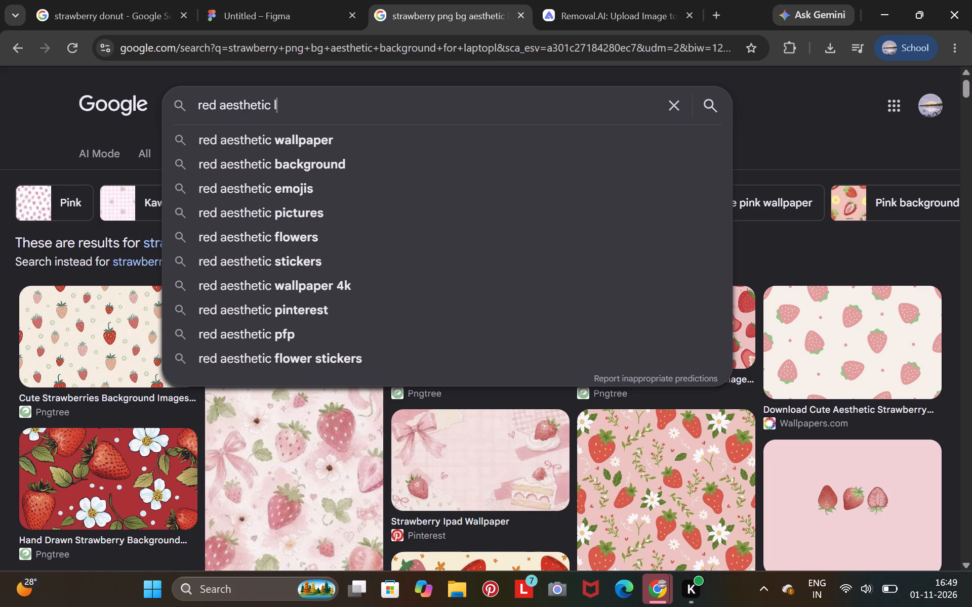
key("BackSpace")
type("bow")
key("Return")
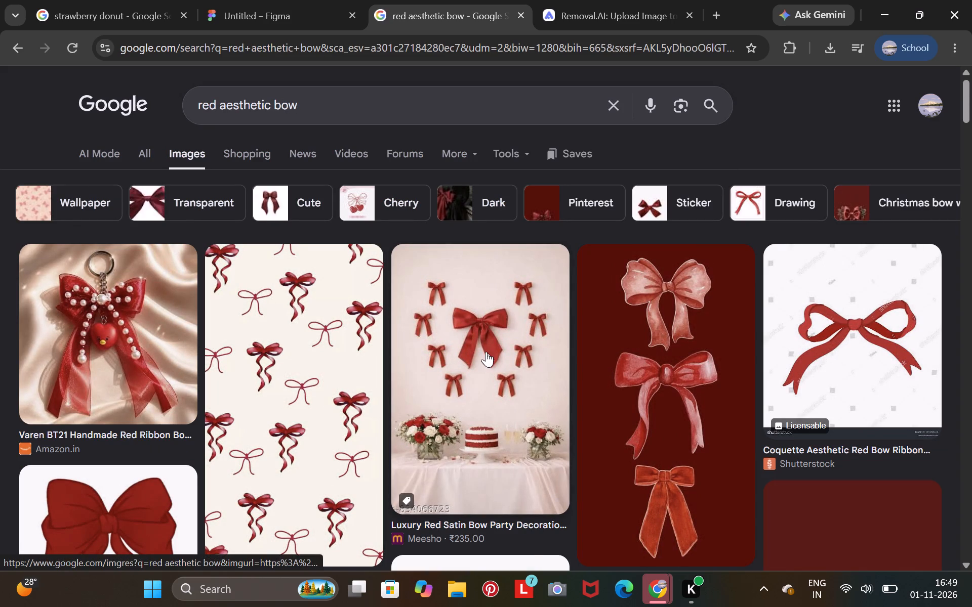
Look through the red aesthetic bow image results for a bow suitable for the strawberry banner.
scroll(486, 352, "down", 8)
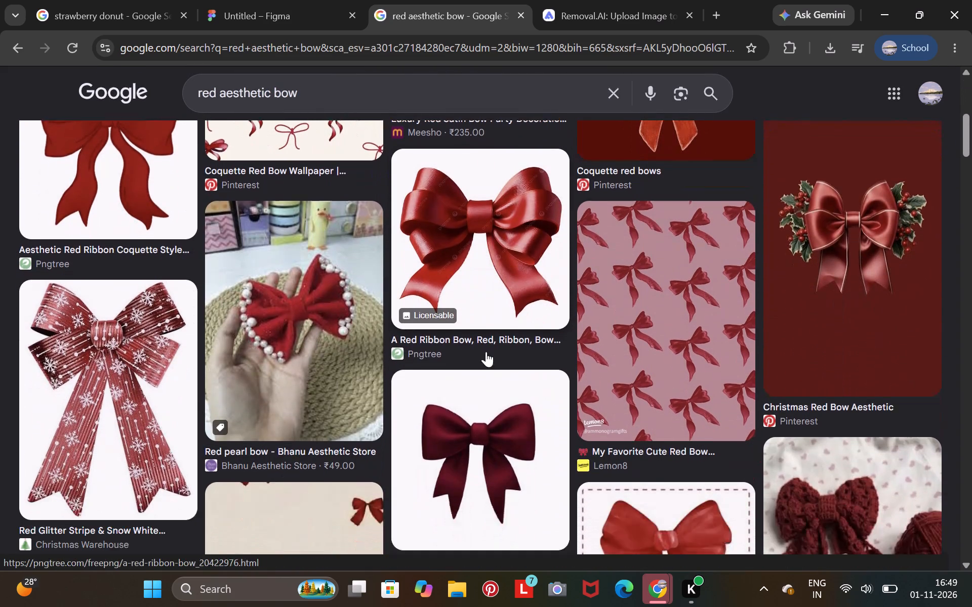
scroll(486, 352, "down", 8)
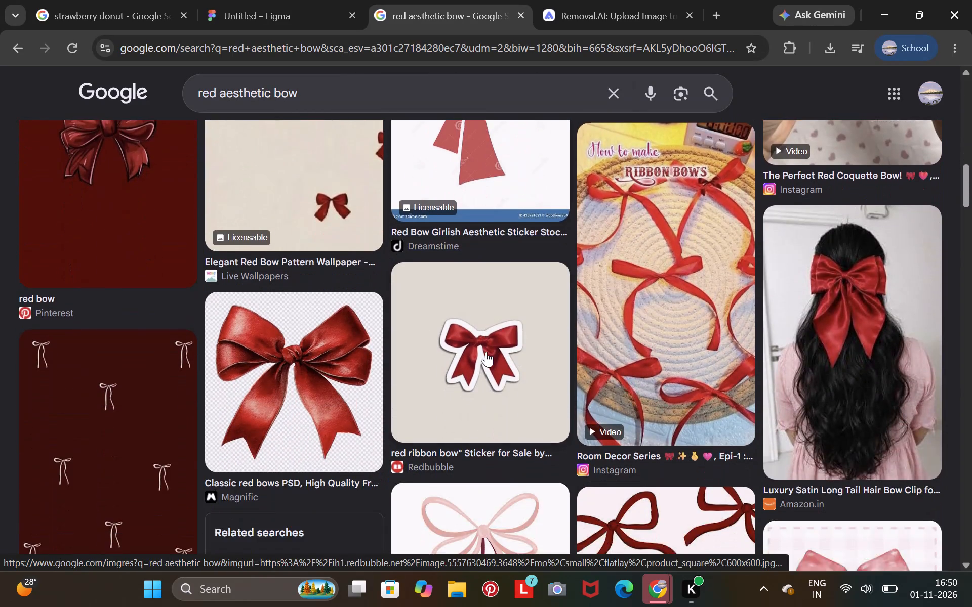
scroll(486, 352, "down", 11)
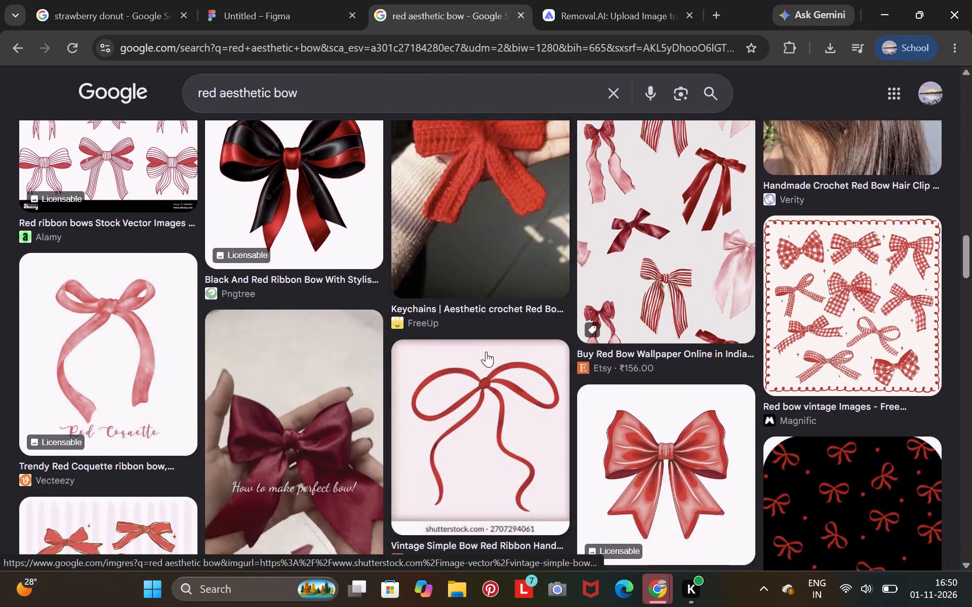
scroll(486, 352, "down", 11)
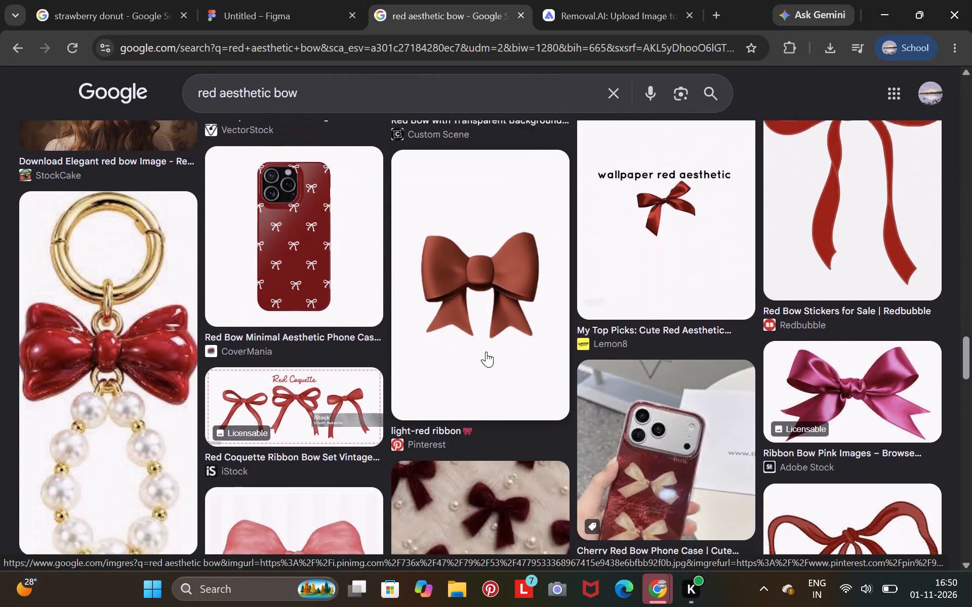
scroll(486, 352, "down", 1)
scroll(486, 352, "up", 2)
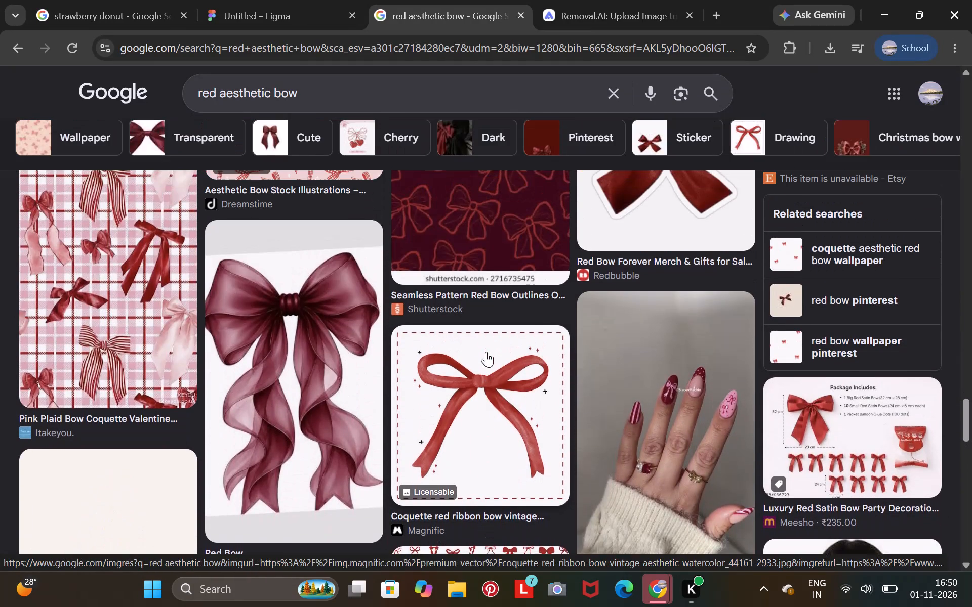
scroll(486, 352, "up", 1)
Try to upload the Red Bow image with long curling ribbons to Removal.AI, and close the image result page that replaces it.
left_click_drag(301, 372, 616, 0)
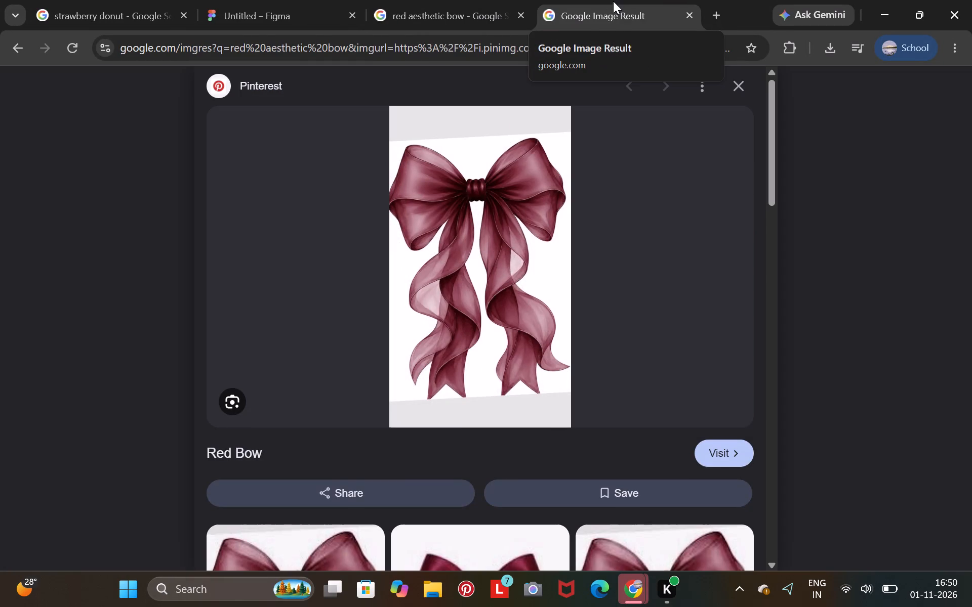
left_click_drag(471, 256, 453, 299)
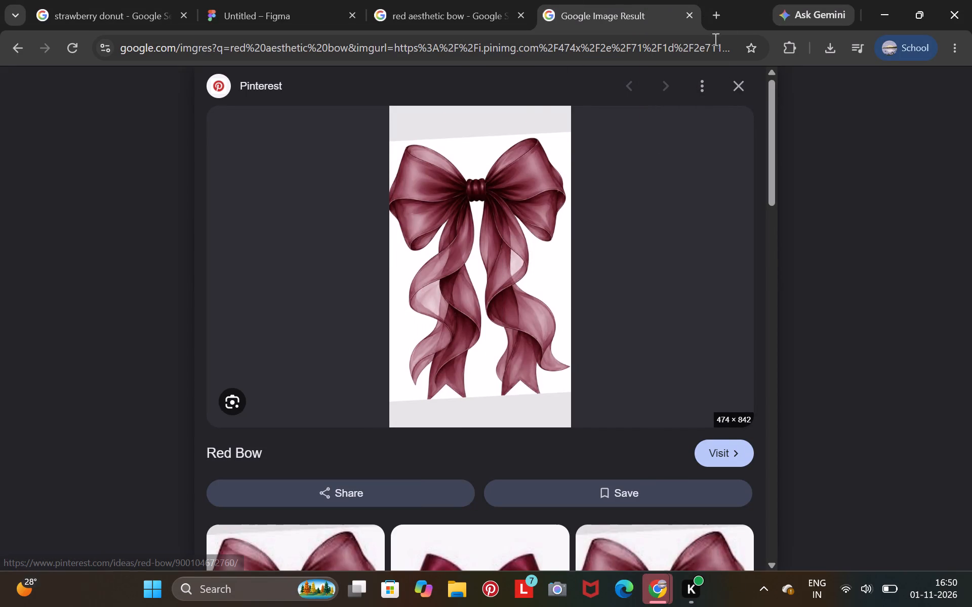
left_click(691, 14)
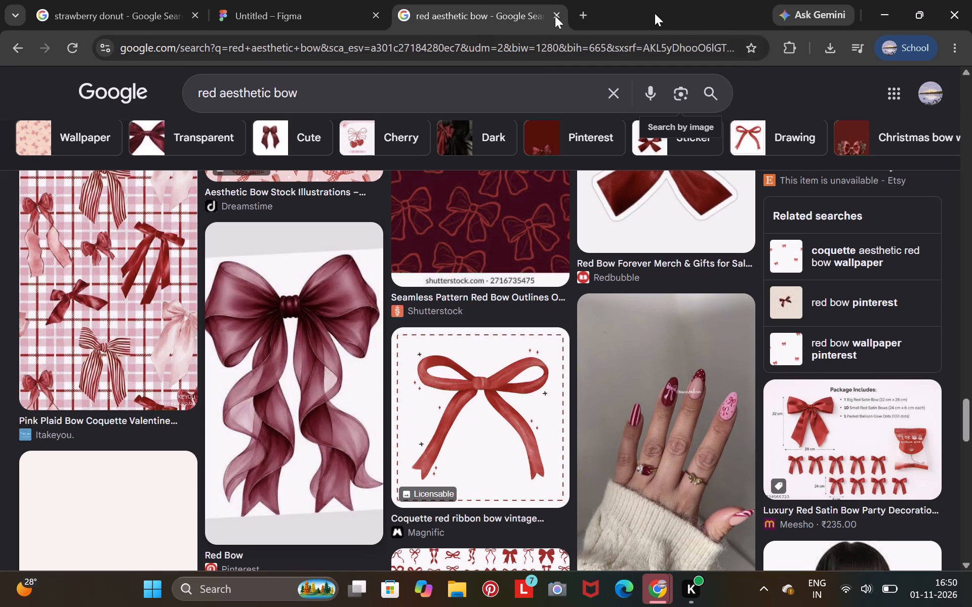
Search the web for "some website for bg remover" in a new tab and review the expanded AI overview of tools.
left_click(585, 13)
left_click(320, 299)
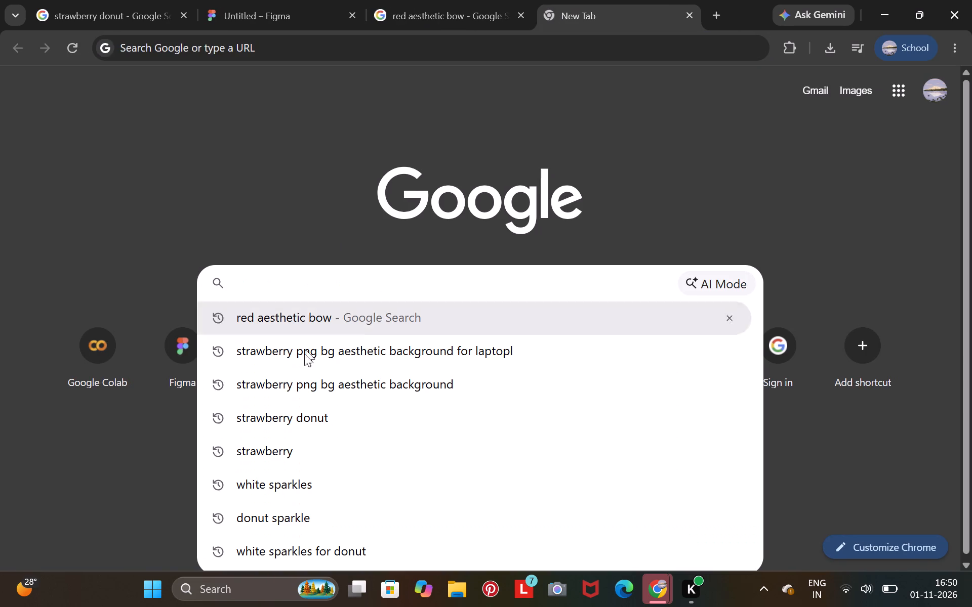
scroll(267, 539, "down", 5)
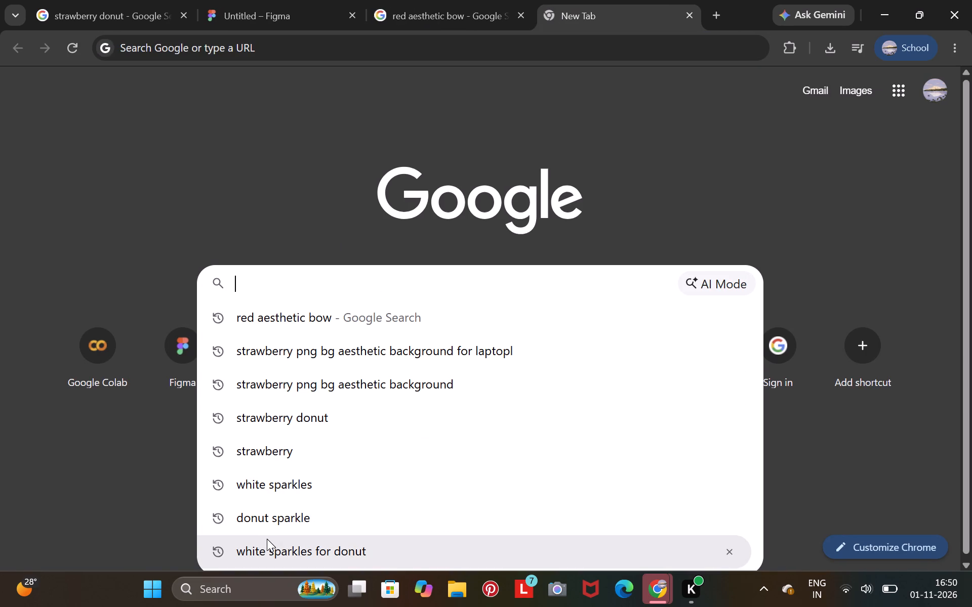
left_click(343, 154)
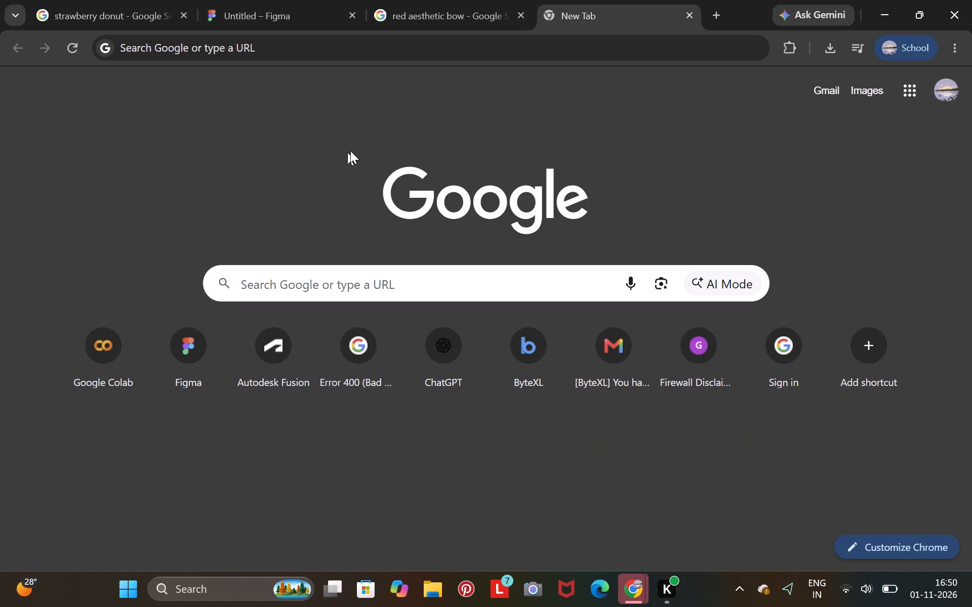
left_click(399, 267)
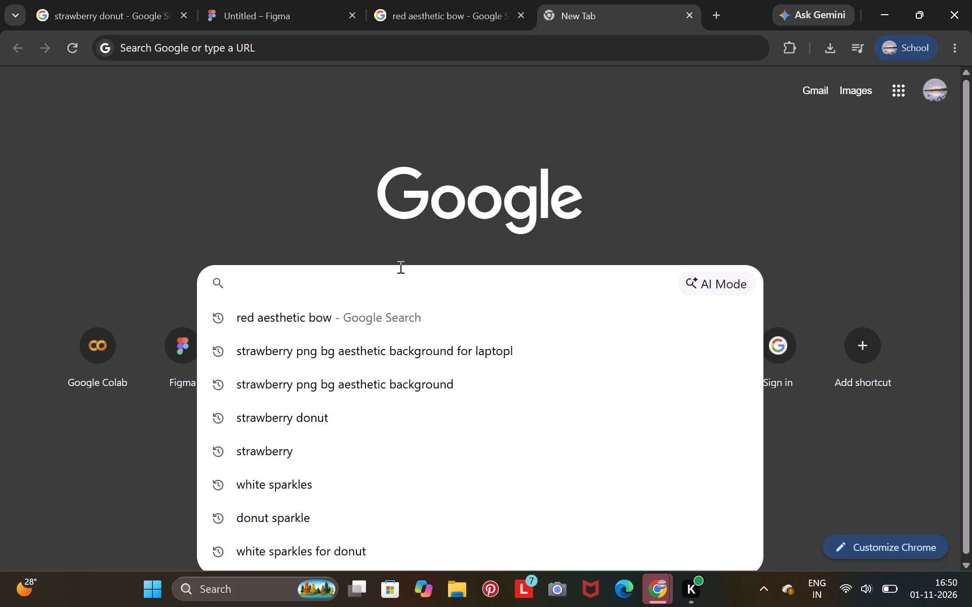
type("bg")
key("space")
key("BackSpace")
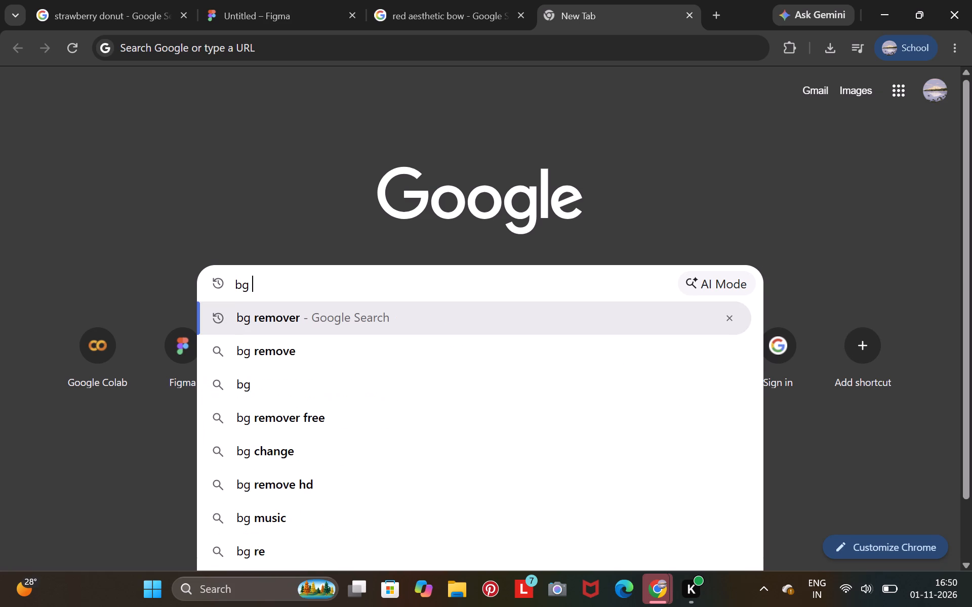
key("BackSpace")
key("BackSpace")
key("BackSpace")
type("some")
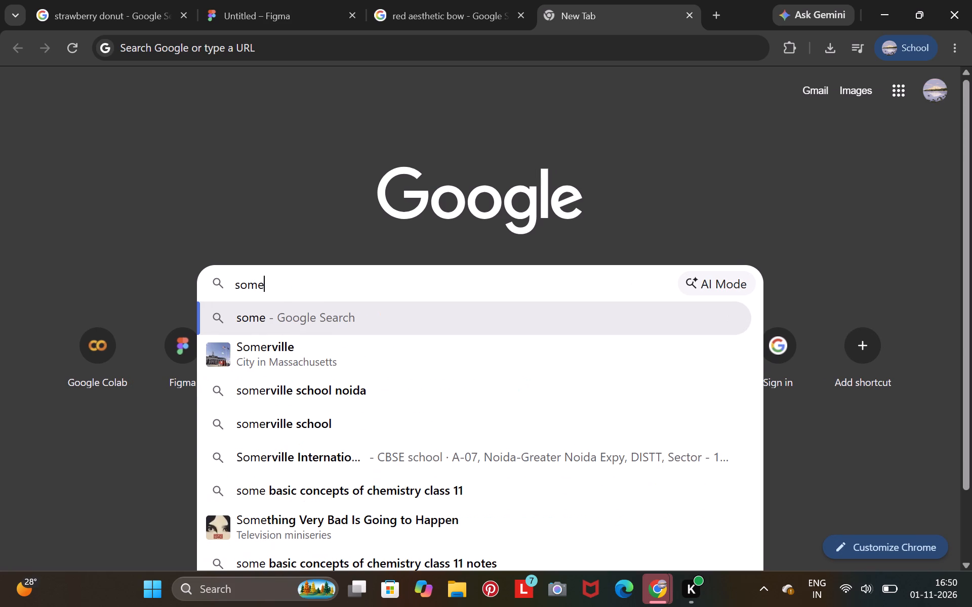
key("space")
type("webs")
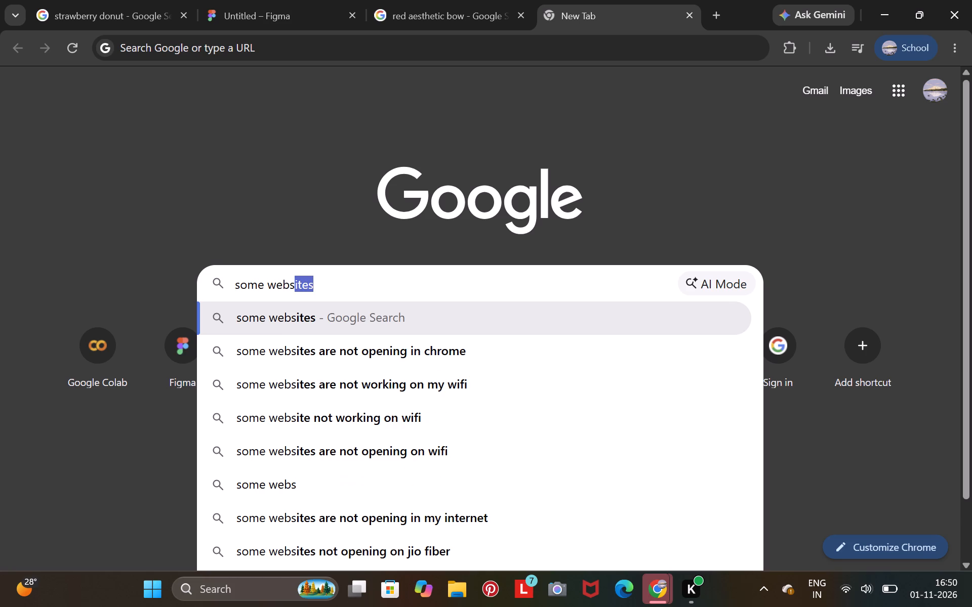
type("ite")
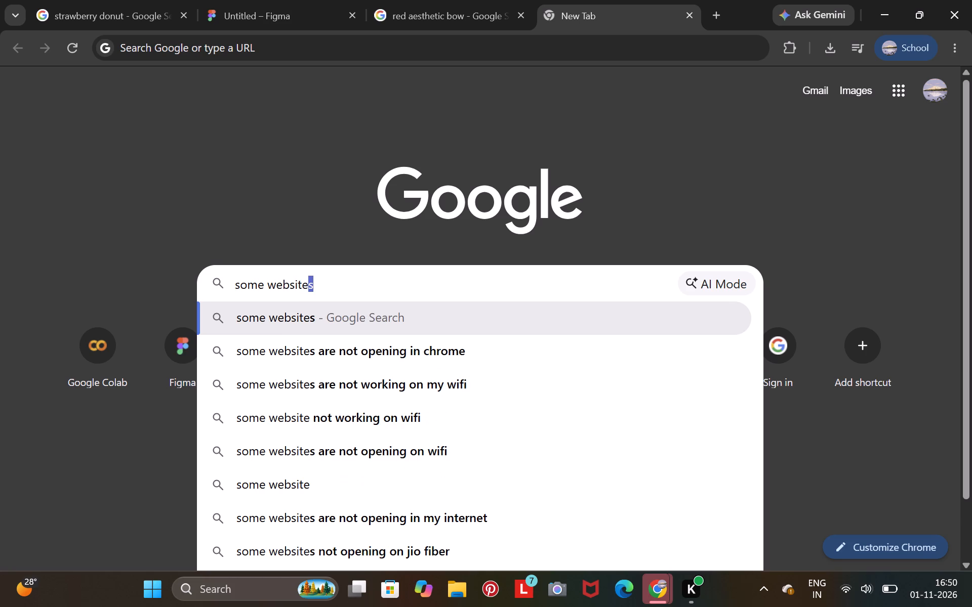
key("space")
type("for bg remover")
key("Return")
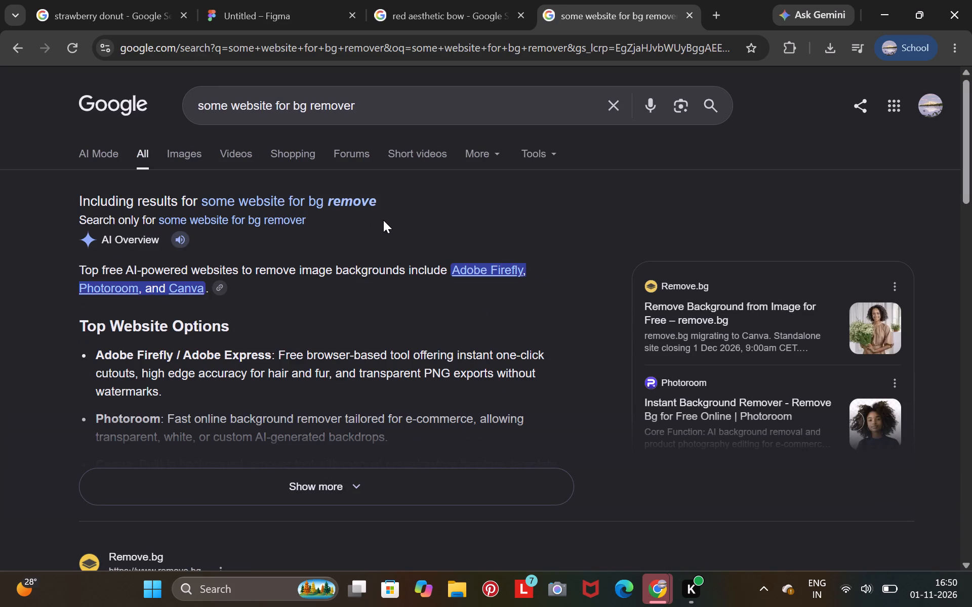
left_click(327, 473)
scroll(327, 473, "down", 3)
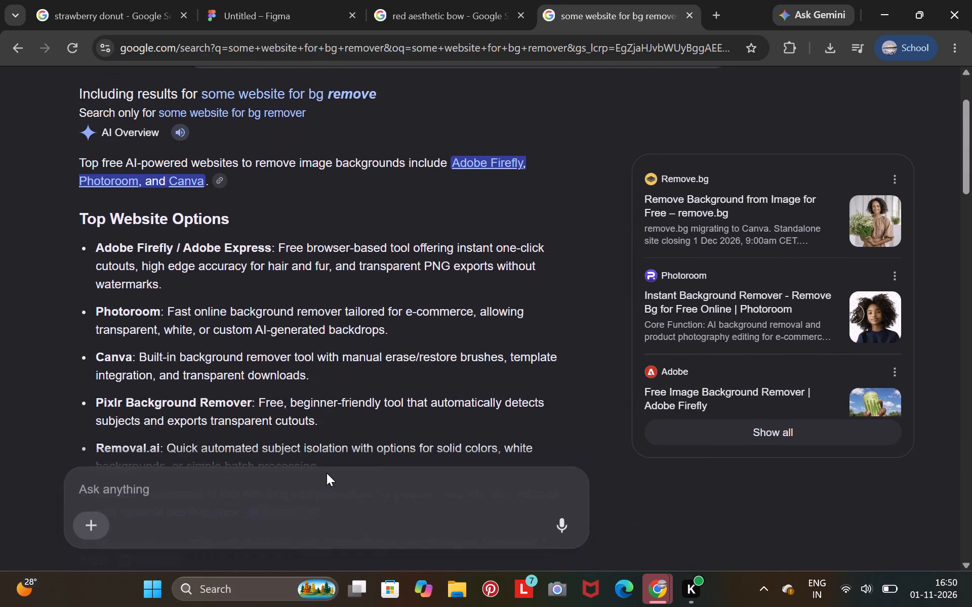
scroll(327, 473, "down", 4)
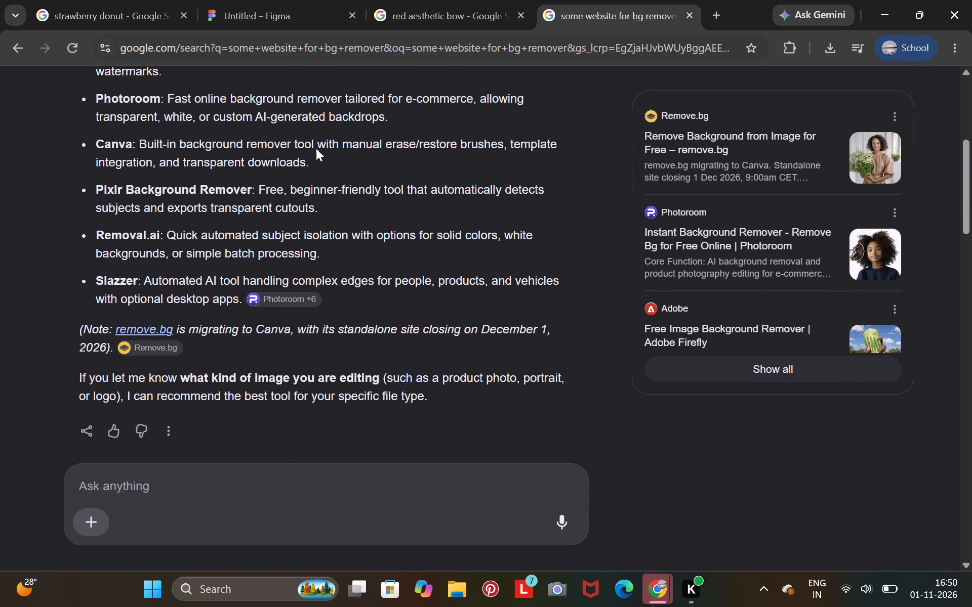
scroll(310, 185, "up", 5)
Replace the search with "some website for background remover free" and read through the expanded overview of free tools.
left_click(403, 98)
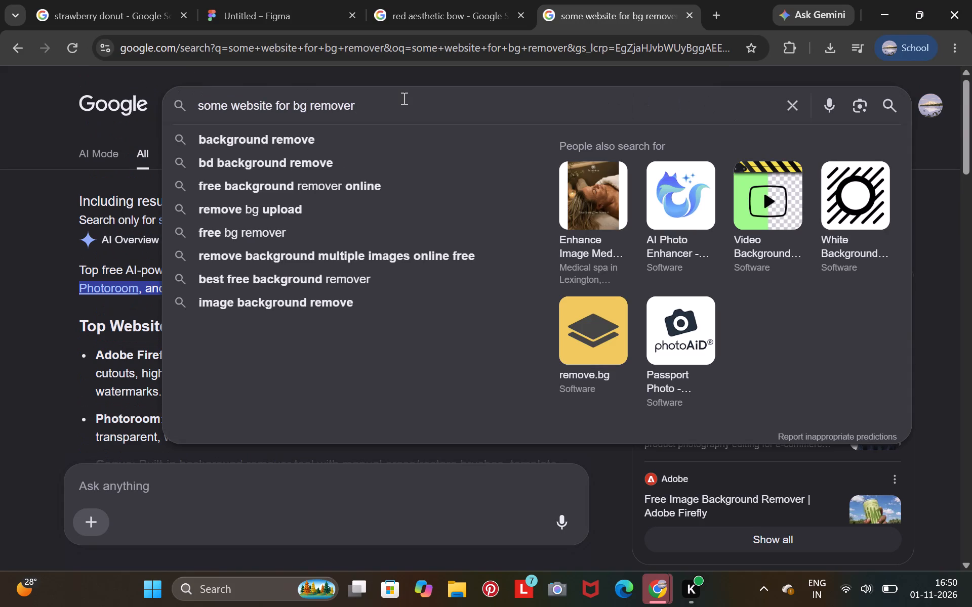
key("BackSpace")
key("BackSpace")
key("BackSpace")
key("BackSpace")
key("BackSpace")
key("BackSpace")
key("BackSpace")
key("BackSpace")
key("BackSpace")
key("BackSpace")
key("BackSpace")
key("BackSpace")
key("BackSpace")
key("BackSpace")
key("BackSpace")
key("BackSpace")
key("BackSpace")
key("BackSpace")
key("BackSpace")
key("BackSpace")
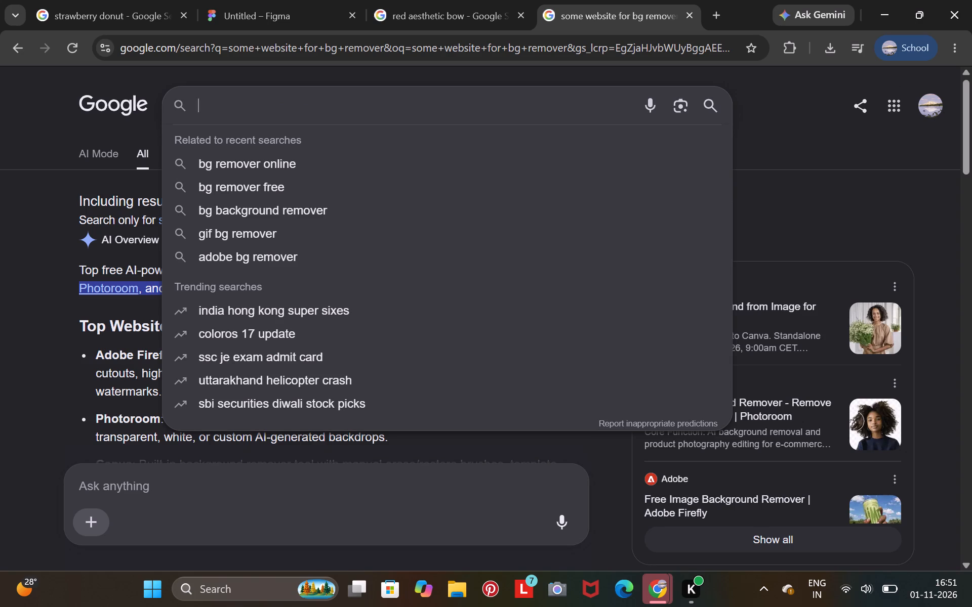
type("bg")
key("space")
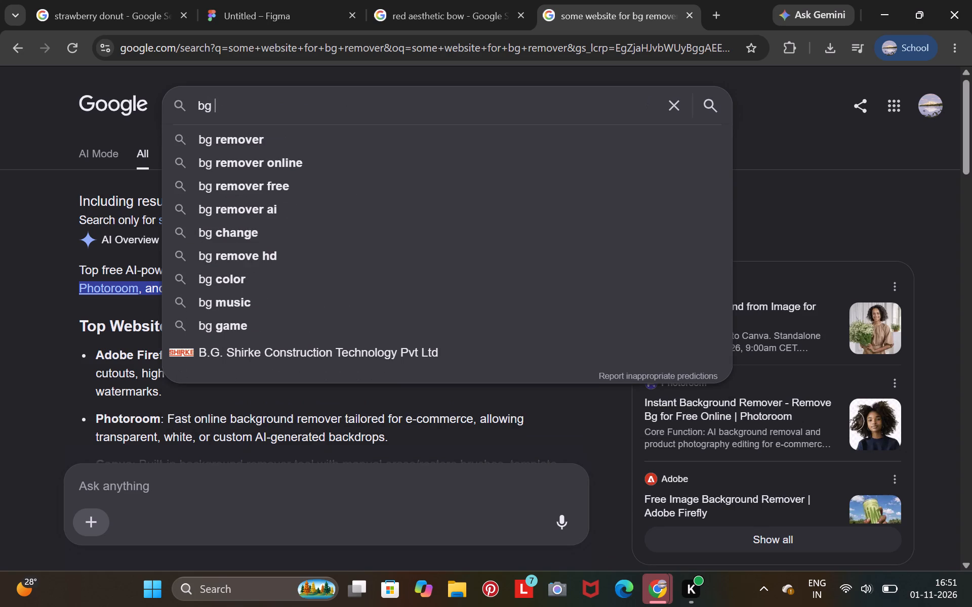
type("remo")
key("BackSpace")
key("BackSpace")
key("BackSpace")
key("BackSpace")
key("BackSpace")
key("BackSpace")
key("BackSpace")
key("BackSpace")
key("BackSpace")
key("BackSpace")
key("BackSpace")
key("BackSpace")
key("BackSpace")
key("BackSpace")
key("BackSpace")
key("BackSpace")
key("BackSpace")
key("BackSpace")
key("BackSpace")
key("BackSpace")
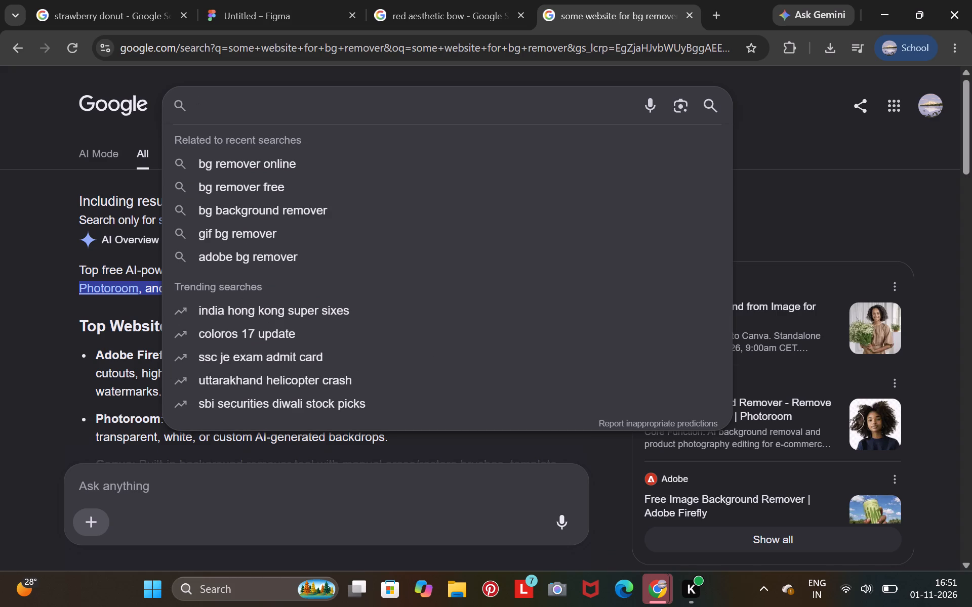
type("some")
key("space")
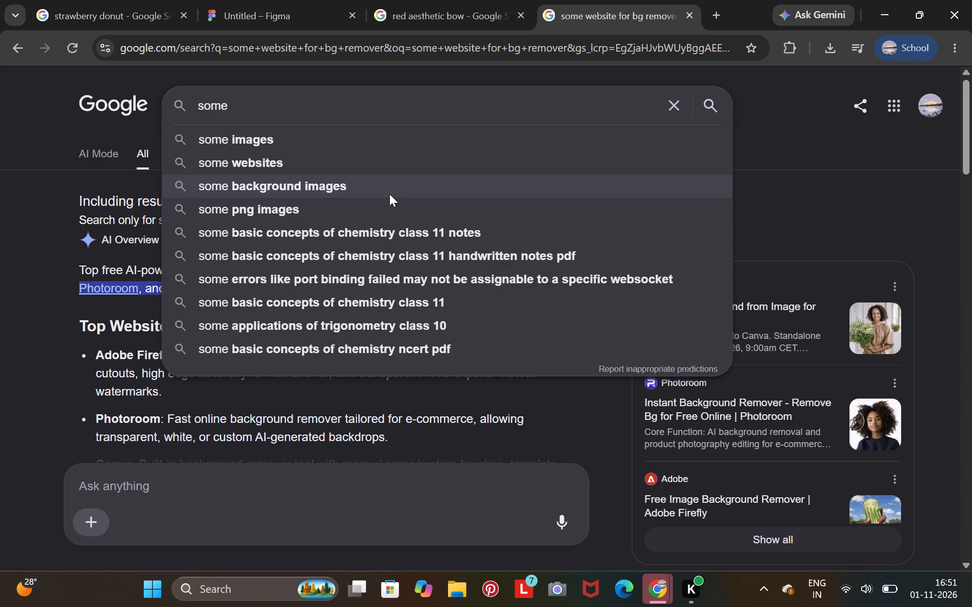
type("website")
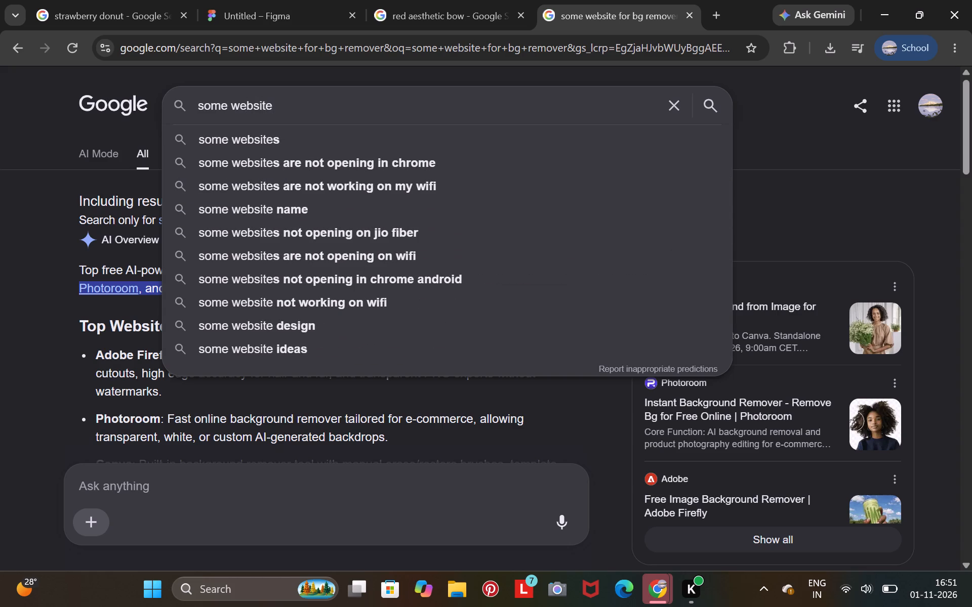
key("space")
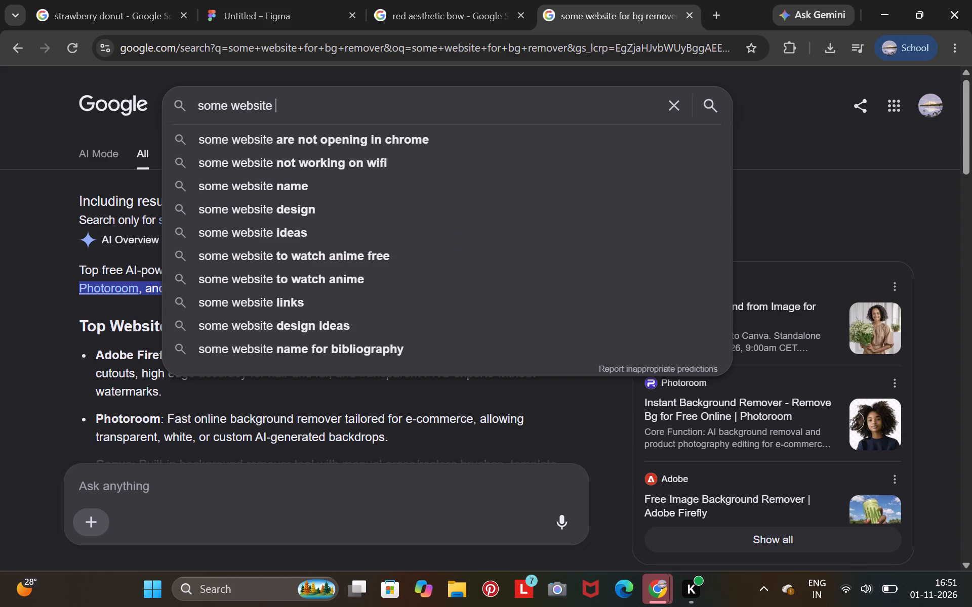
type("for backgrounf")
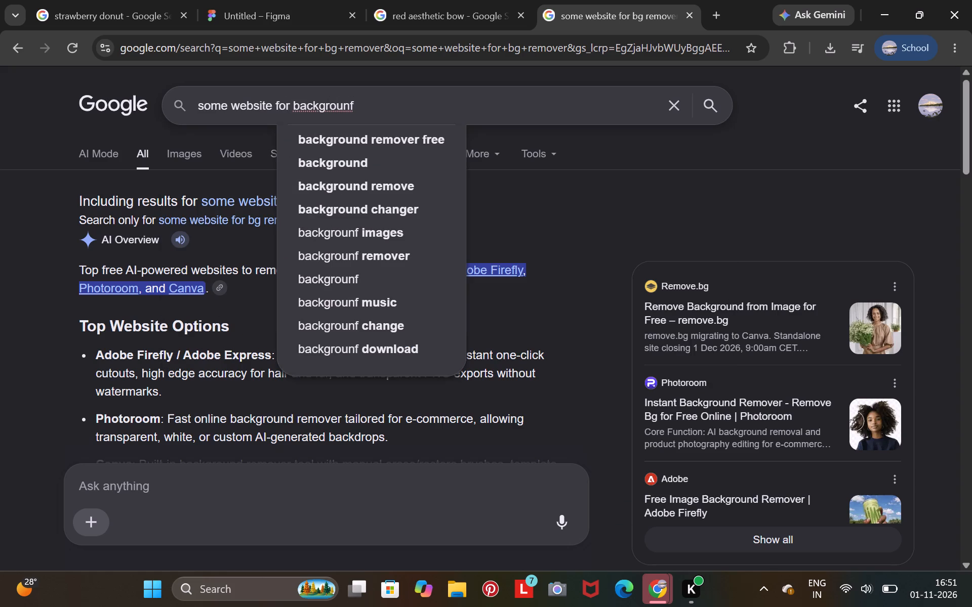
left_click(398, 140)
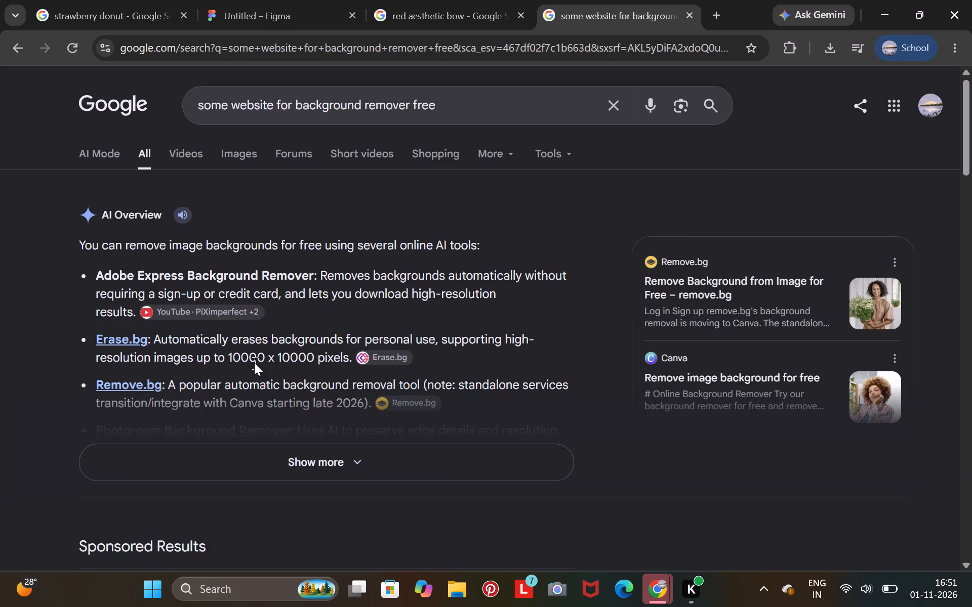
left_click(286, 468)
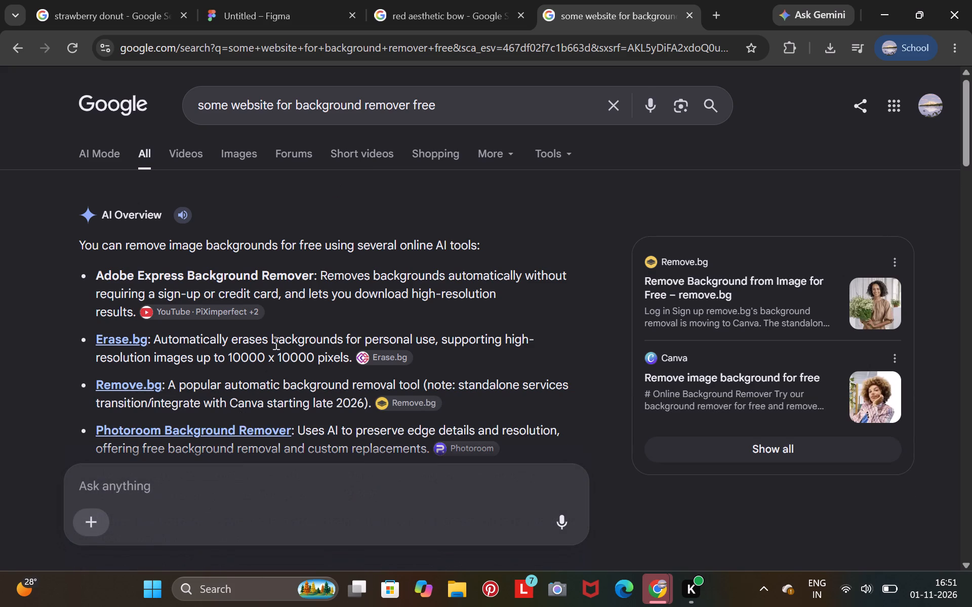
scroll(279, 334, "down", 4)
scroll(279, 334, "up", 9)
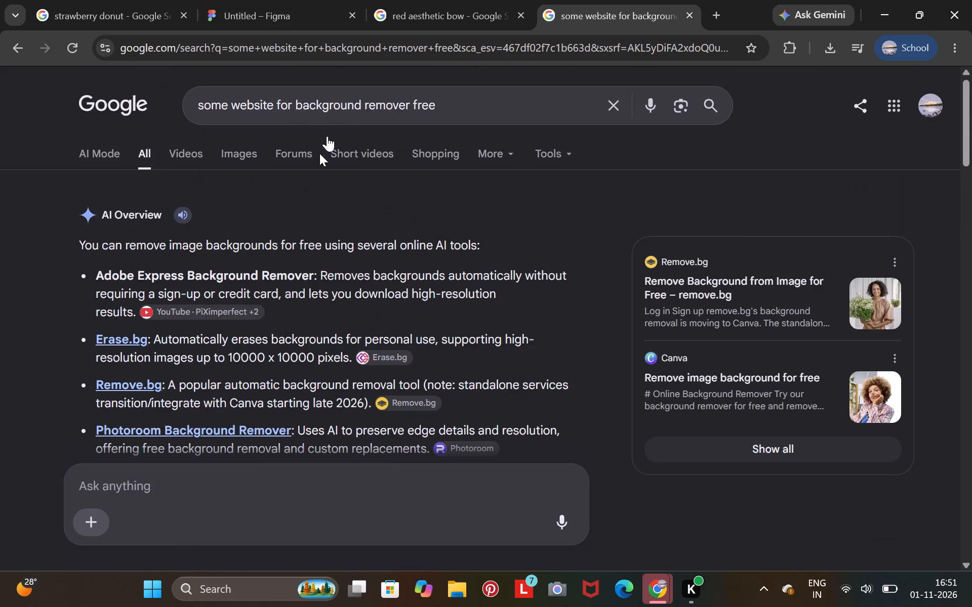
Search for "ai bg remover" and open the Removal.AI background remover site.
left_click(609, 111)
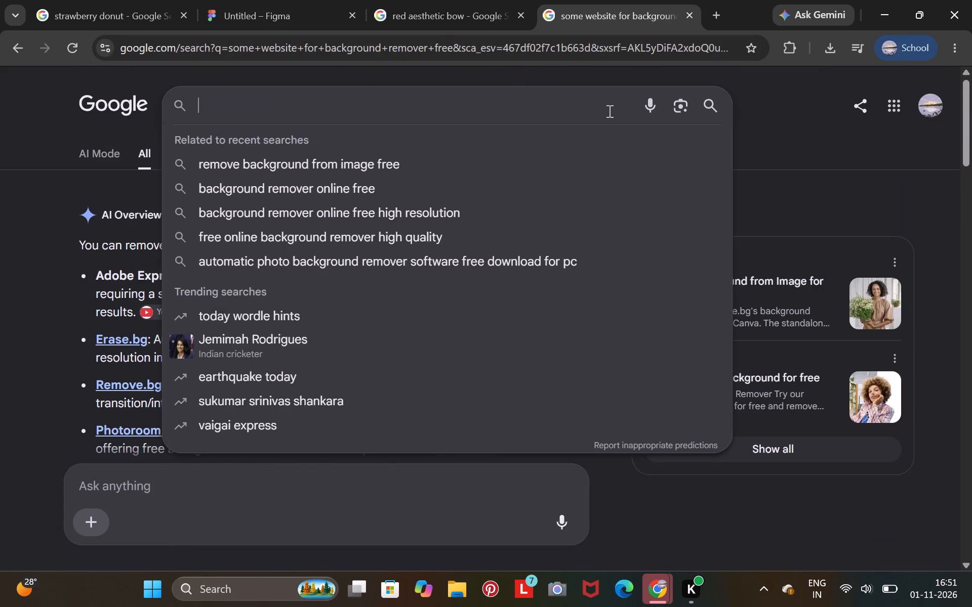
type("ai bg remover")
key("Return")
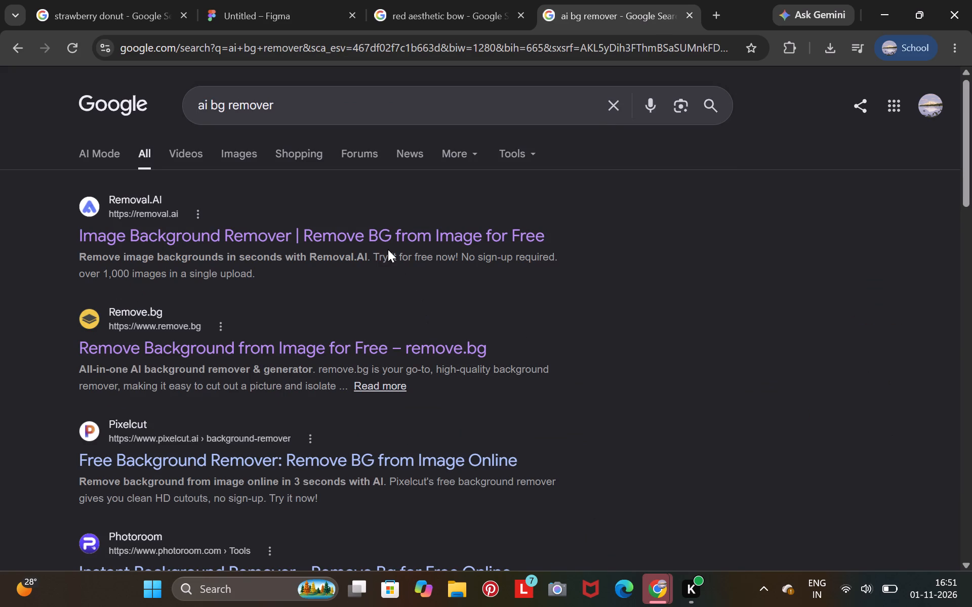
left_click(386, 244)
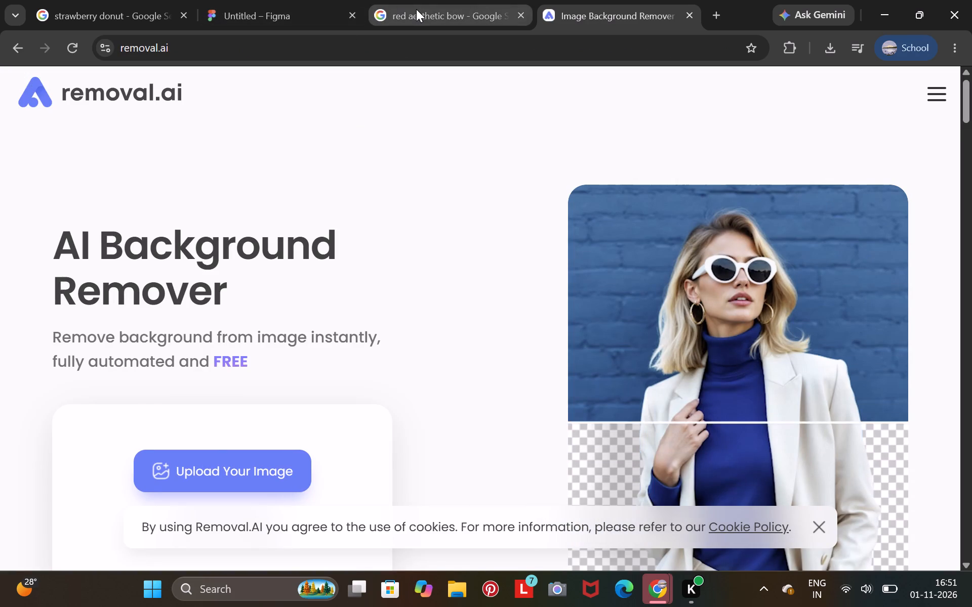
Upload the Red Bow image with long curling ribbons from the image results to Removal.AI to remove its background.
left_click_drag(416, 9, 382, 50)
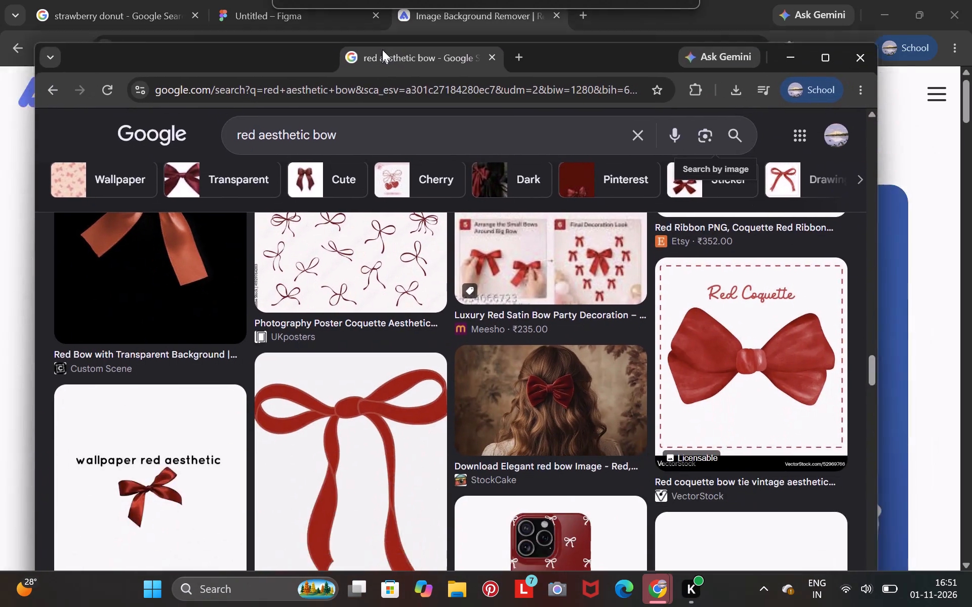
left_click_drag(382, 50, 379, 38)
left_click_drag(309, 384, 409, 287)
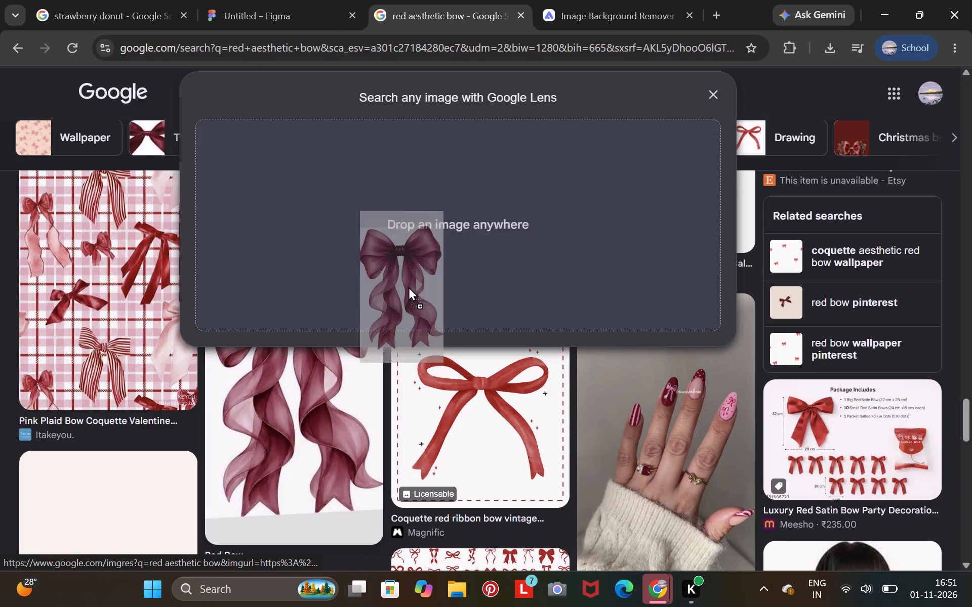
left_click_drag(409, 287, 386, 326)
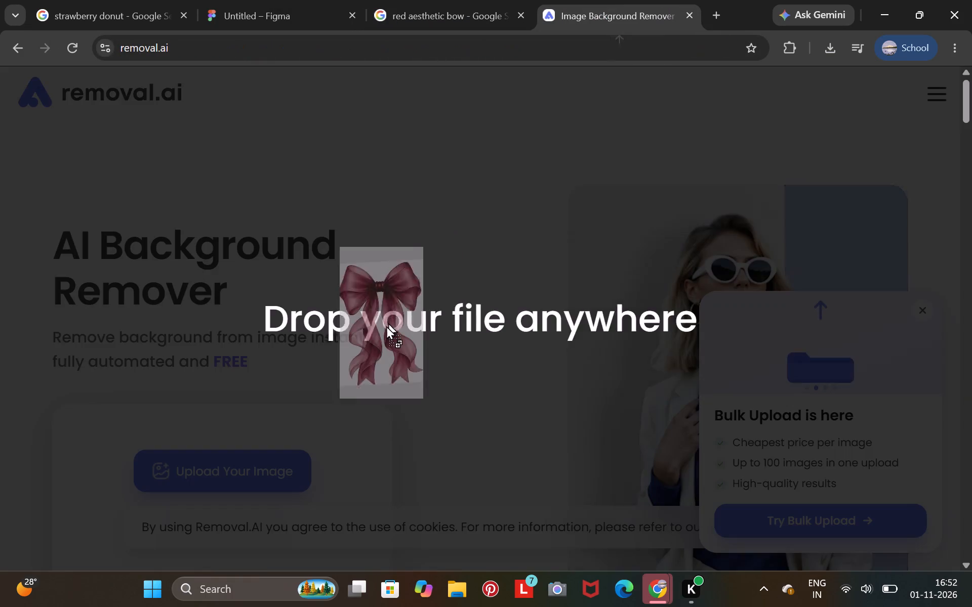
left_click_drag(386, 326, 364, 361)
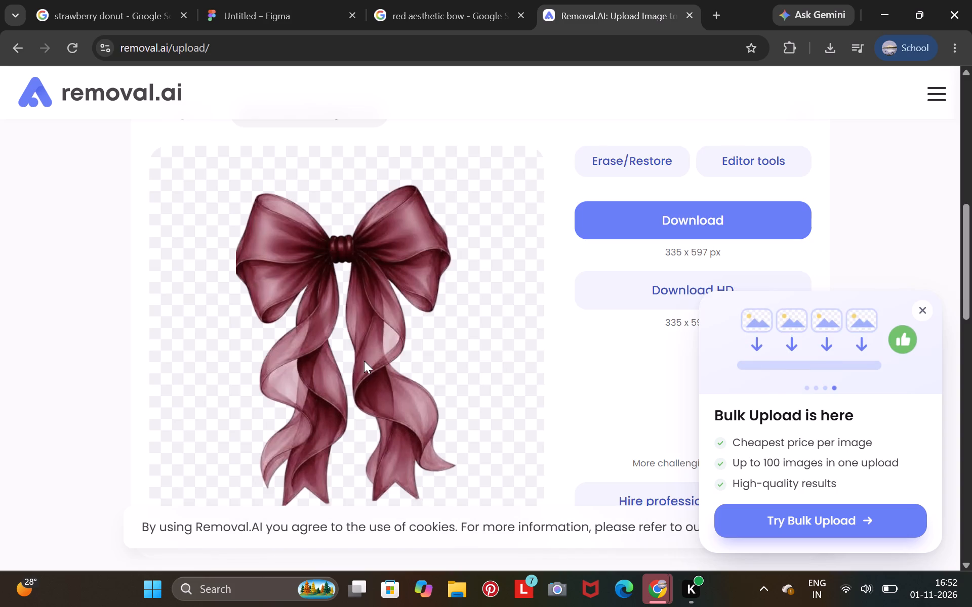
Bring the background-free bow into the Figma file and place it over the left part of the beige banner, at about X -1690, Y 523.
double_click(364, 361)
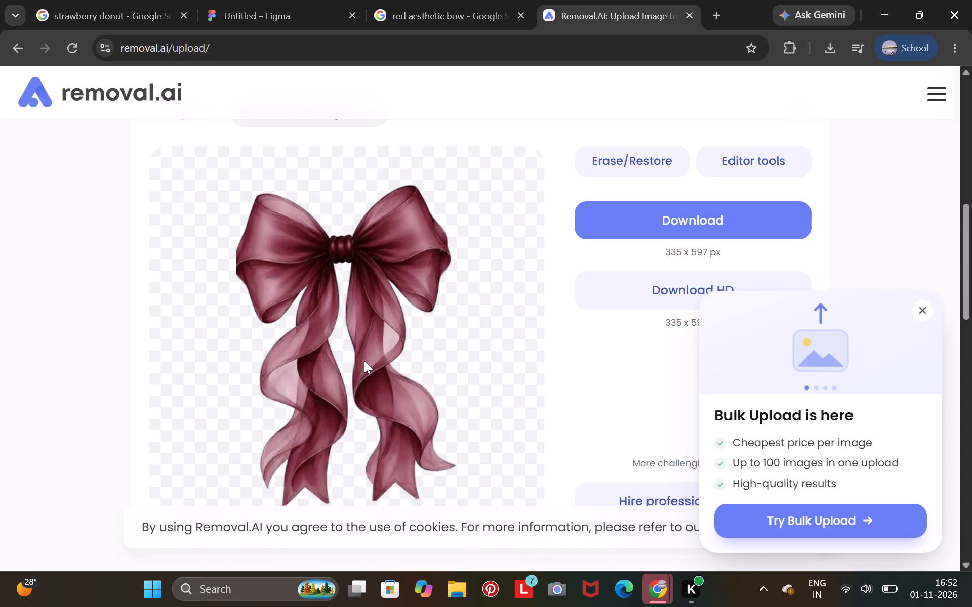
left_click_drag(364, 361, 281, 50)
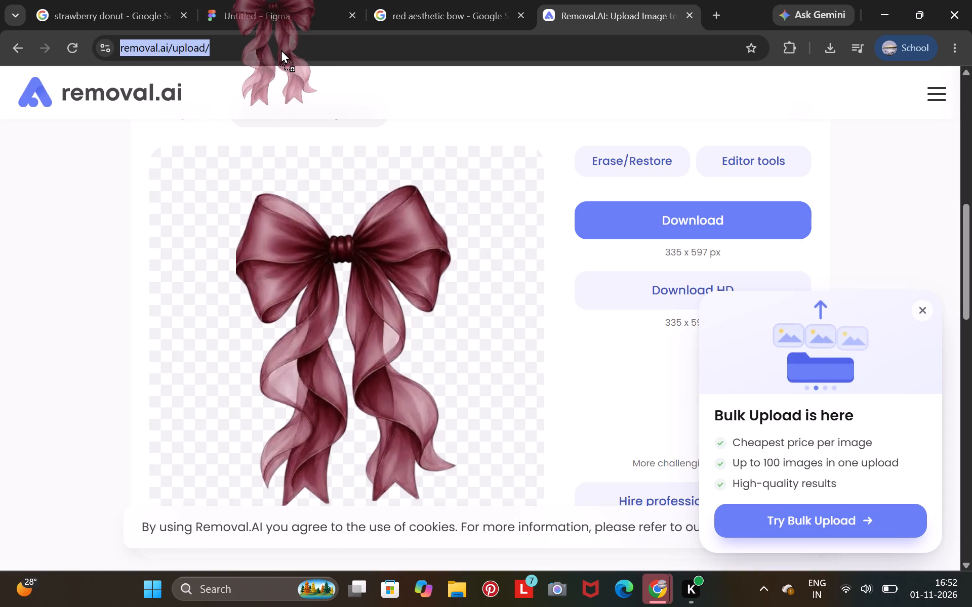
left_click_drag(281, 50, 397, 354)
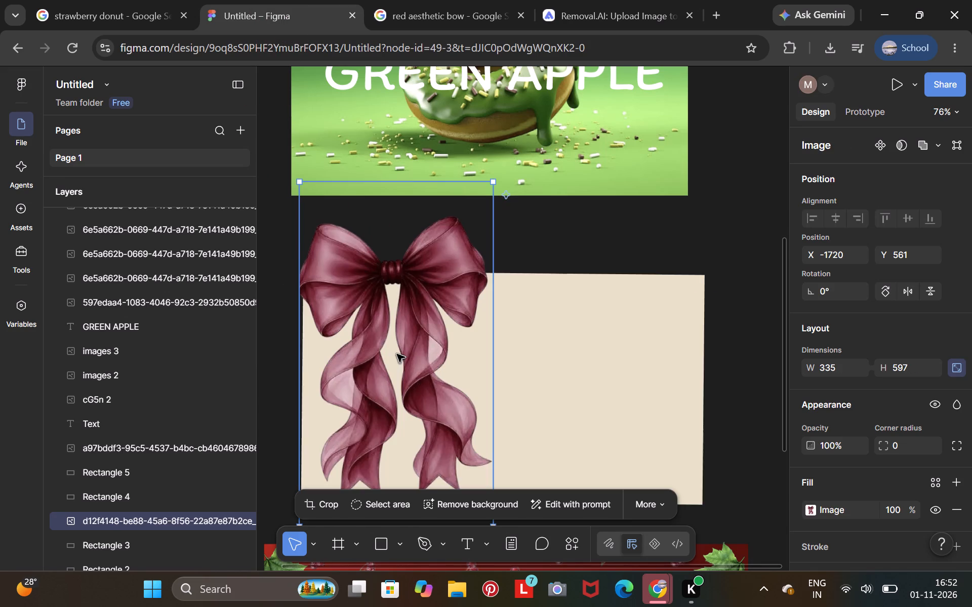
left_click_drag(435, 371, 428, 275)
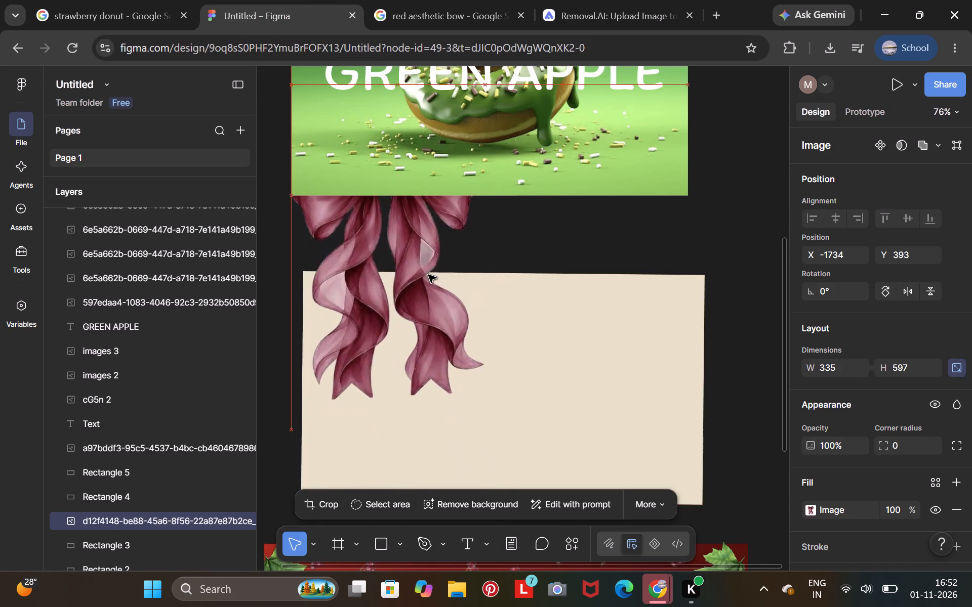
left_click_drag(428, 275, 453, 348)
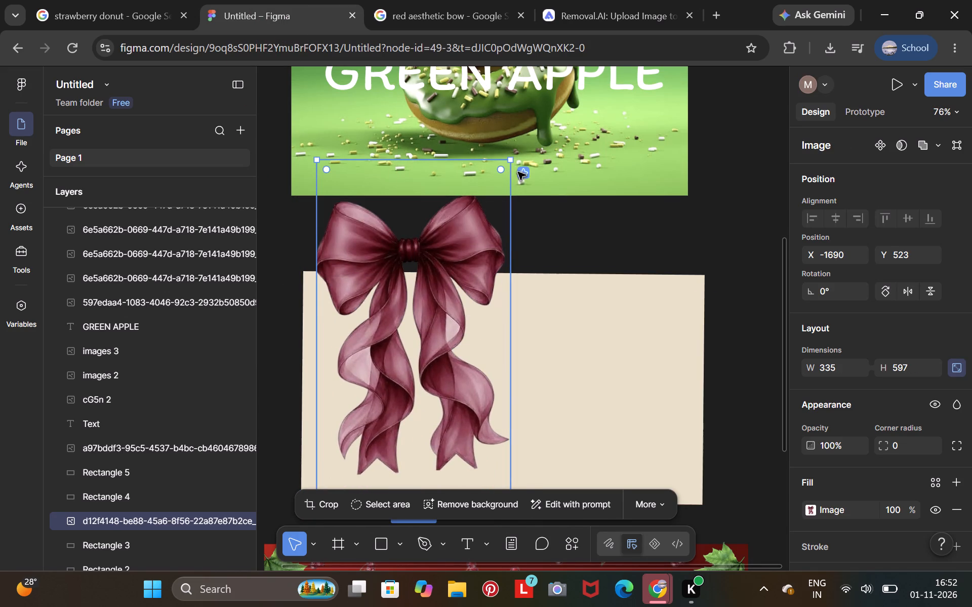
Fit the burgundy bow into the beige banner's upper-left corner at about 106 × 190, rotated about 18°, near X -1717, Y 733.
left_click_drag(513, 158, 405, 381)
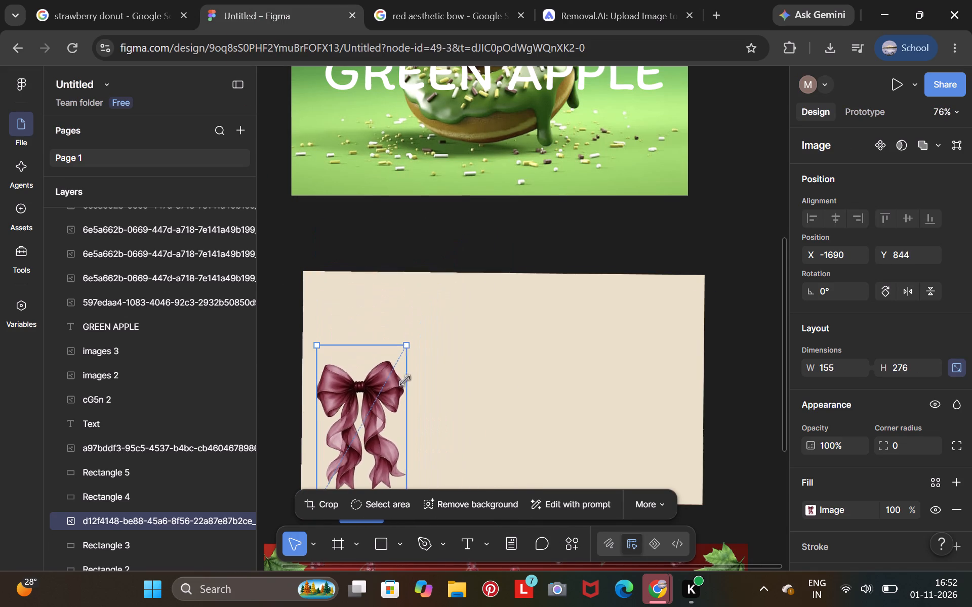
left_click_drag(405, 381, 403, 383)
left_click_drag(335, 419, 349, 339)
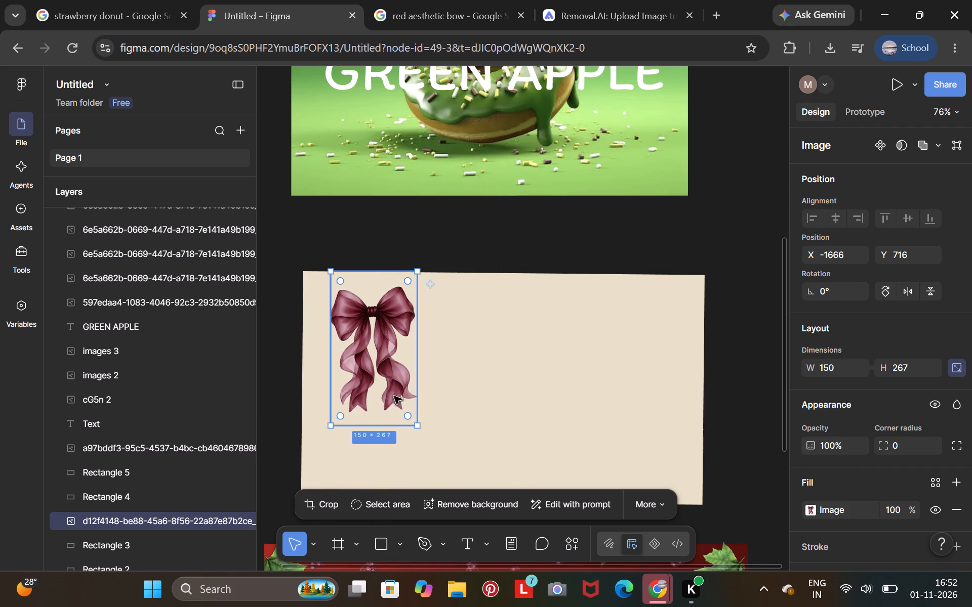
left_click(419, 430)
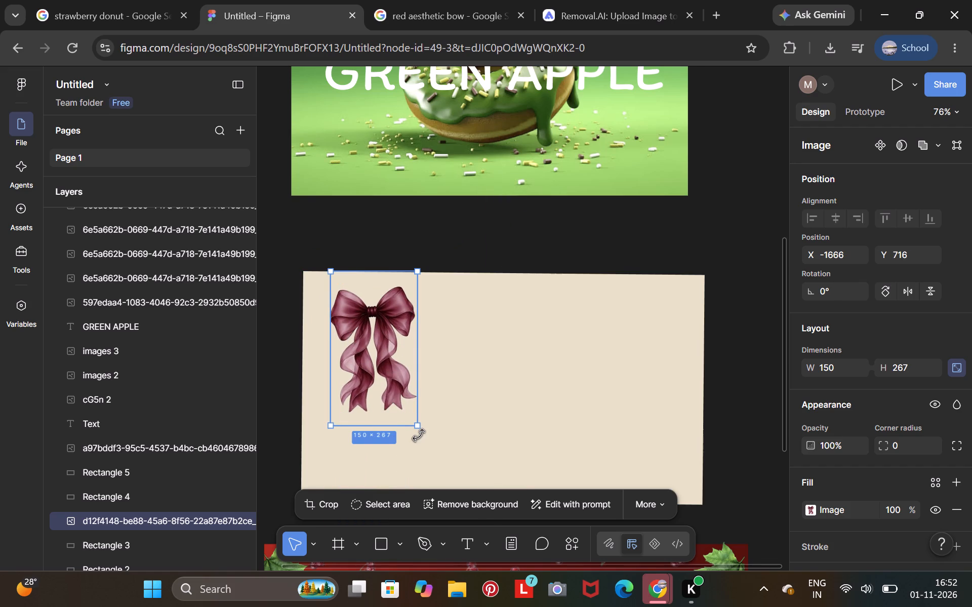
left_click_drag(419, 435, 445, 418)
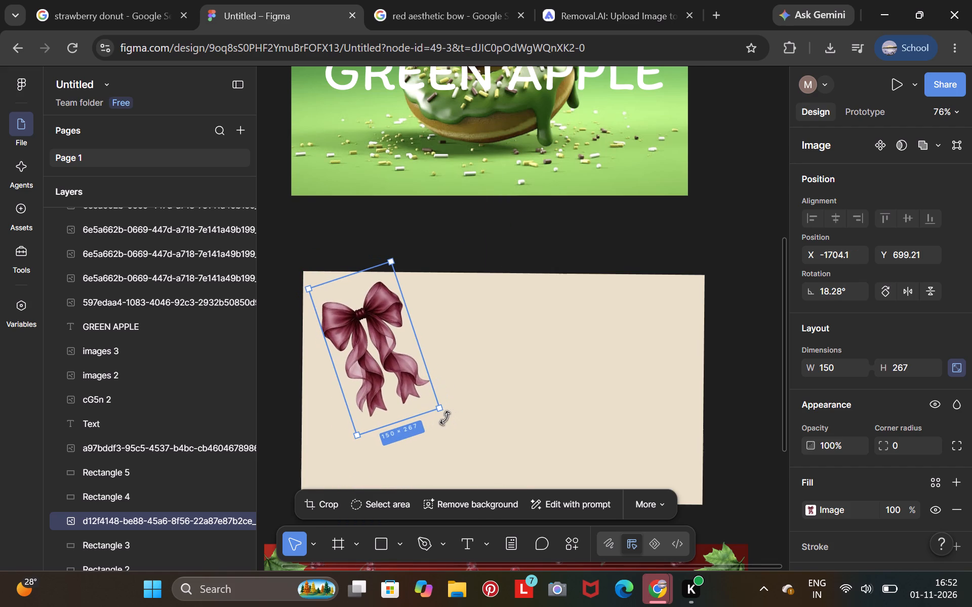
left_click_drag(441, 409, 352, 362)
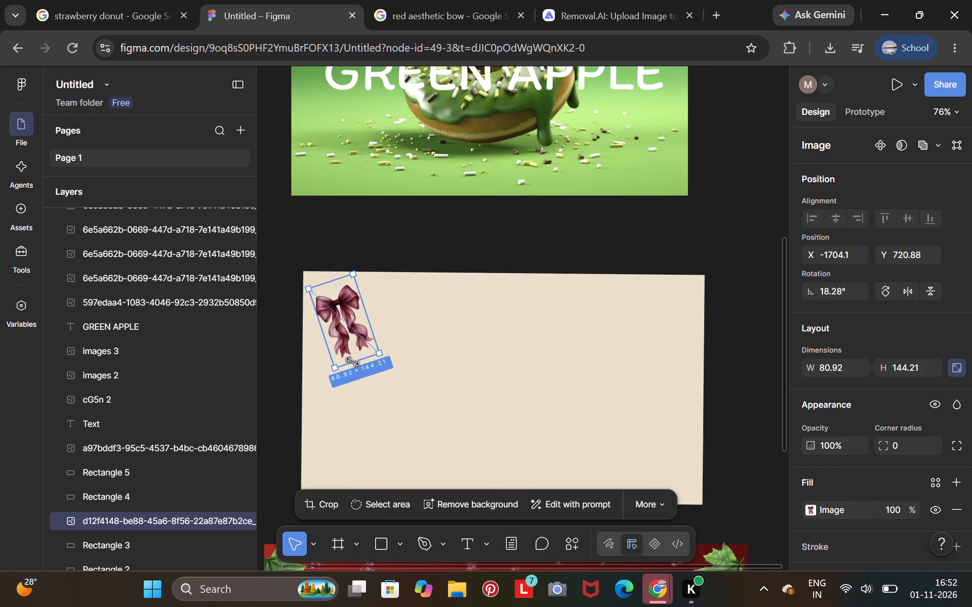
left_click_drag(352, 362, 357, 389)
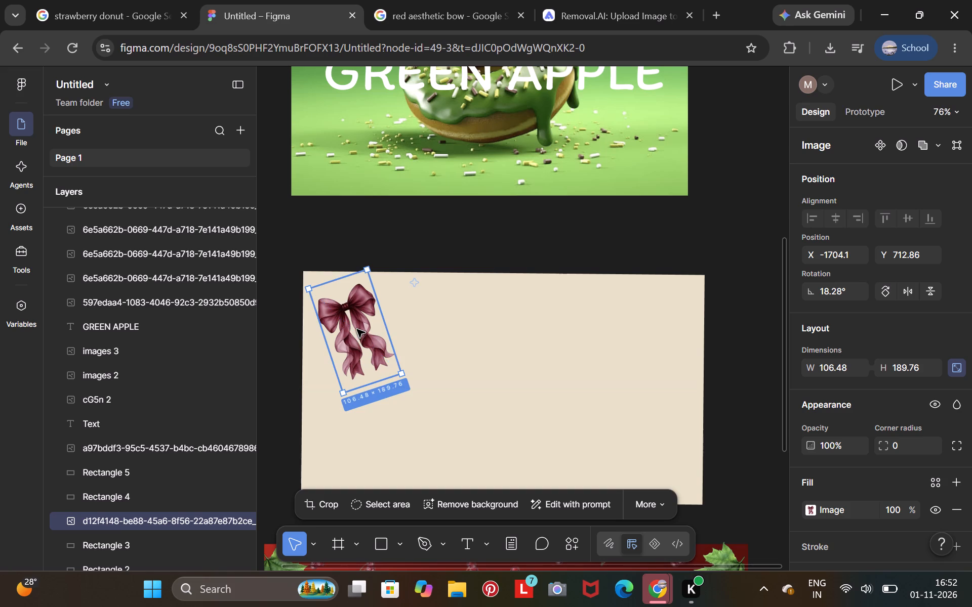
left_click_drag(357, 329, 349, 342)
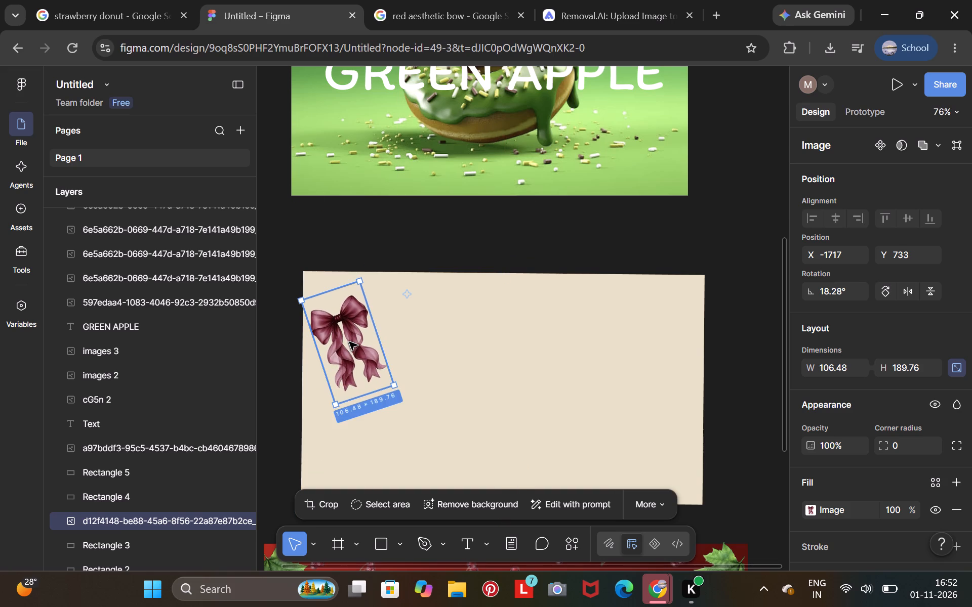
left_click(406, 7)
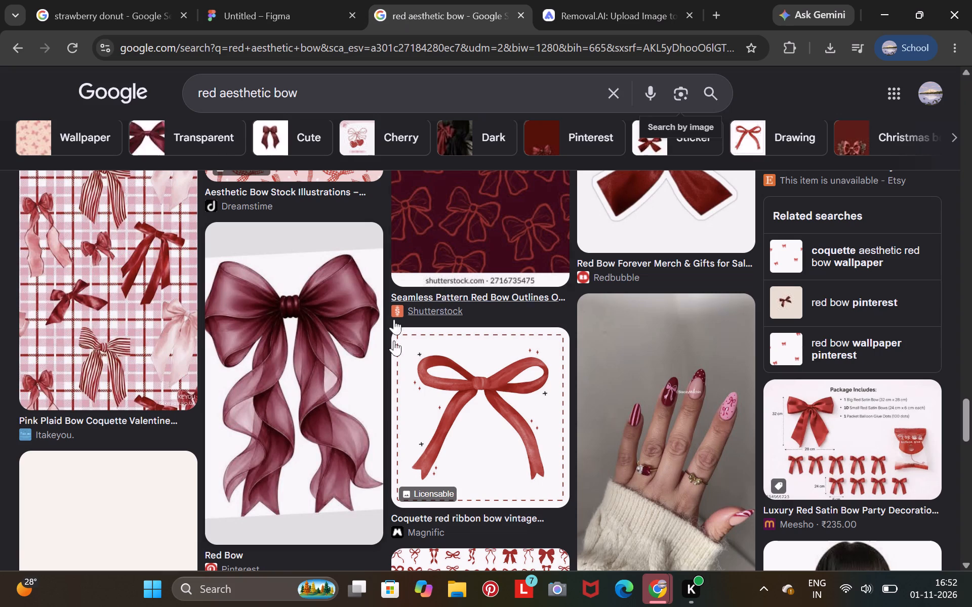
scroll(394, 380, "down", 10)
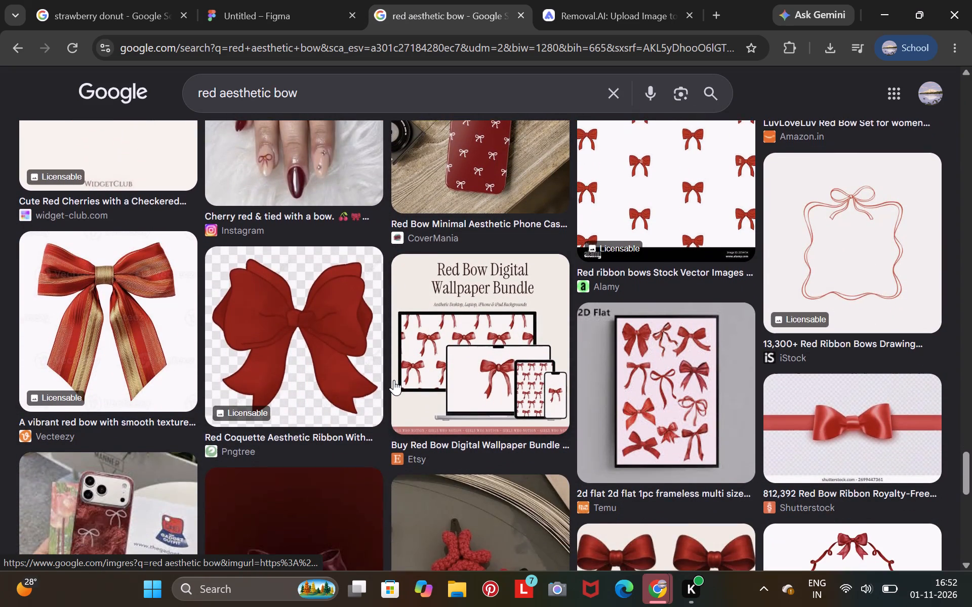
scroll(394, 380, "down", 8)
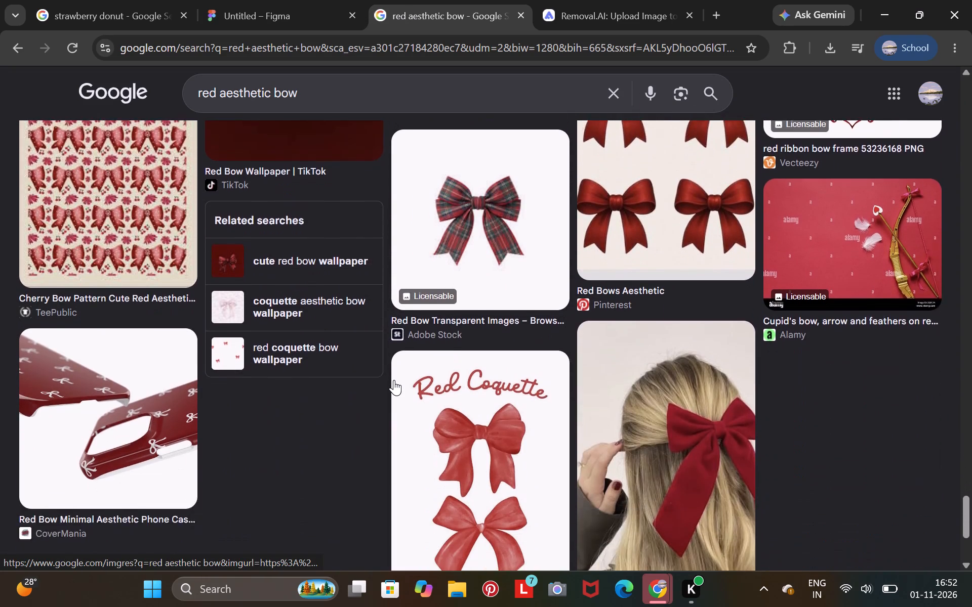
scroll(394, 380, "down", 6)
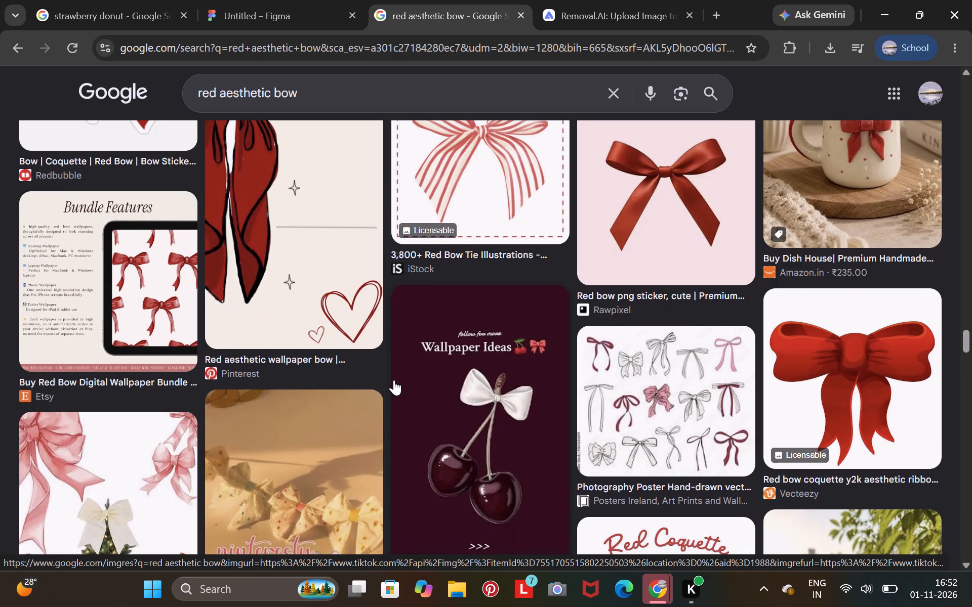
scroll(394, 380, "down", 8)
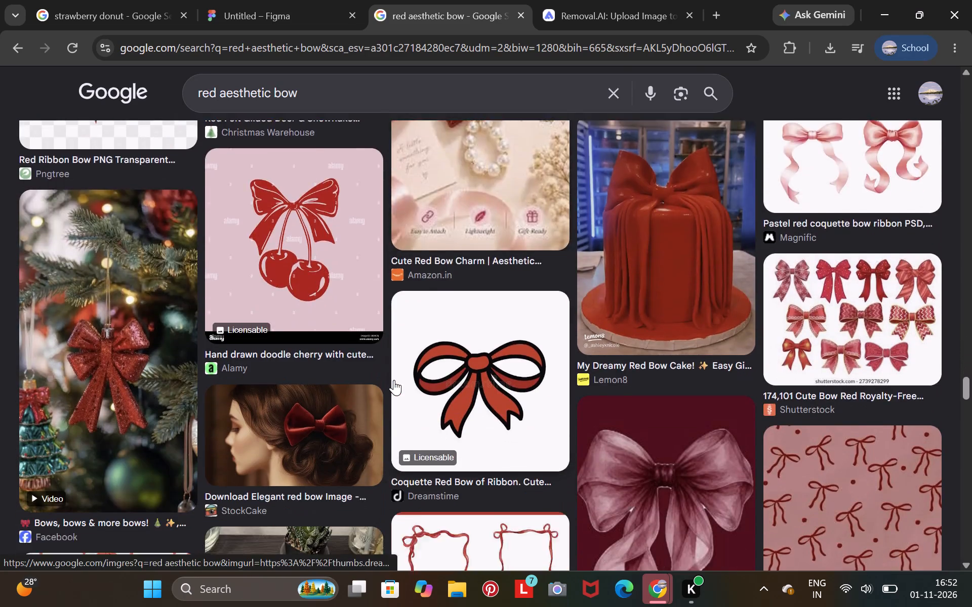
scroll(394, 380, "up", 6)
scroll(394, 380, "down", 2)
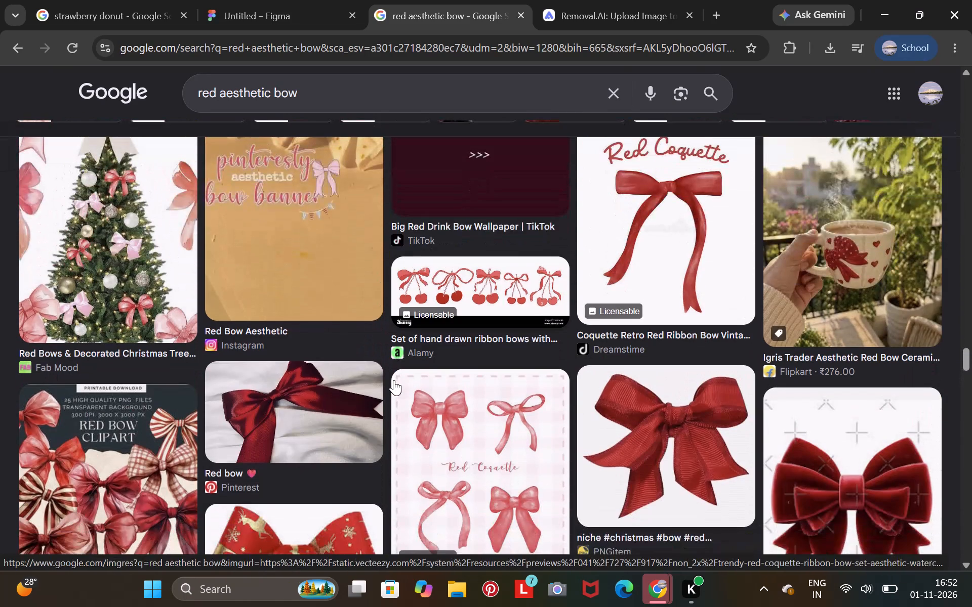
scroll(394, 380, "down", 1)
left_click_drag(716, 493, 489, 167)
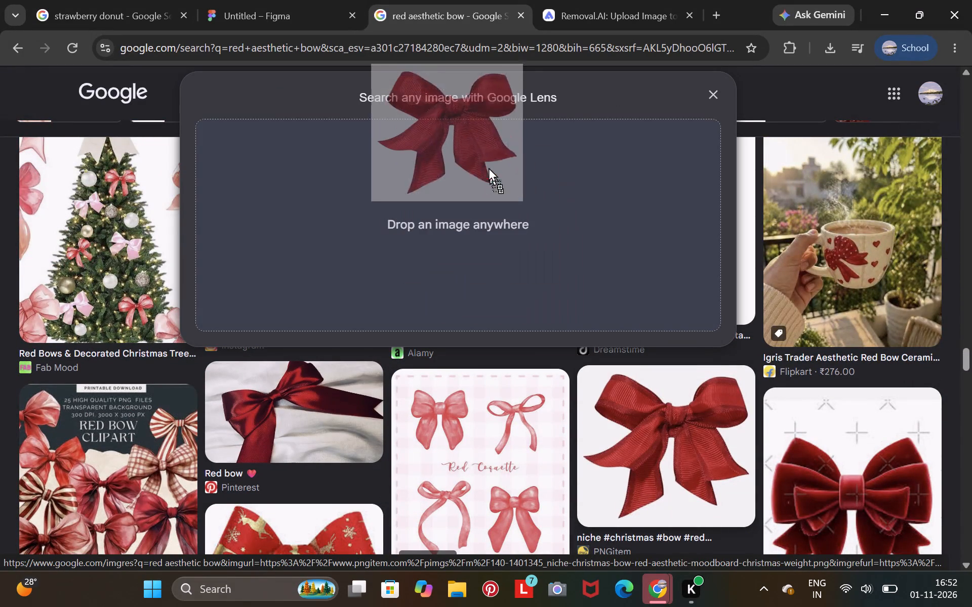
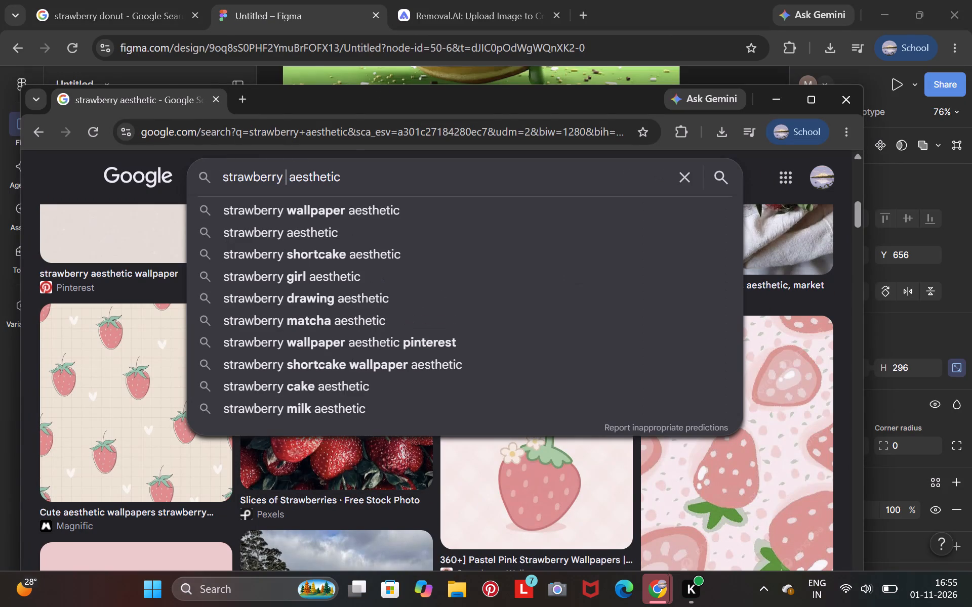
type("pastry")
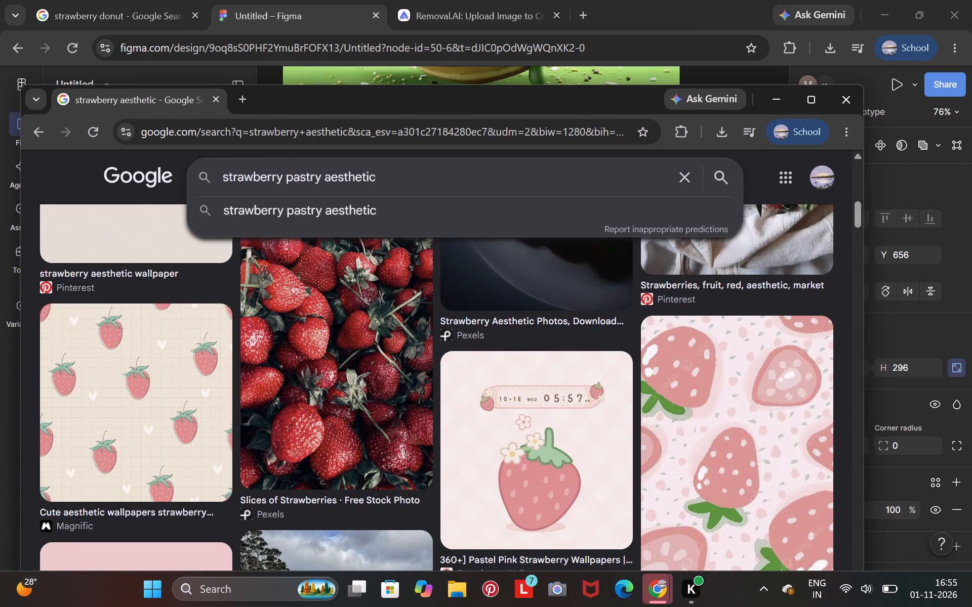
key("space")
key("Return")
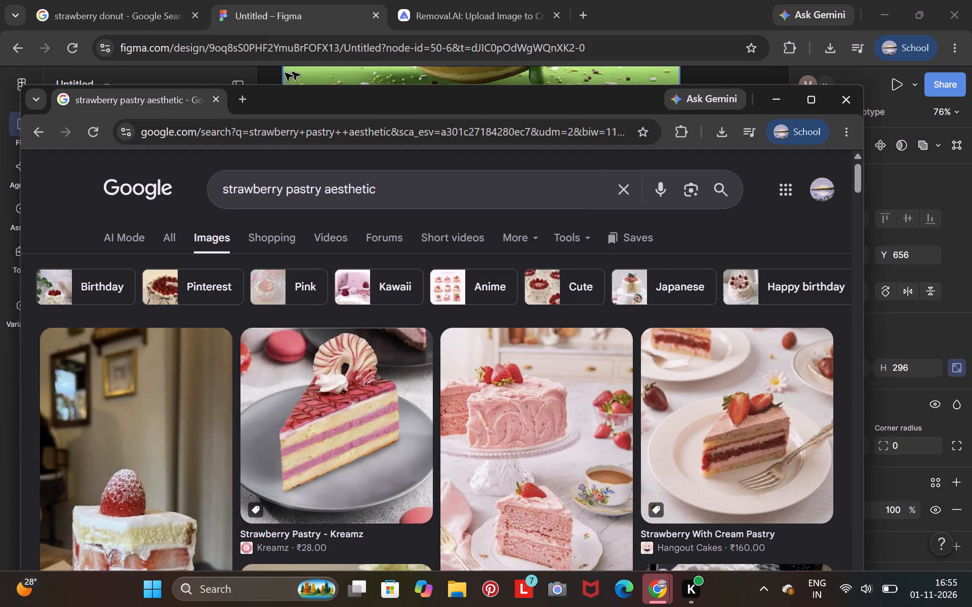
left_click_drag(160, 101, 657, 3)
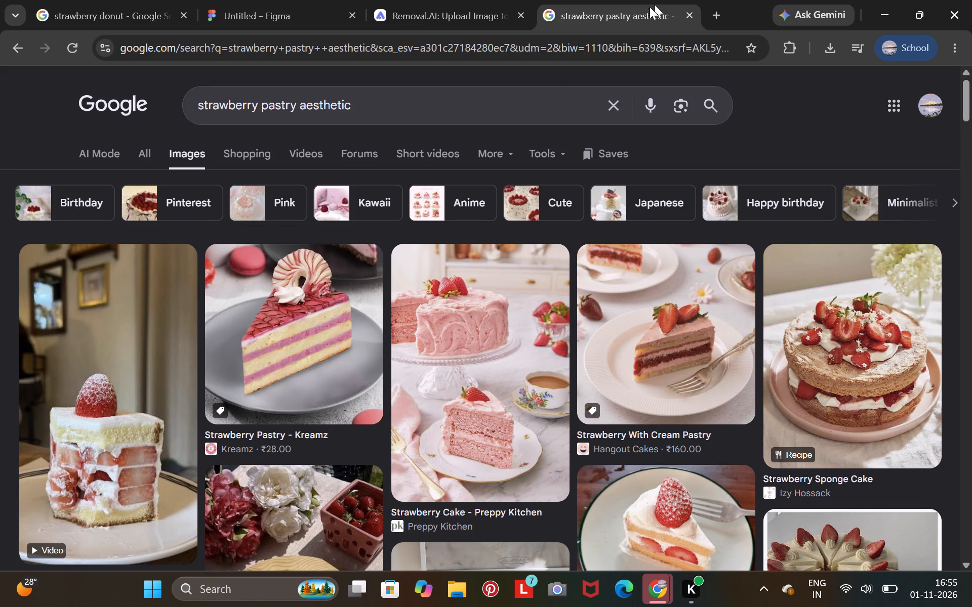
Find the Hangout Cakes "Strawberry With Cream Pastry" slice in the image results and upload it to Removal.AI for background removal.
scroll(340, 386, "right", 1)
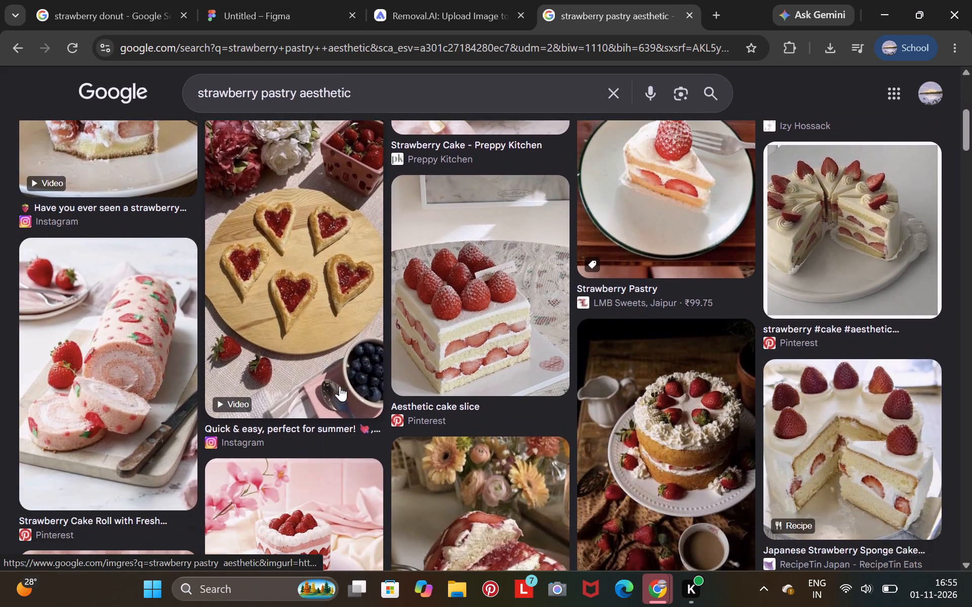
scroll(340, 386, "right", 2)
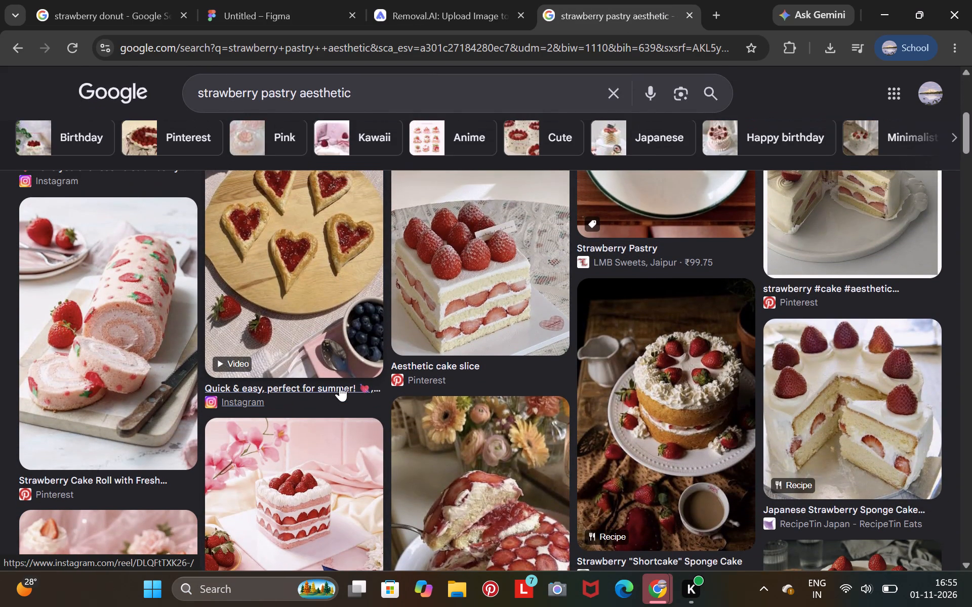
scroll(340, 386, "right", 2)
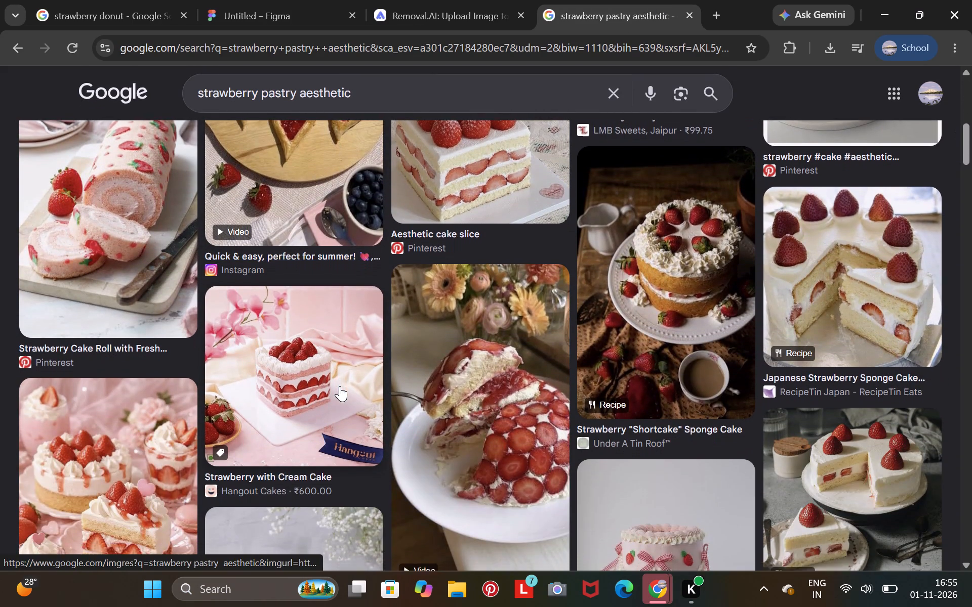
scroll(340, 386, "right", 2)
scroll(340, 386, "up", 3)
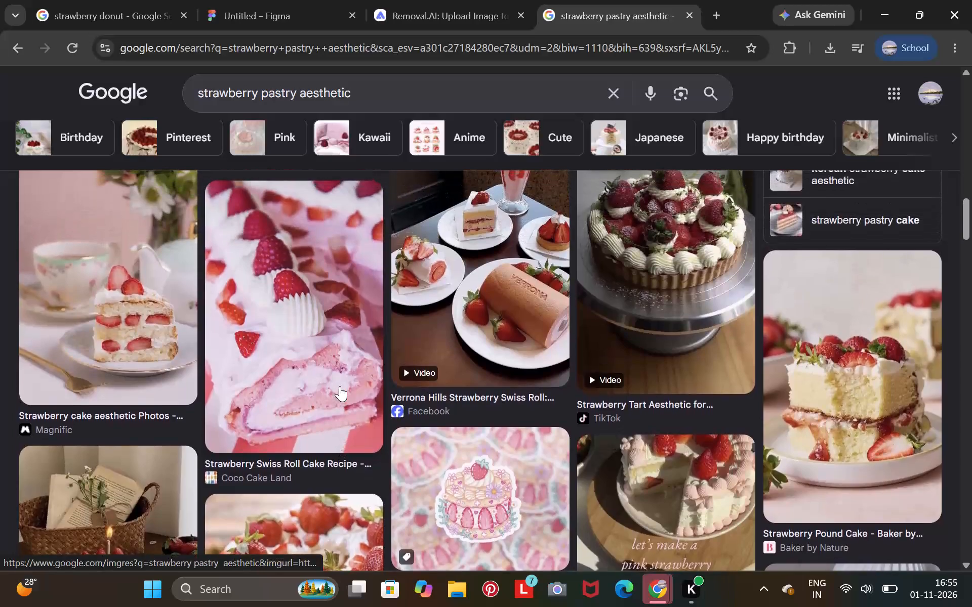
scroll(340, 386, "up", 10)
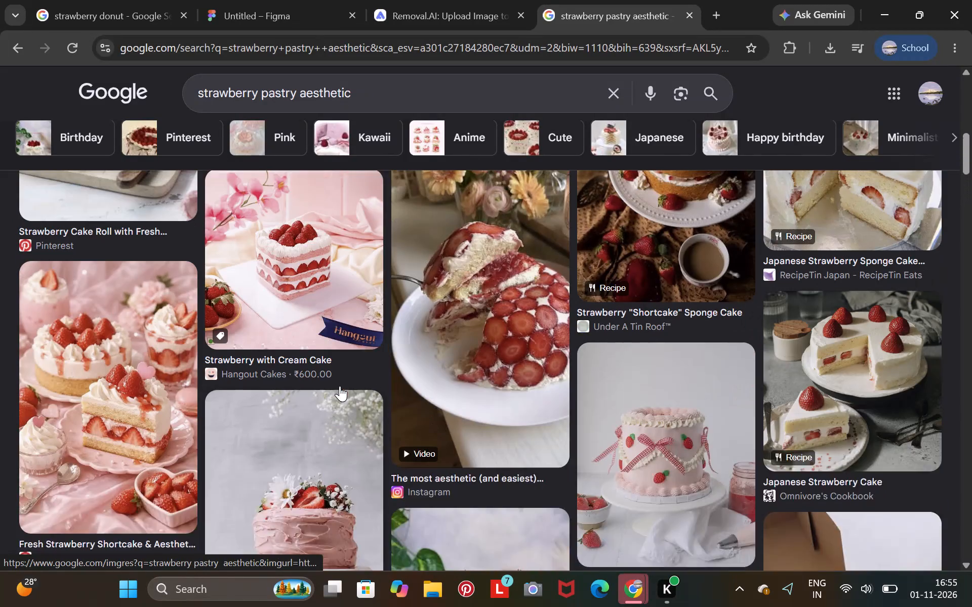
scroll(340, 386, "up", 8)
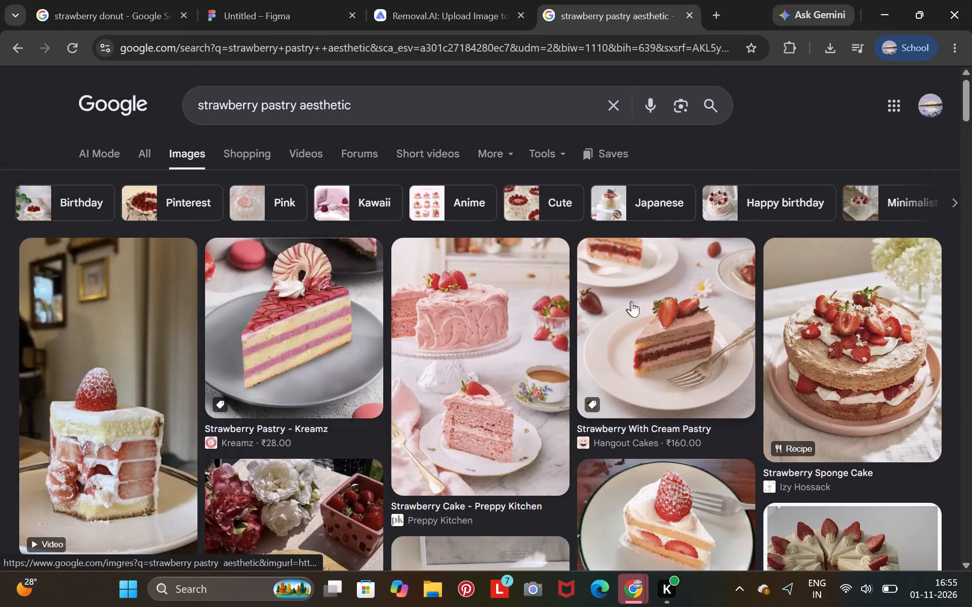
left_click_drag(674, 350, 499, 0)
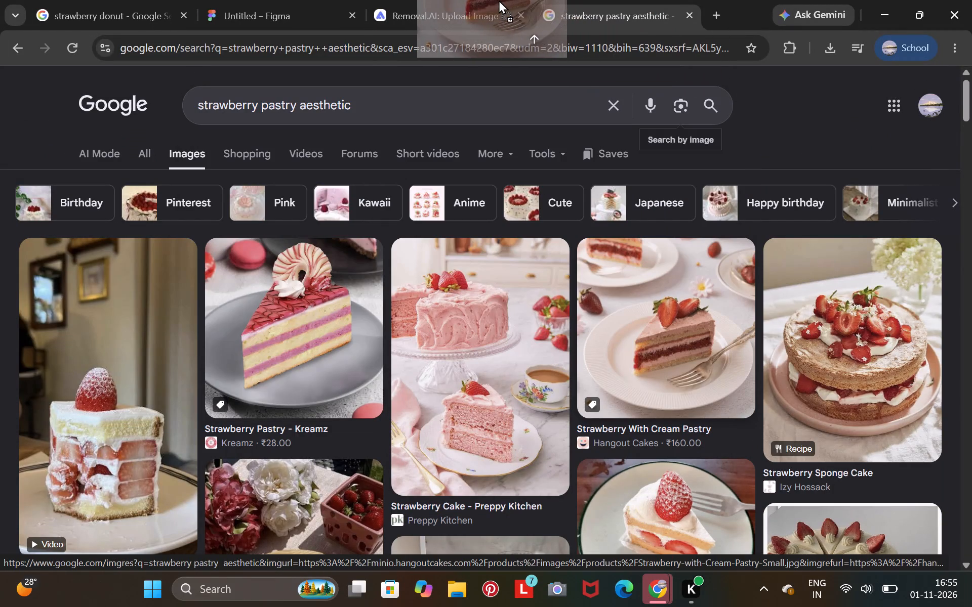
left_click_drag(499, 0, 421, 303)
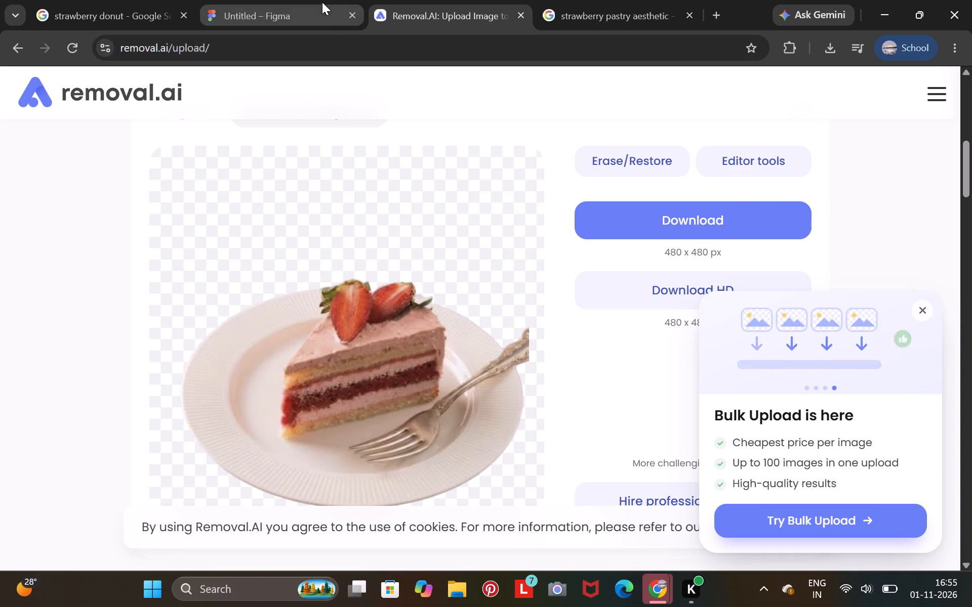
Browse more strawberry pastry pictures and refine the image search to "single strawberry pastry aesthetic".
left_click(578, 4)
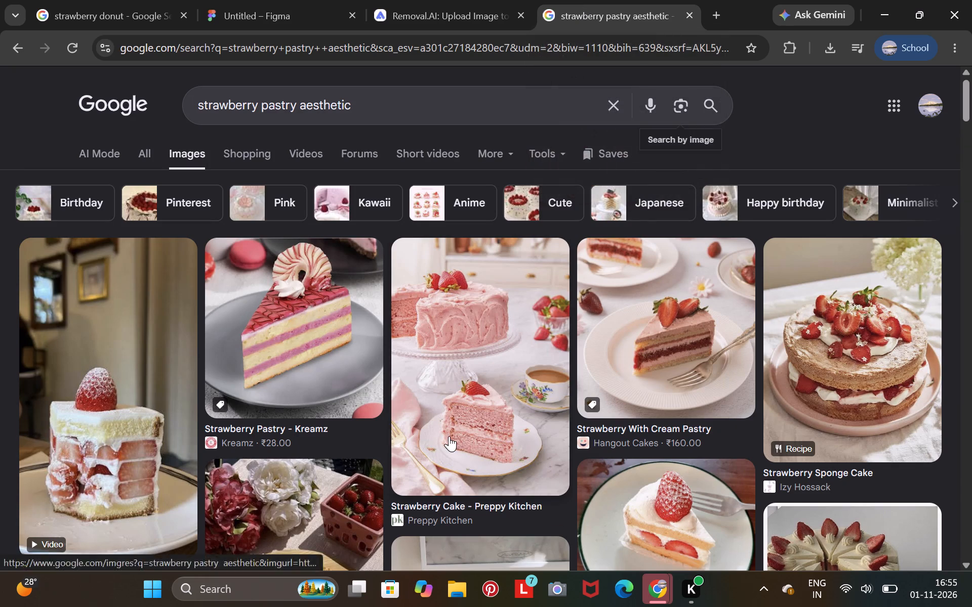
scroll(449, 436, "down", 15)
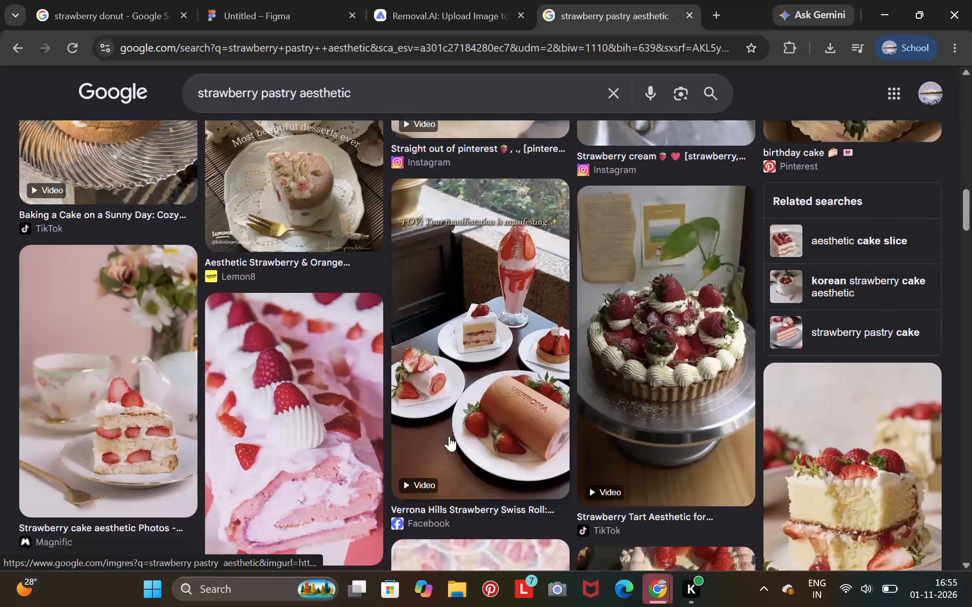
scroll(449, 436, "right", 1)
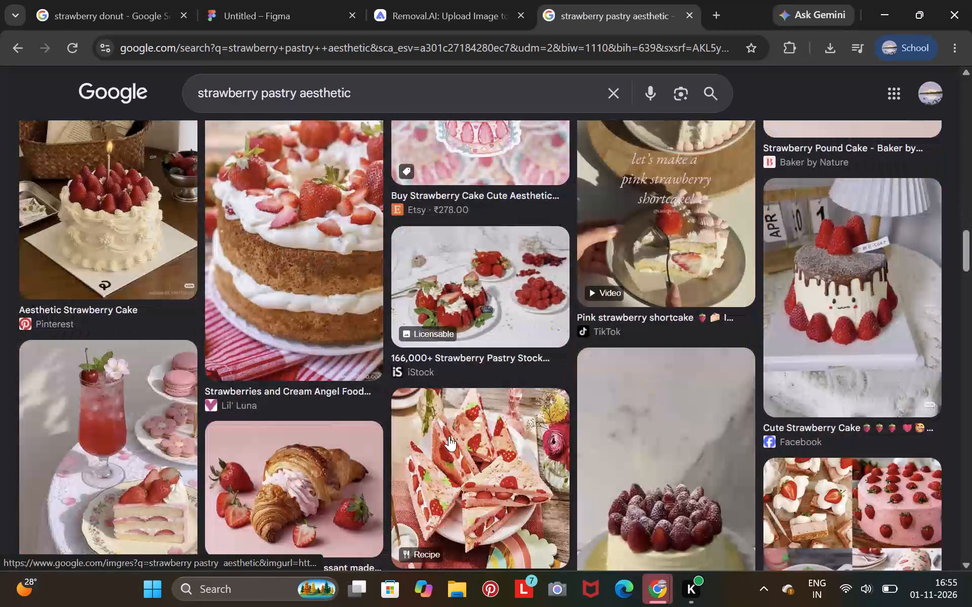
scroll(449, 436, "right", 1)
left_click(211, 95)
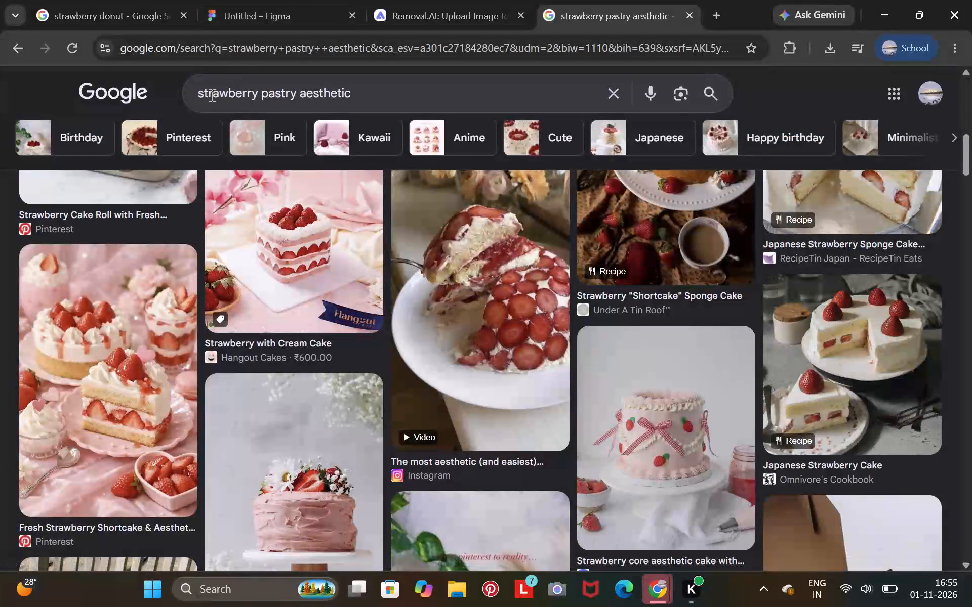
key("Left")
key("Left")
key("Left")
key("Left")
key("Left")
key("Left")
key("Left")
key("Left")
key("Left")
key("Left")
key("Left")
key("Left")
key("Left")
key("Left")
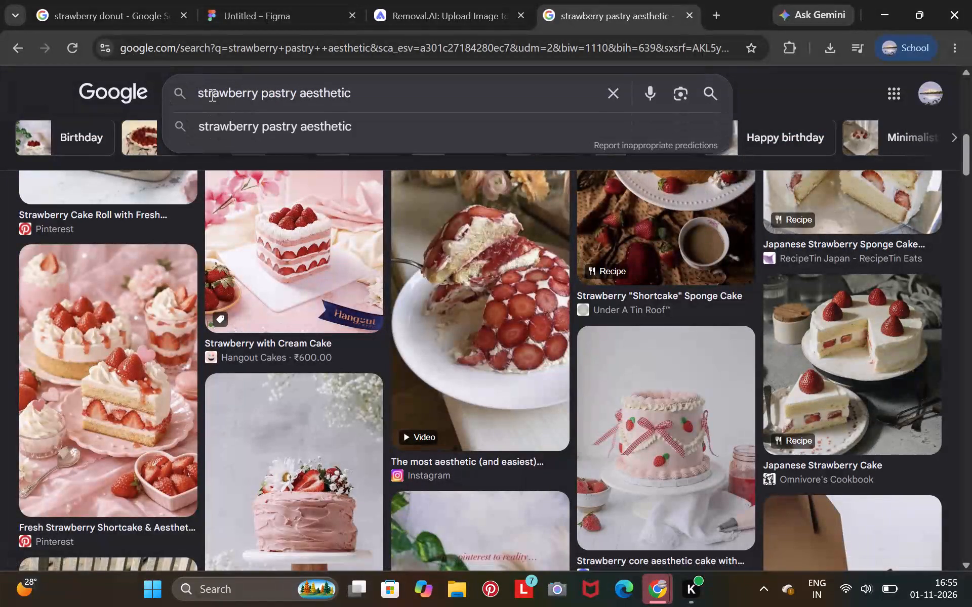
type("single")
key("space")
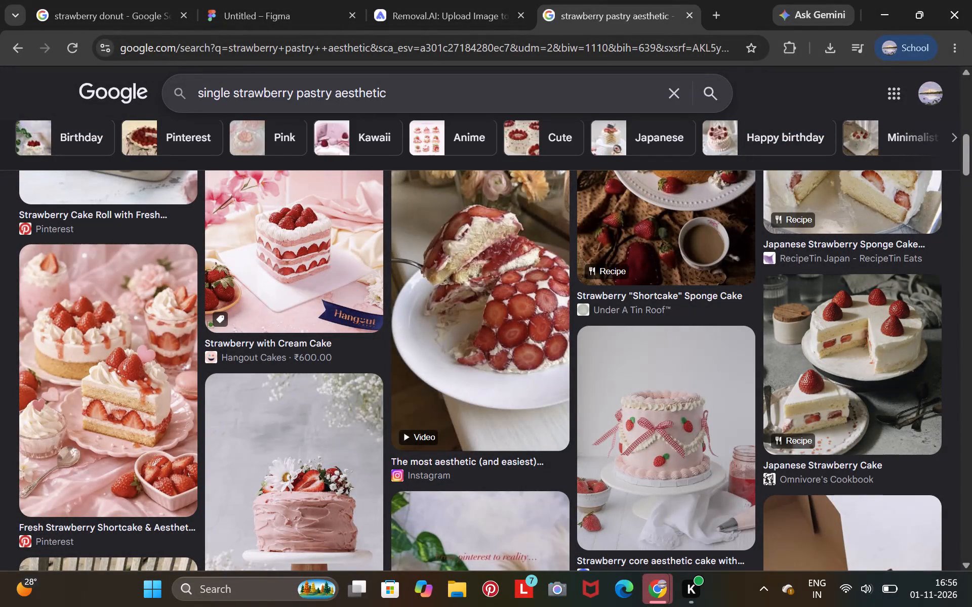
key("Return")
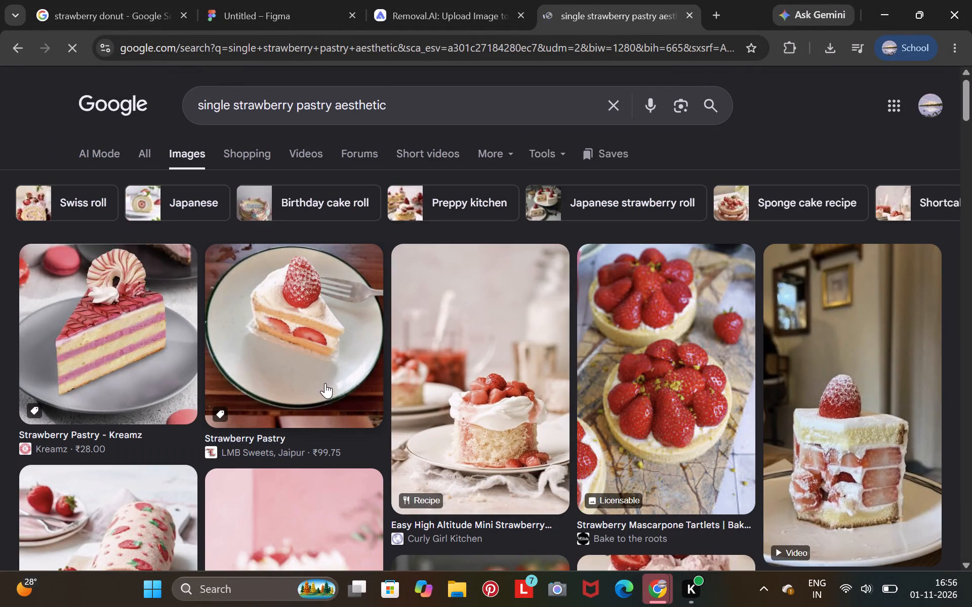
Look through the single strawberry pastry results for a cake or pastry picture suited to a background-free cutout.
scroll(402, 437, "down", 2)
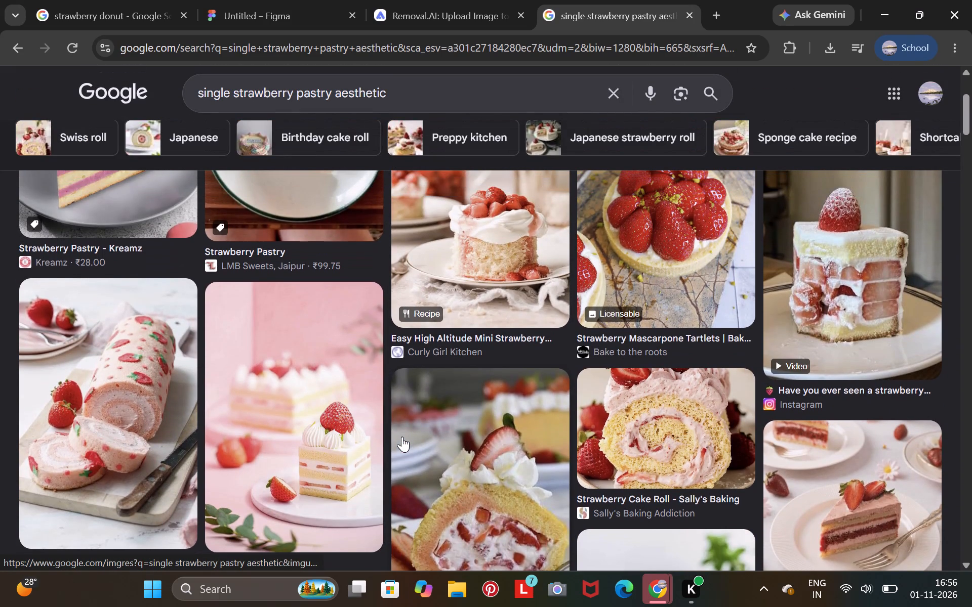
scroll(402, 437, "down", 4)
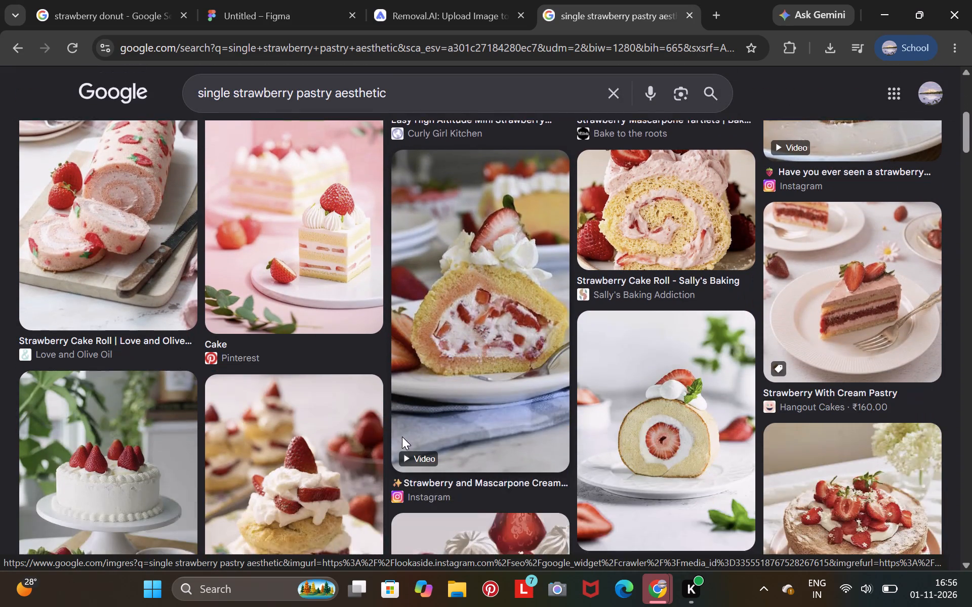
scroll(402, 437, "down", 7)
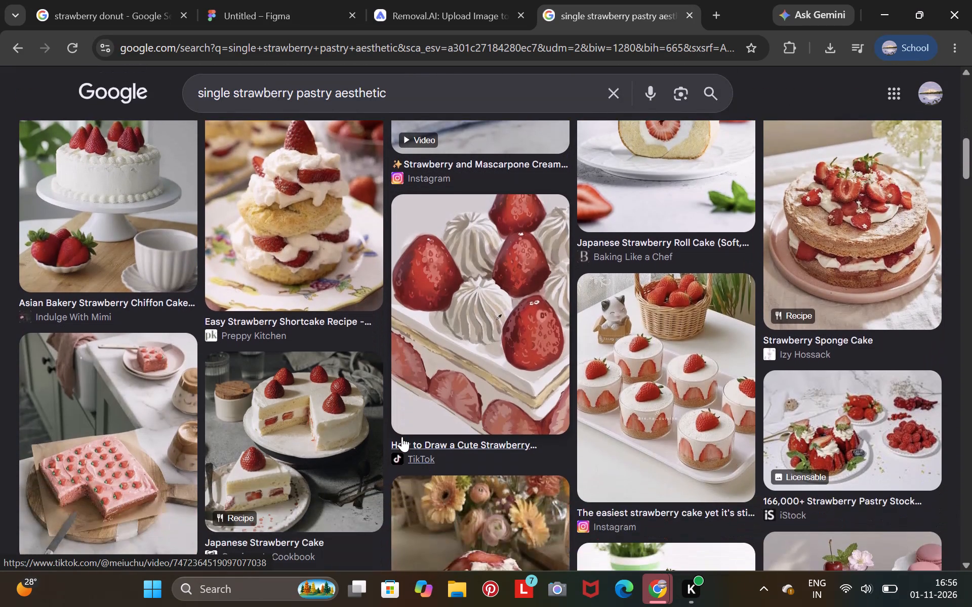
scroll(402, 437, "down", 8)
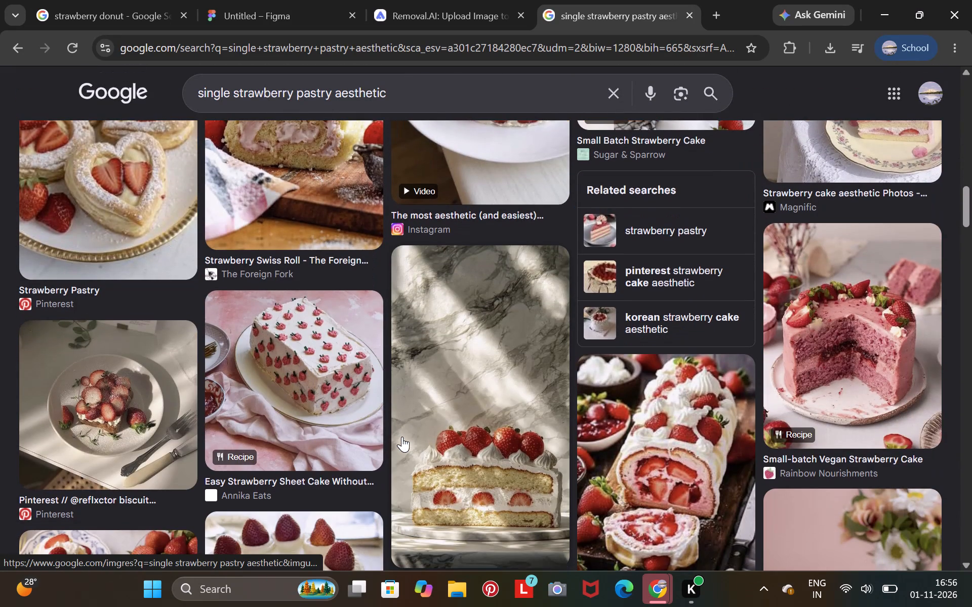
scroll(402, 437, "down", 3)
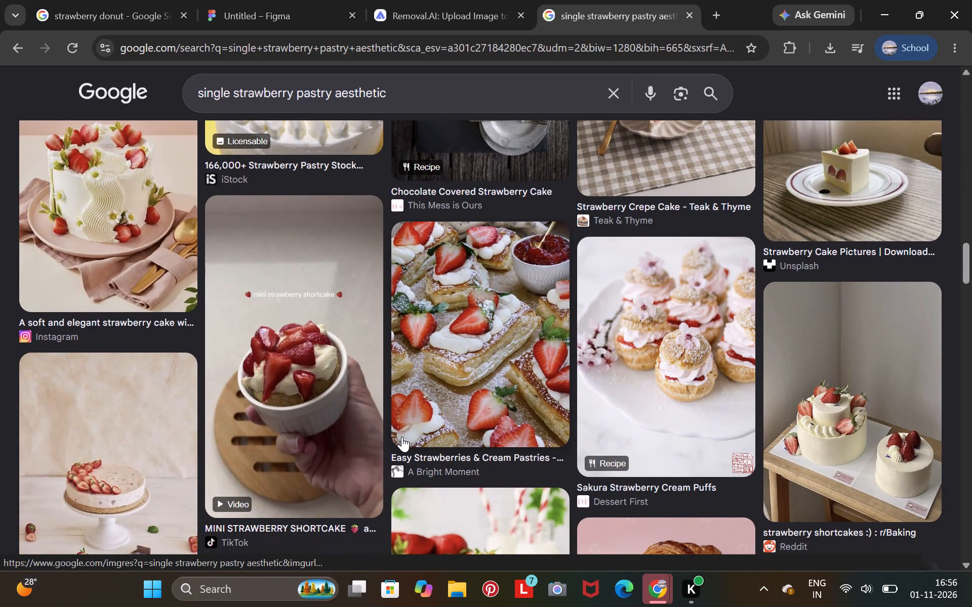
scroll(402, 437, "down", 5)
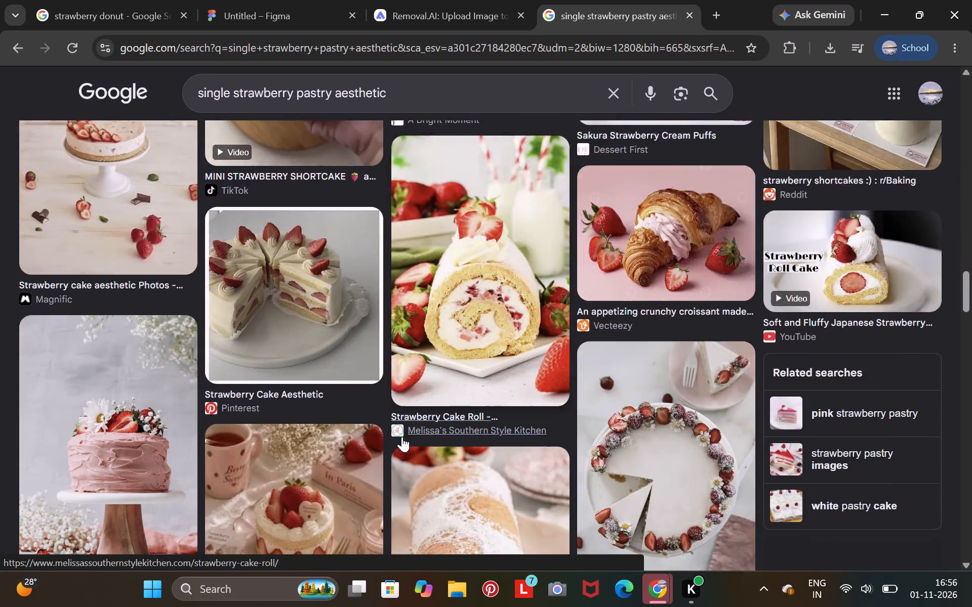
scroll(402, 437, "down", 2)
scroll(402, 437, "up", 5)
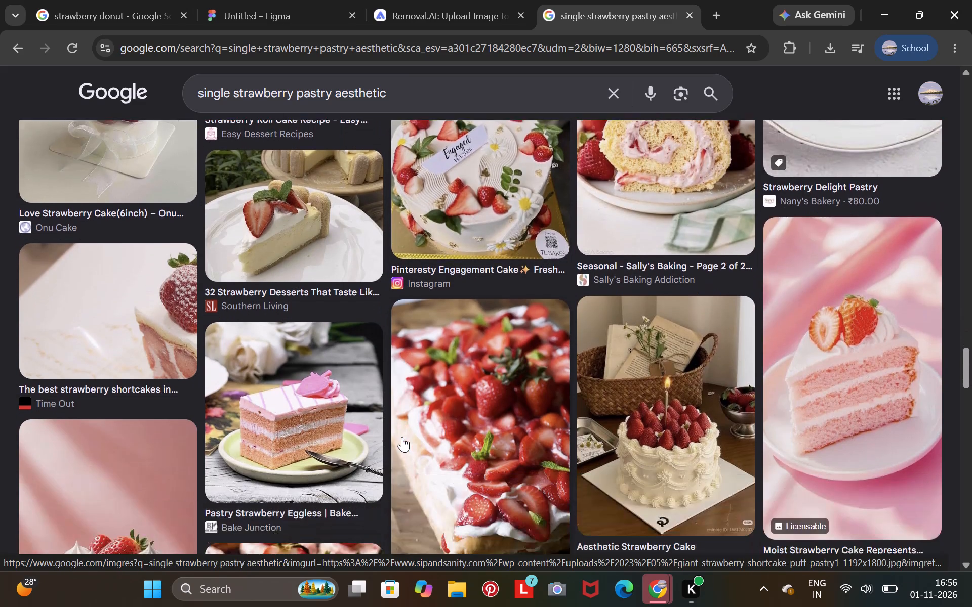
scroll(402, 437, "up", 6)
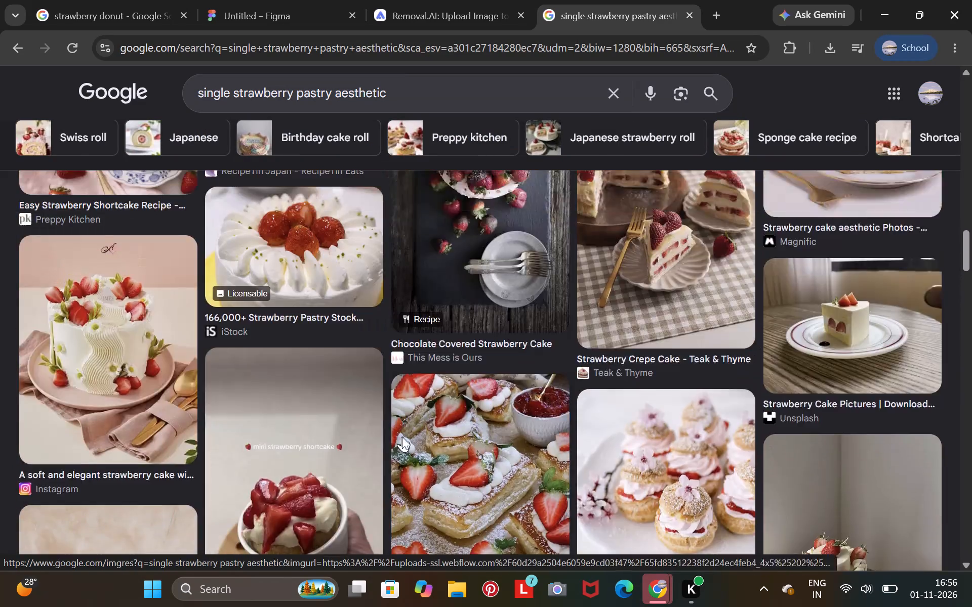
scroll(402, 437, "up", 20)
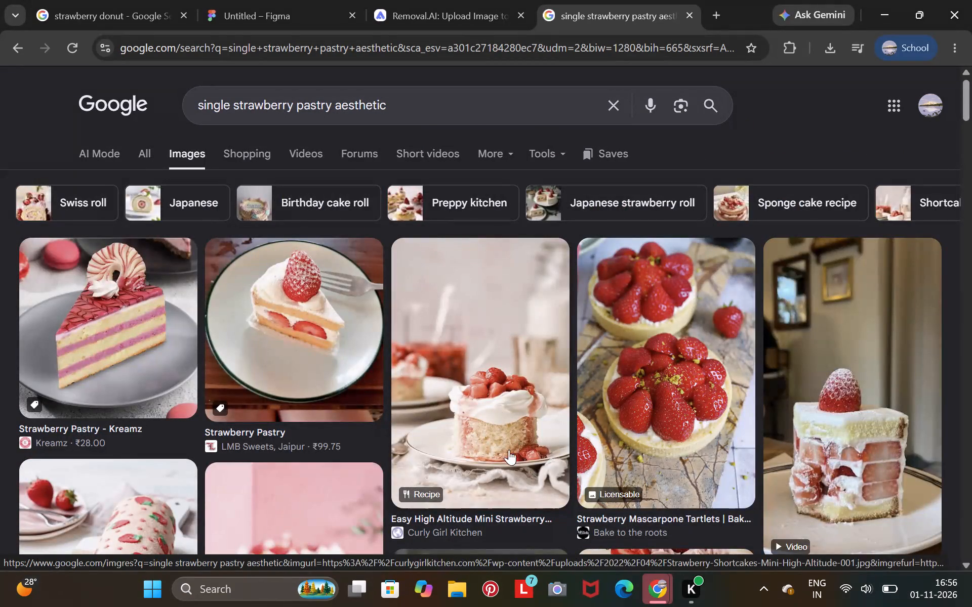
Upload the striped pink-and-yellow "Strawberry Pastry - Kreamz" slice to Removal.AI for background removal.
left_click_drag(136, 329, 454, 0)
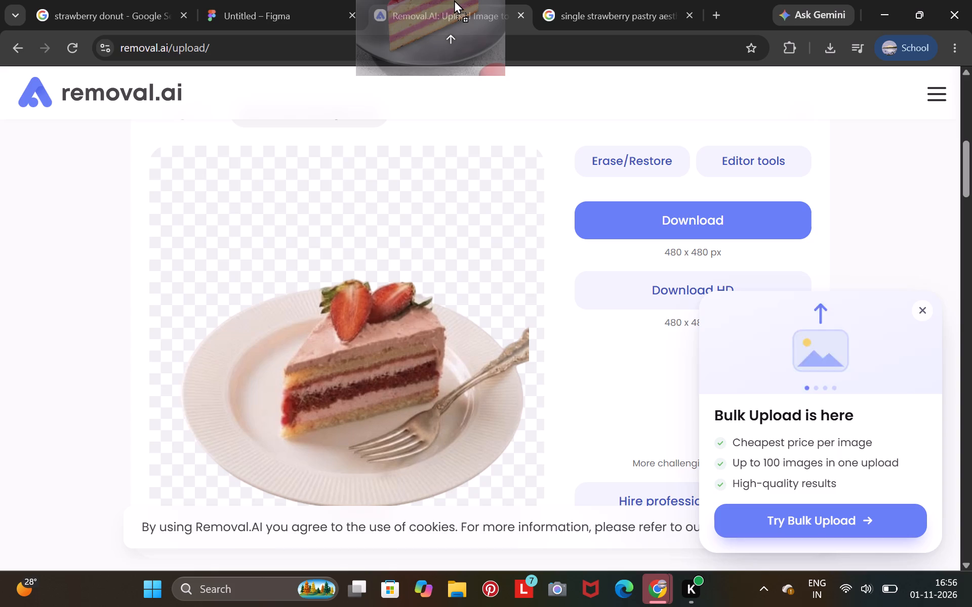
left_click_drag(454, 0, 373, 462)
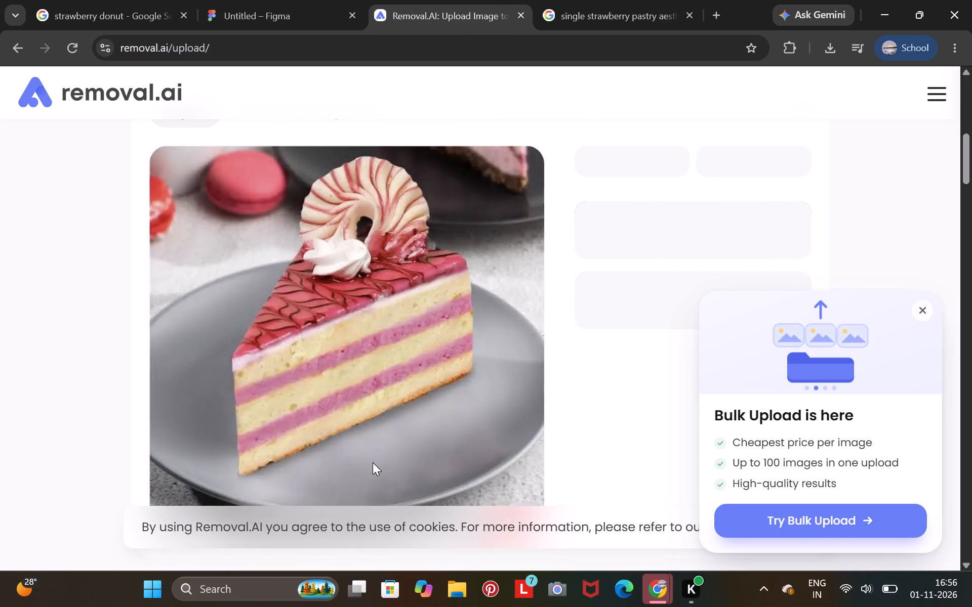
Upload the LMB Sweets strawberry pastry slice on the round plate to Removal.AI for background removal, and return to the image results.
left_click(578, 6)
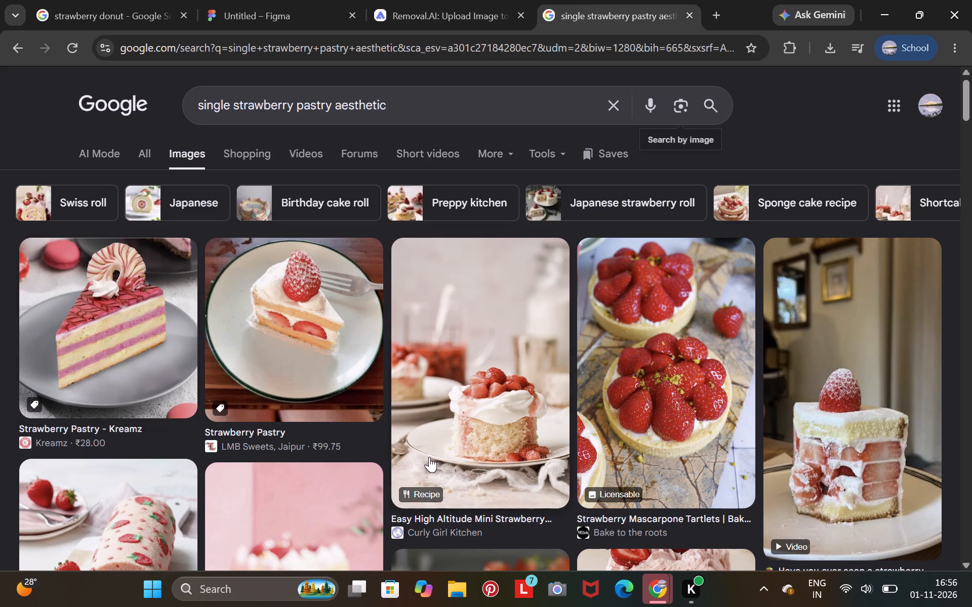
left_click_drag(319, 359, 349, 428)
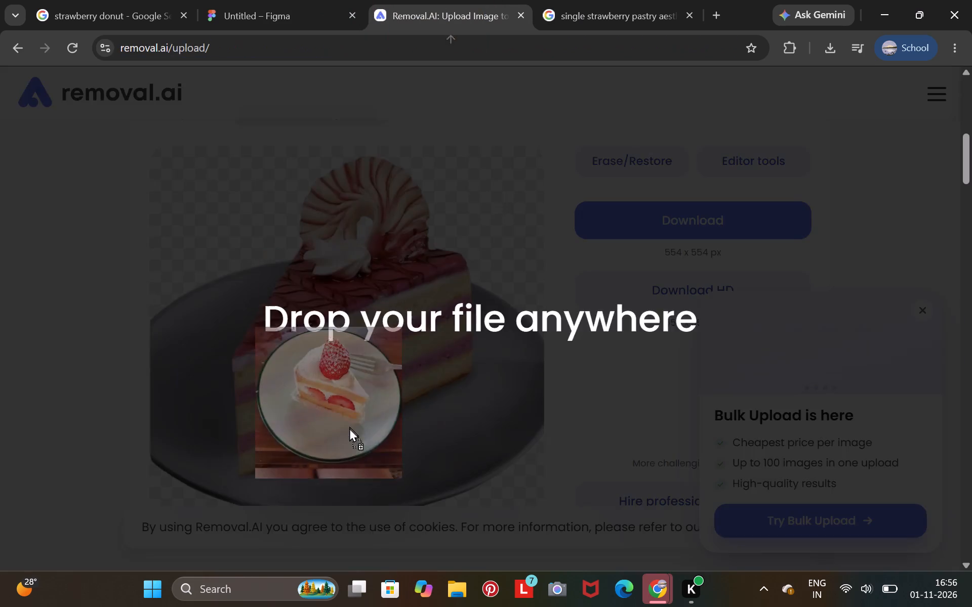
left_click_drag(349, 428, 349, 429)
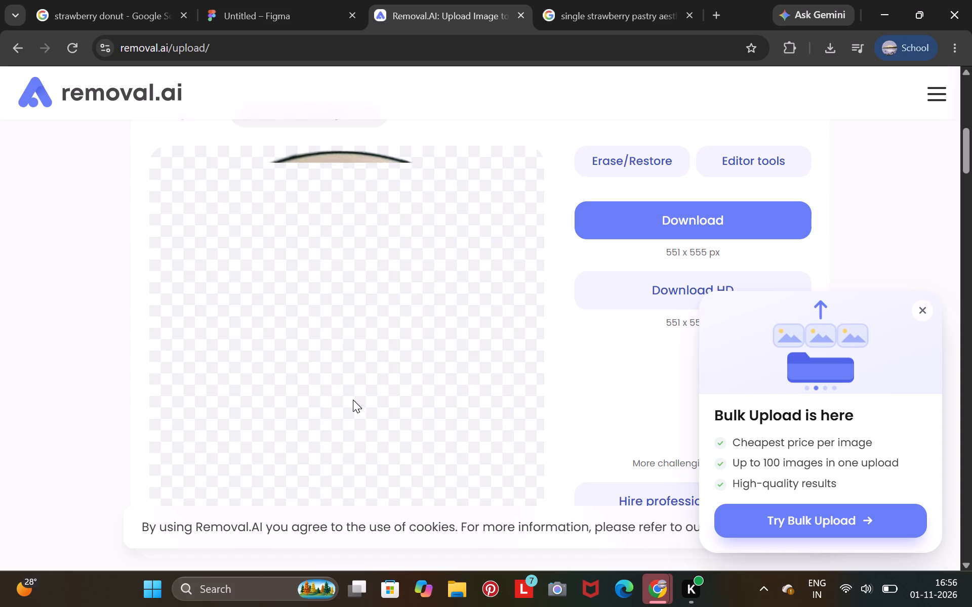
left_click(580, 1)
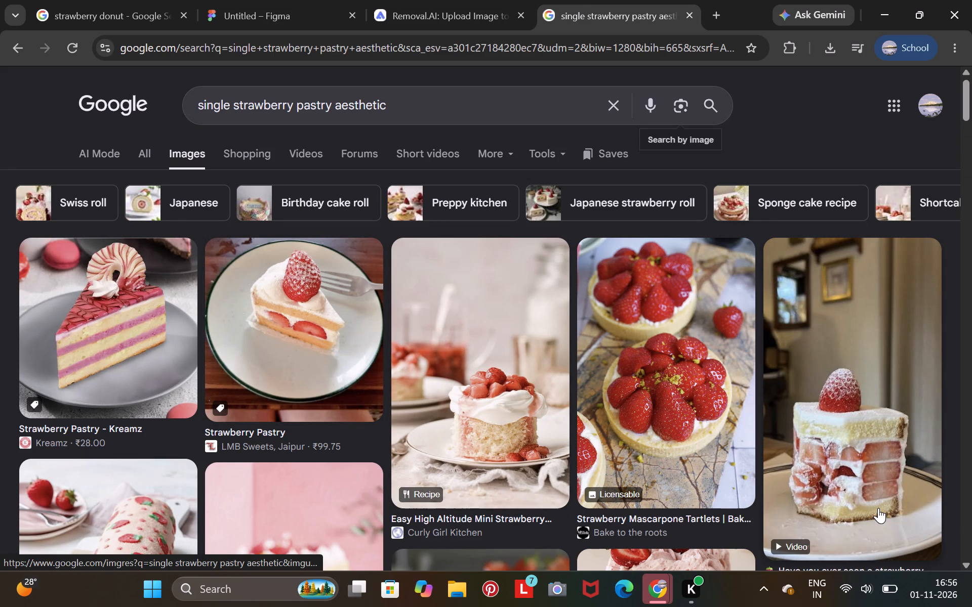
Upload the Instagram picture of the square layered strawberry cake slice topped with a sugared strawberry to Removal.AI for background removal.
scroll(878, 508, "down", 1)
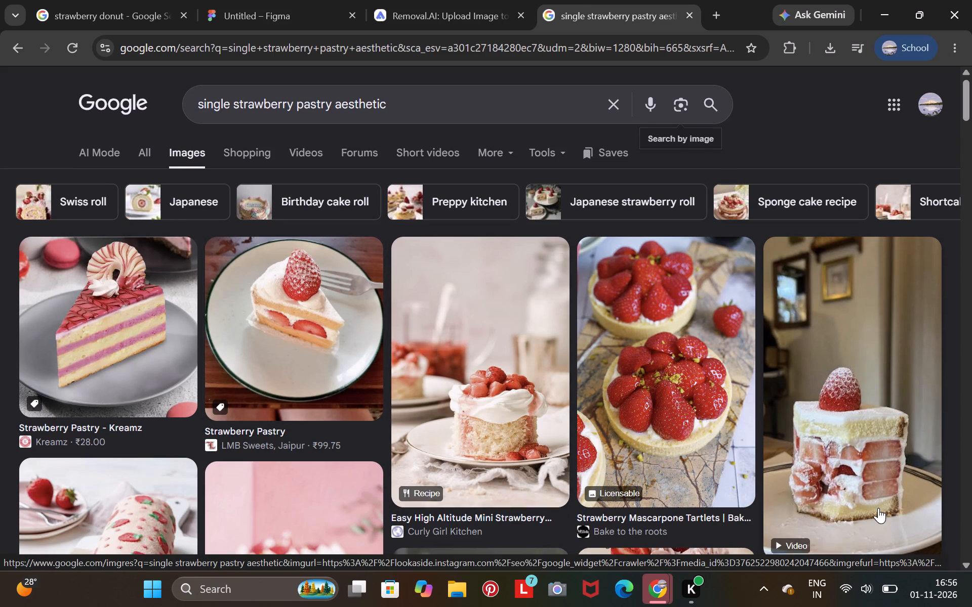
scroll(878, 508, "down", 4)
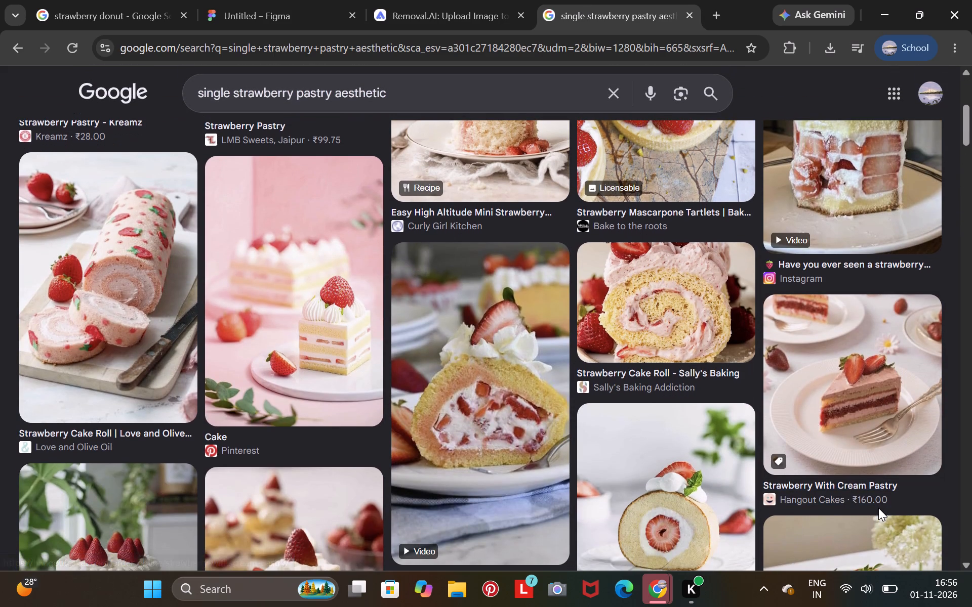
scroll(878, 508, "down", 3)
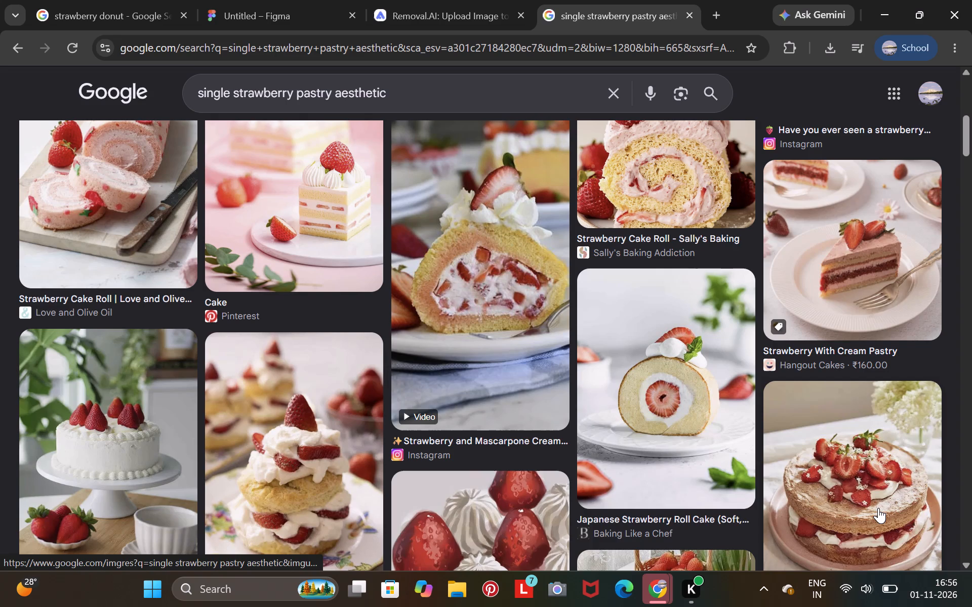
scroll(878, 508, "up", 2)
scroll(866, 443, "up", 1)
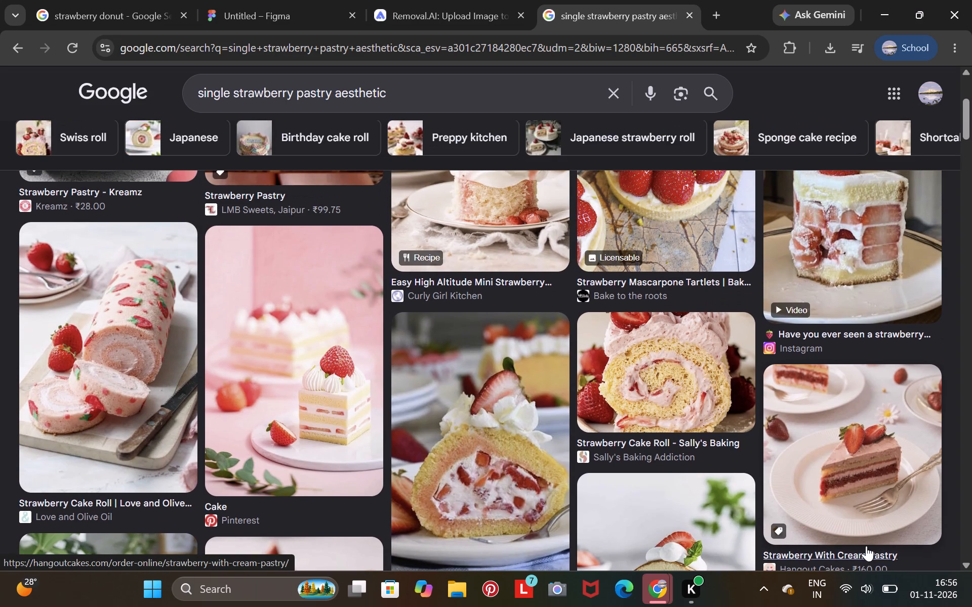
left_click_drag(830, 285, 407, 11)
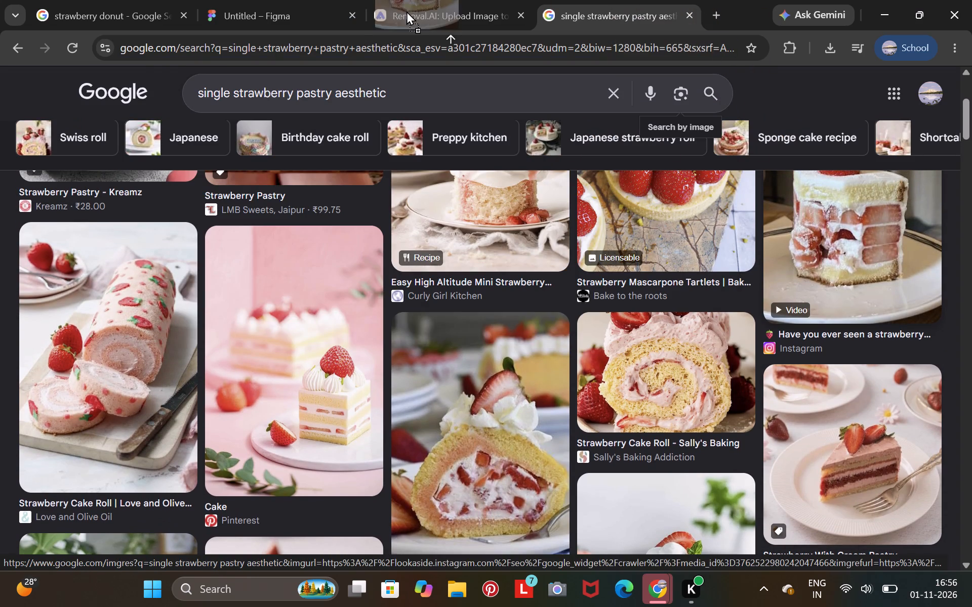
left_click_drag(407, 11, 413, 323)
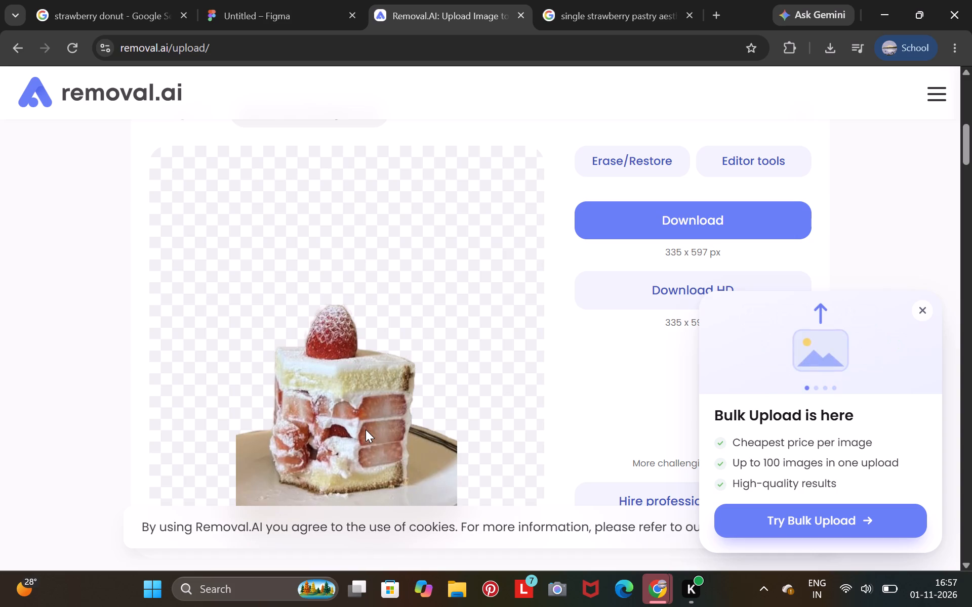
Return to the image results and look for another single strawberry cake slice, previewing the Vegan Strawberry Shortcake Cake picture.
left_click(601, 0)
scroll(675, 423, "down", 6)
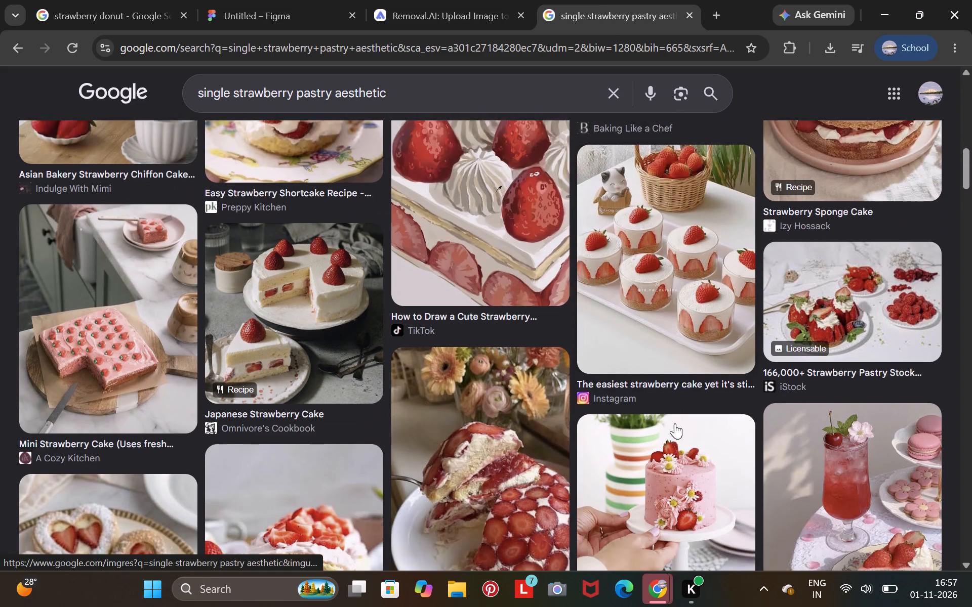
scroll(675, 423, "down", 18)
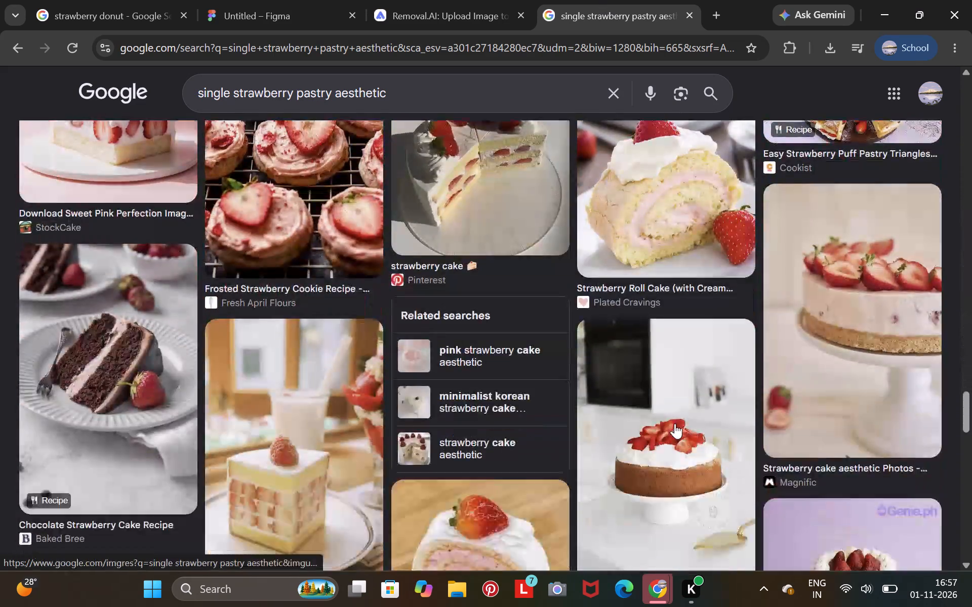
scroll(675, 423, "up", 6)
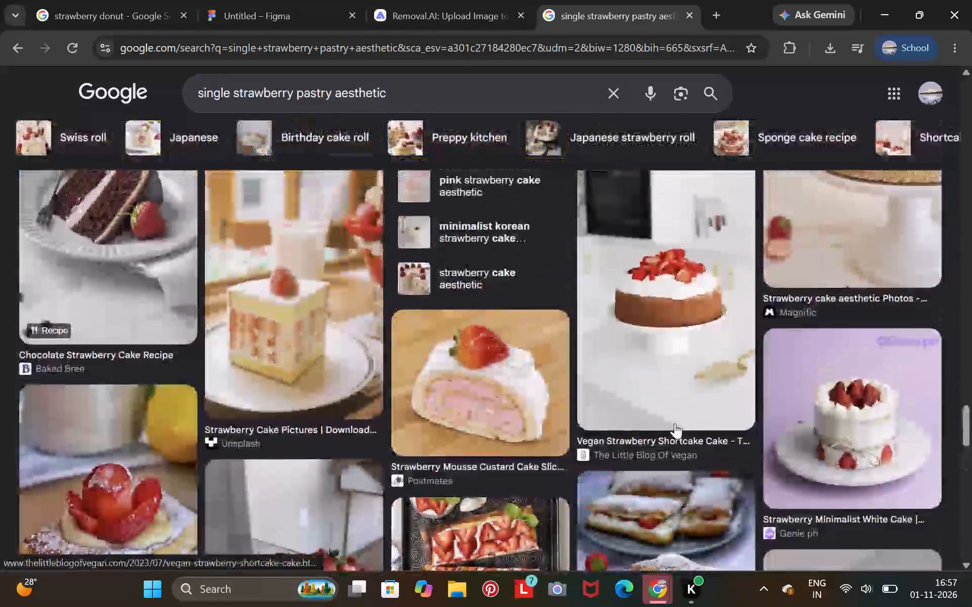
scroll(675, 423, "up", 10)
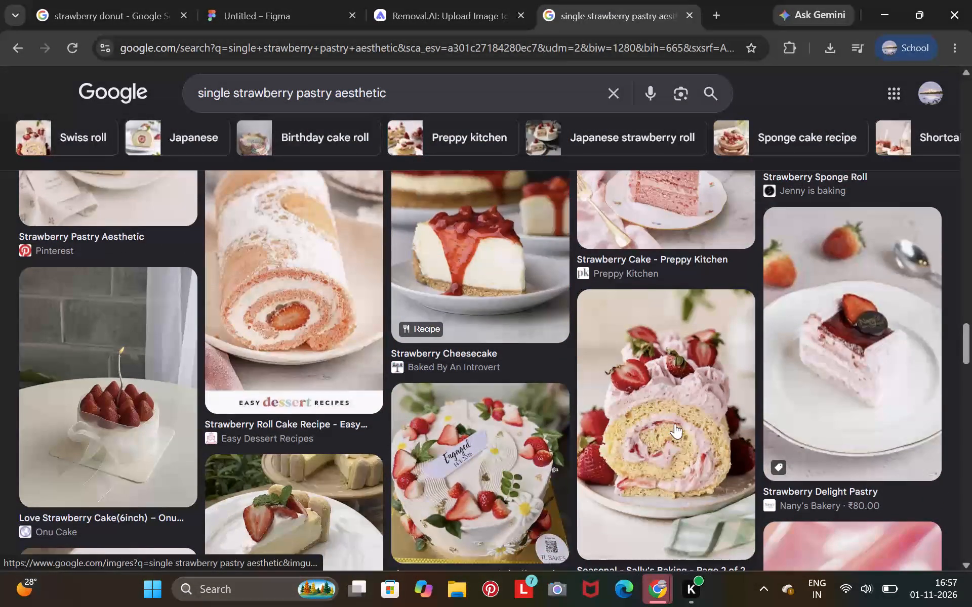
scroll(675, 423, "down", 9)
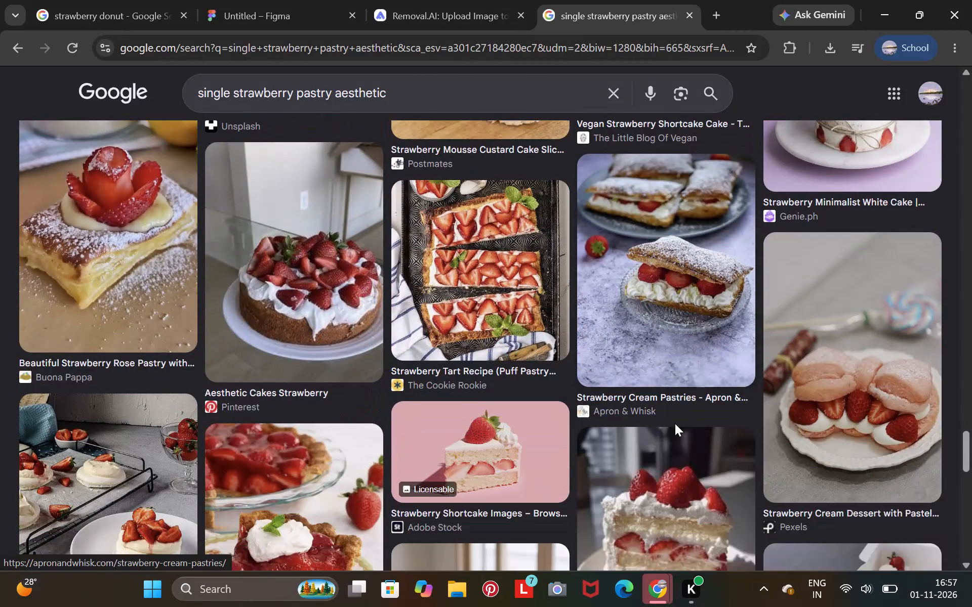
scroll(675, 423, "down", 1)
double_click(676, 418)
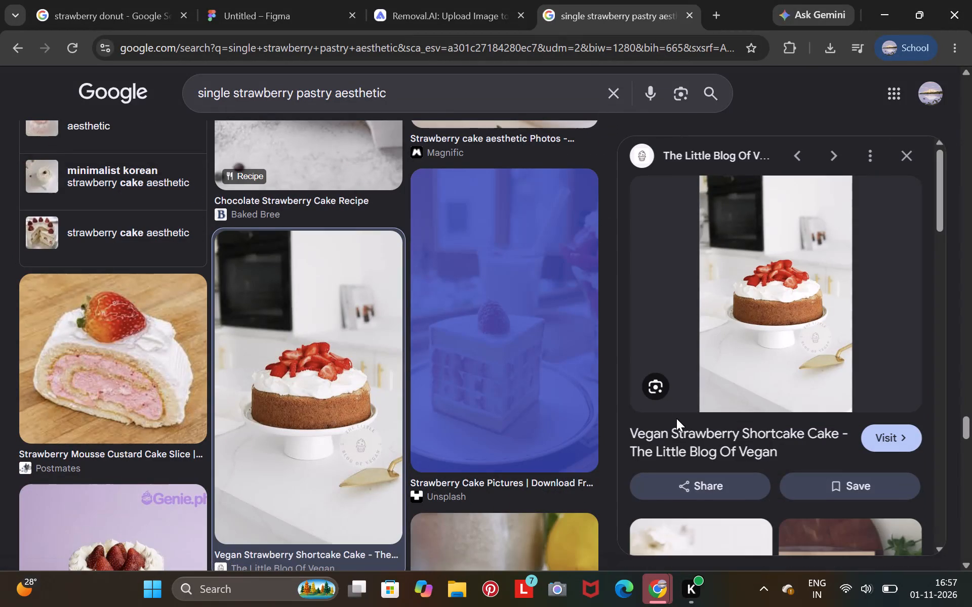
left_click(280, 476)
left_click_drag(907, 157, 644, 462)
left_click(904, 151)
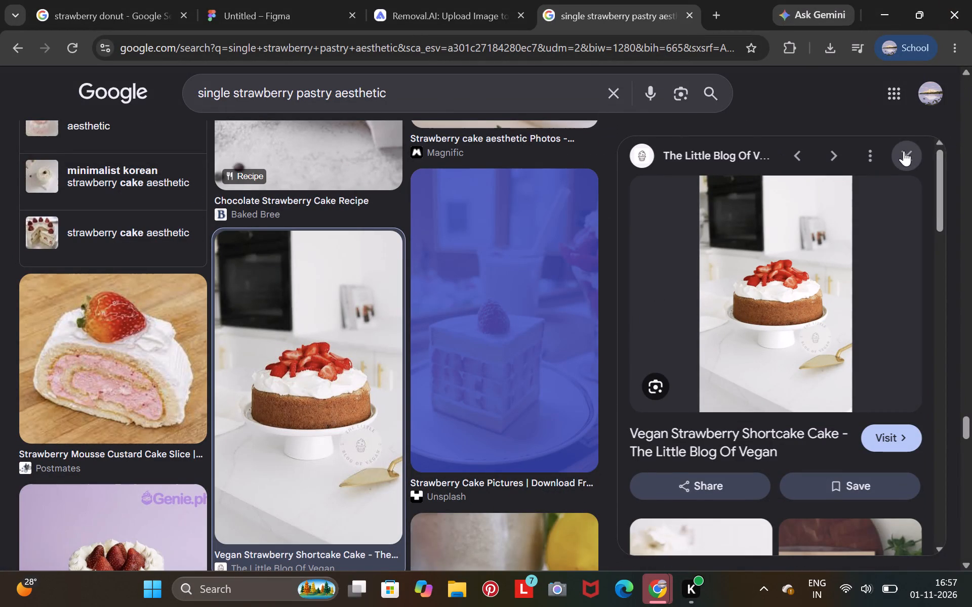
Find the illustrated strawberry cake slice on a pink background from Shutterstock and upload it to Removal.AI for background removal.
scroll(642, 393, "down", 8)
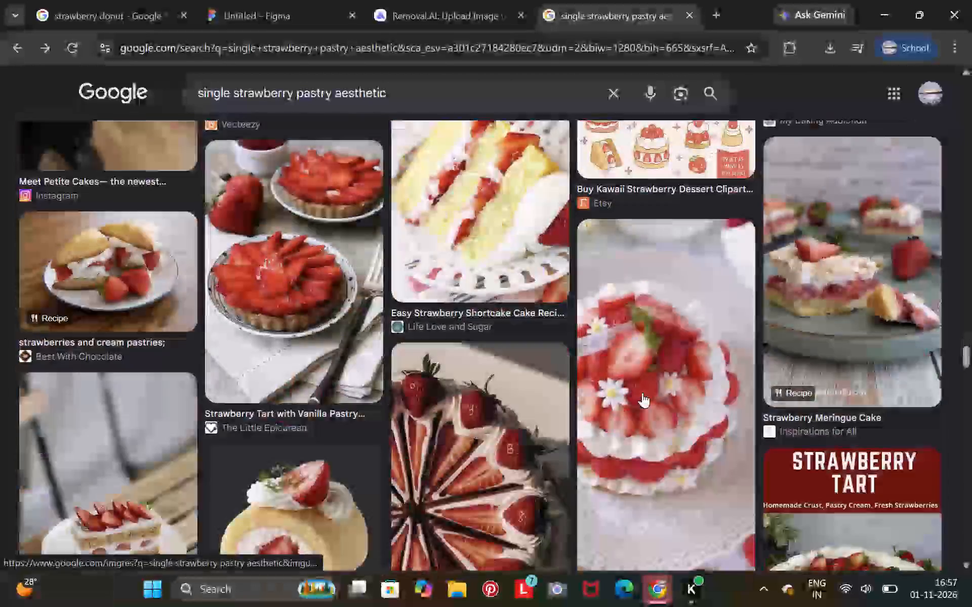
scroll(642, 393, "down", 2)
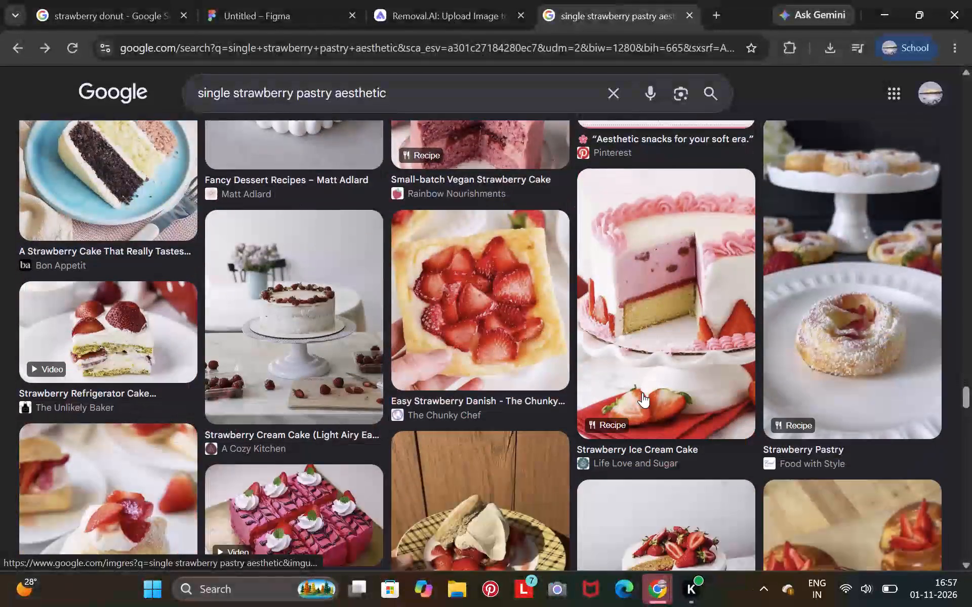
scroll(642, 393, "down", 4)
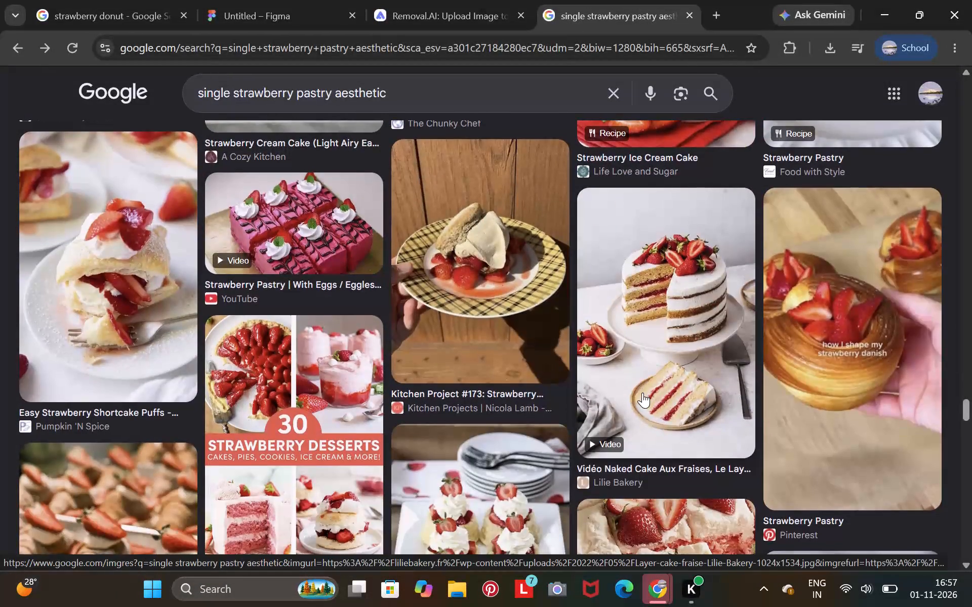
scroll(642, 393, "down", 16)
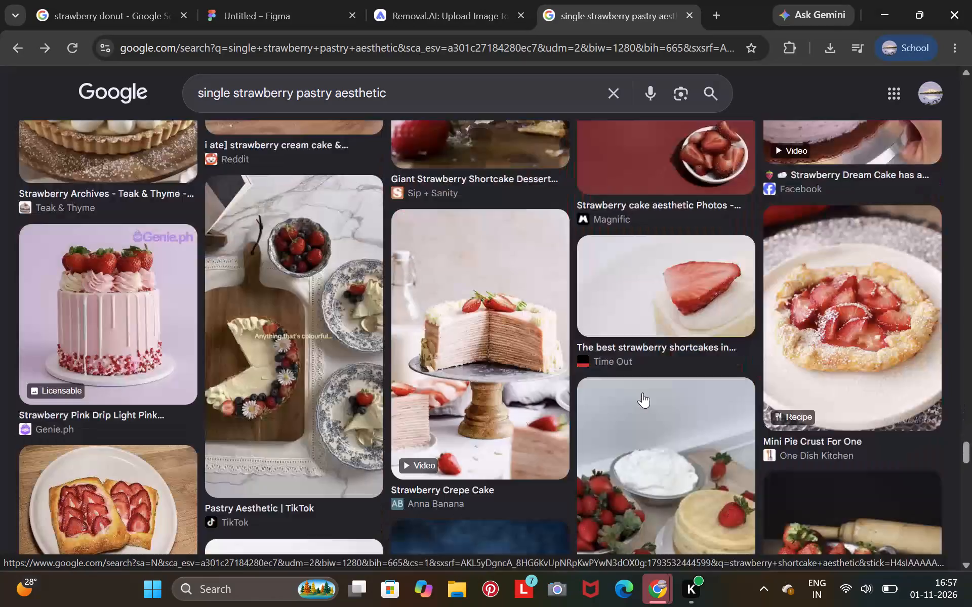
scroll(642, 393, "down", 6)
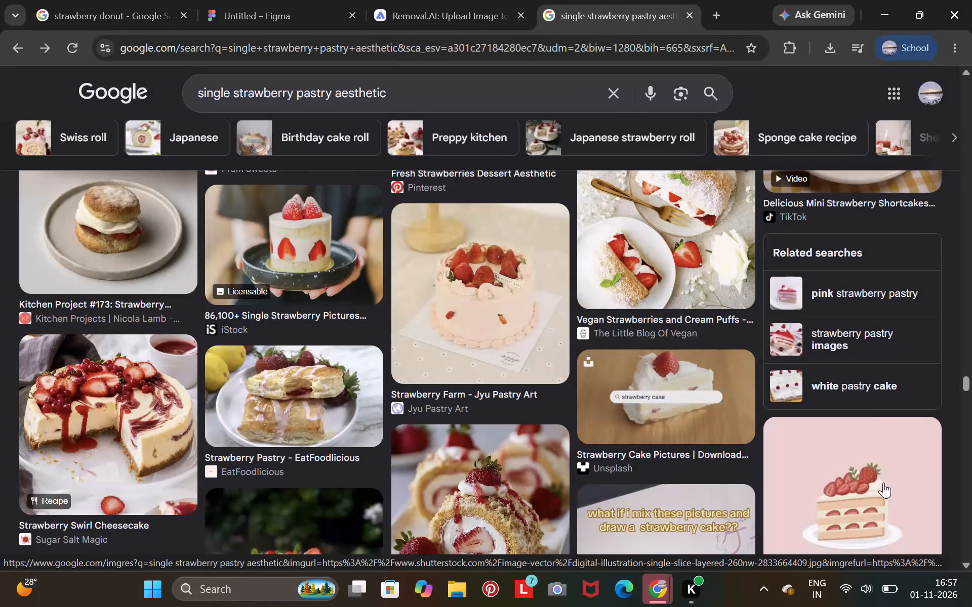
left_click_drag(883, 483, 428, 321)
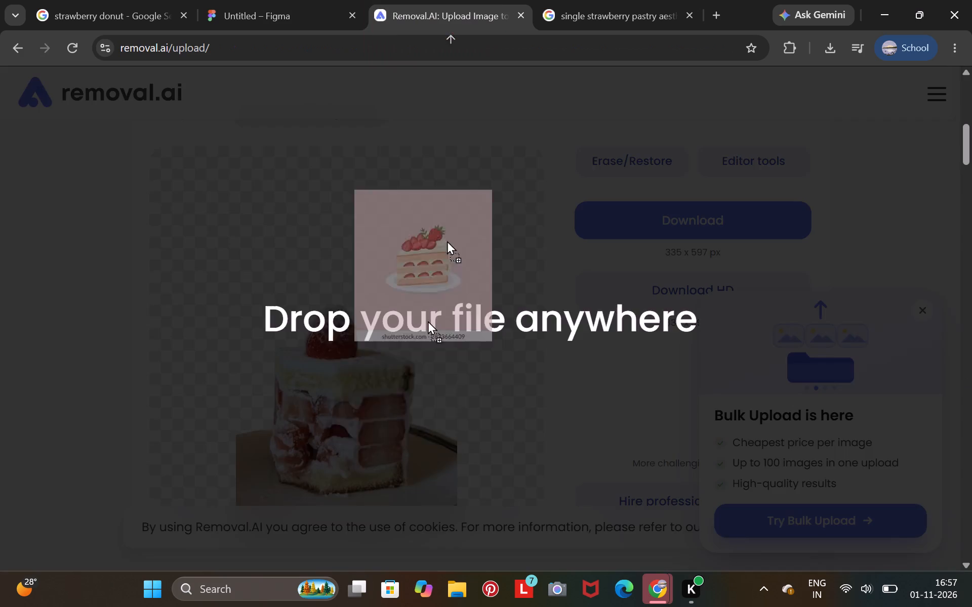
left_click_drag(428, 321, 422, 330)
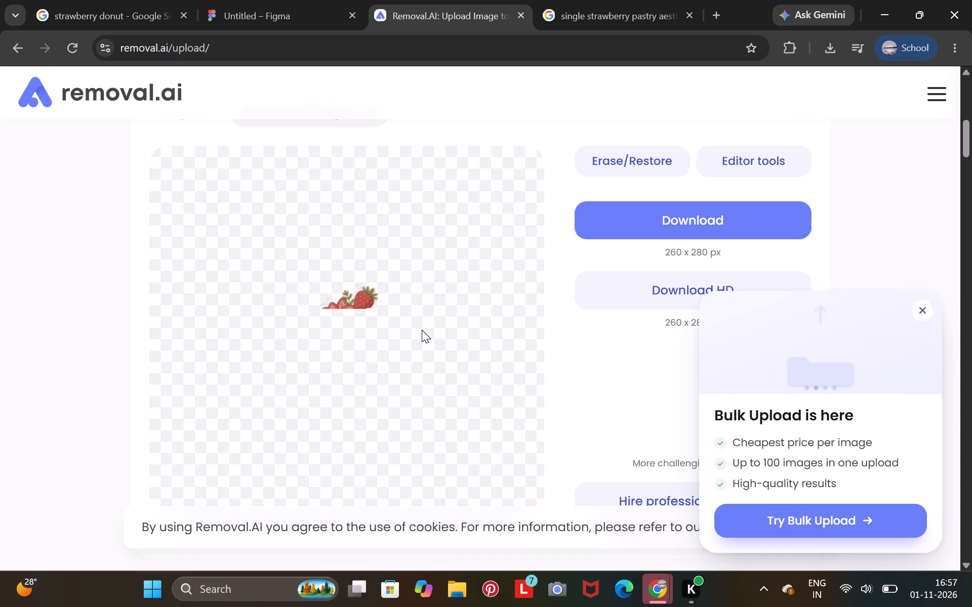
Place the illustrated cake slice cutout in the lower-right corner of the beige strawberry banner in Figma, enlarged to about 315 × 339.
left_click_drag(348, 352, 298, 0)
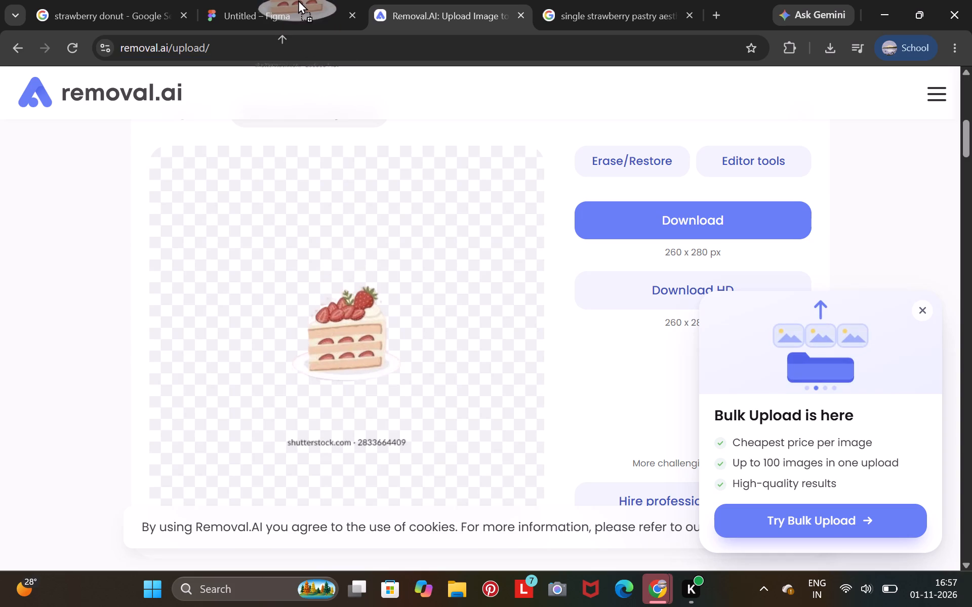
left_click_drag(298, 0, 645, 396)
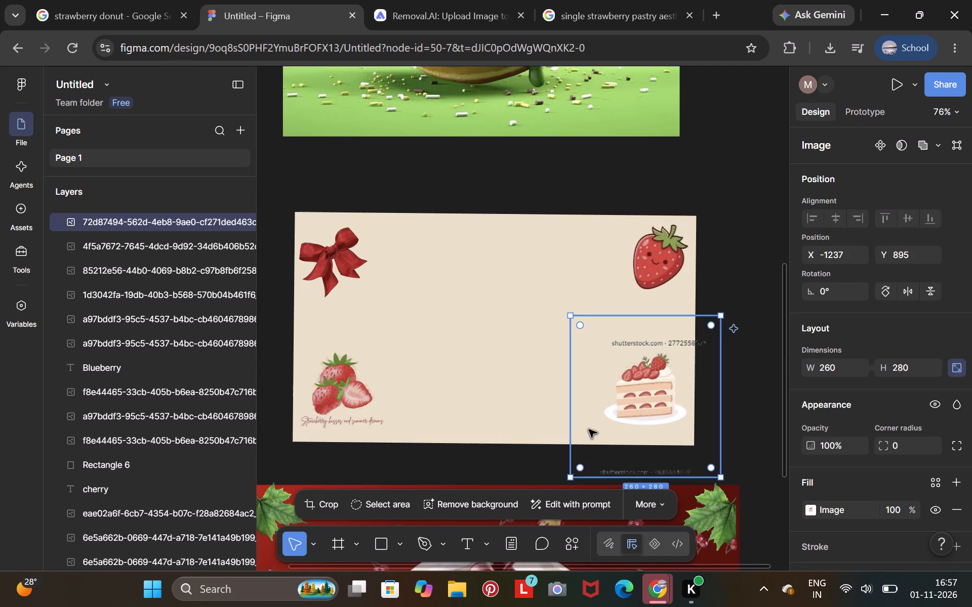
left_click_drag(570, 316, 539, 318)
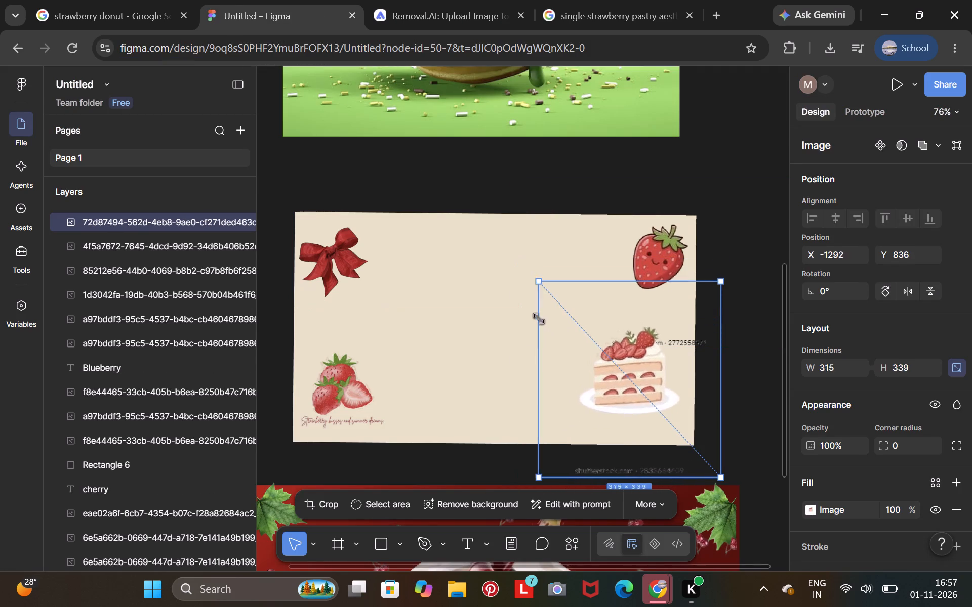
left_click_drag(539, 318, 539, 319)
left_click_drag(642, 417, 652, 437)
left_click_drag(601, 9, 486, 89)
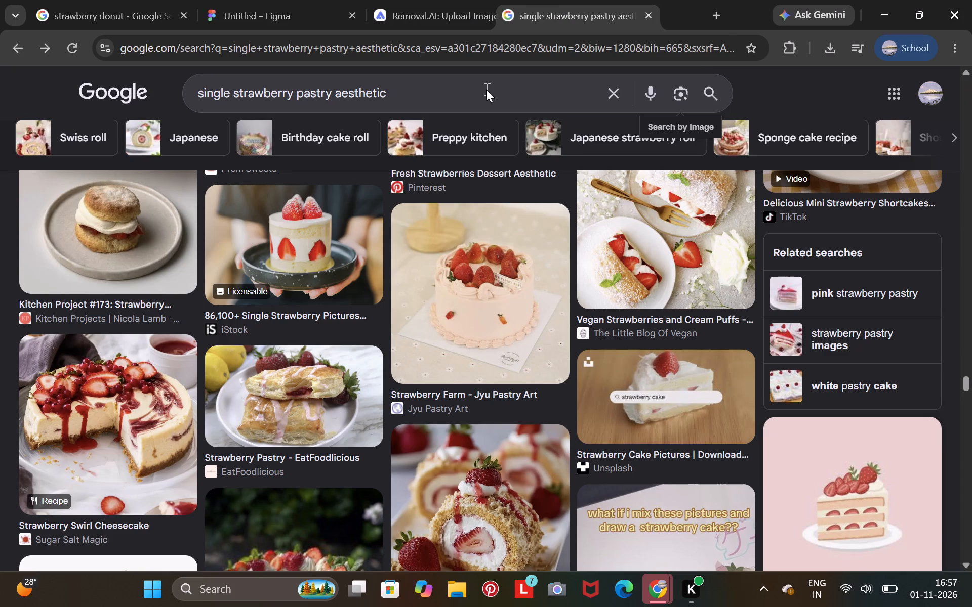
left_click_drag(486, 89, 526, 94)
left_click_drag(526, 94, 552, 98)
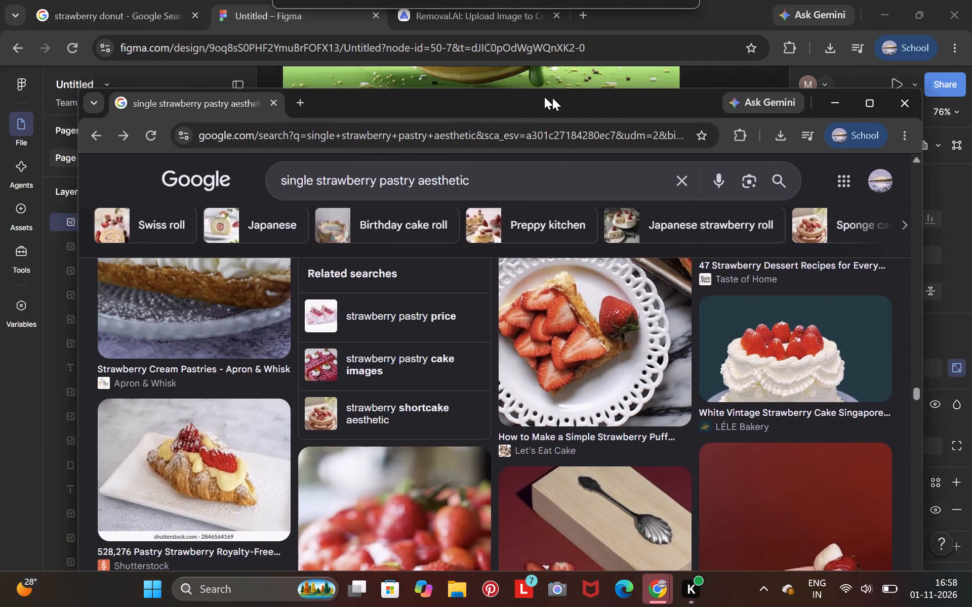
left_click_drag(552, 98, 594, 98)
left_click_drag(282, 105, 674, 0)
Replace the pastry query in the image search and search for "strawberry donut".
left_click(485, 82)
key("BackSpace")
key("BackSpace")
key("BackSpace")
key("BackSpace")
key("BackSpace")
key("BackSpace")
key("BackSpace")
key("BackSpace")
key("BackSpace")
key("BackSpace")
key("BackSpace")
key("BackSpace")
key("BackSpace")
key("BackSpace")
key("BackSpace")
key("BackSpace")
key("BackSpace")
key("BackSpace")
key("BackSpace")
key("BackSpace")
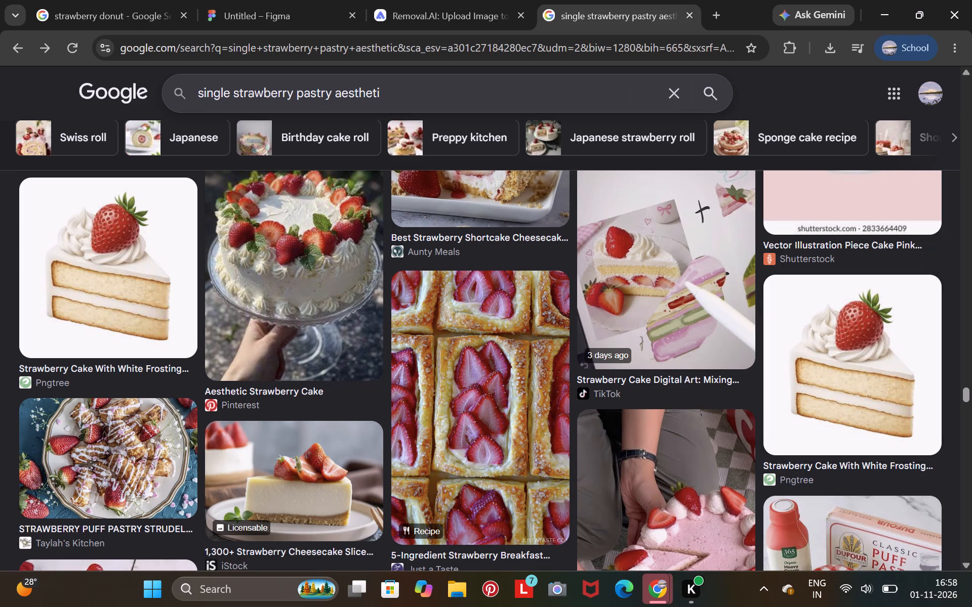
type("str")
type("aw")
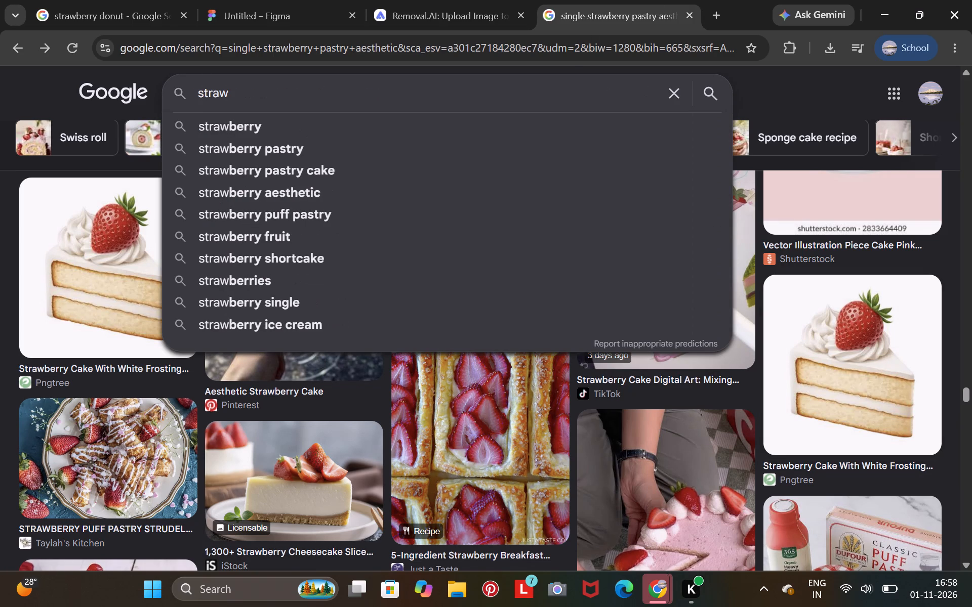
key("b")
type("erry donut")
key("Return")
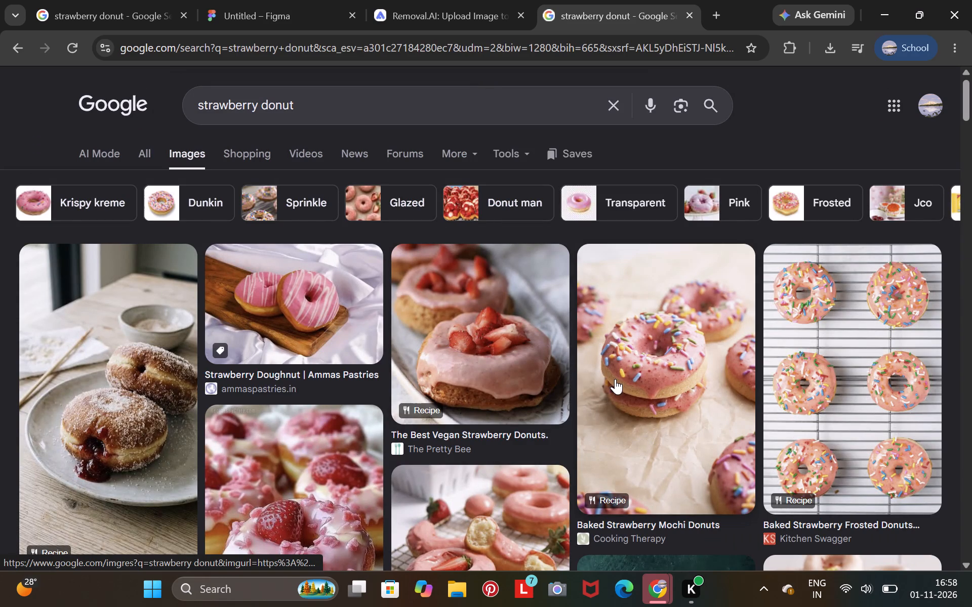
Look through the strawberry donut image results for a picture suitable for the beige strawberry banner.
scroll(615, 379, "down", 1)
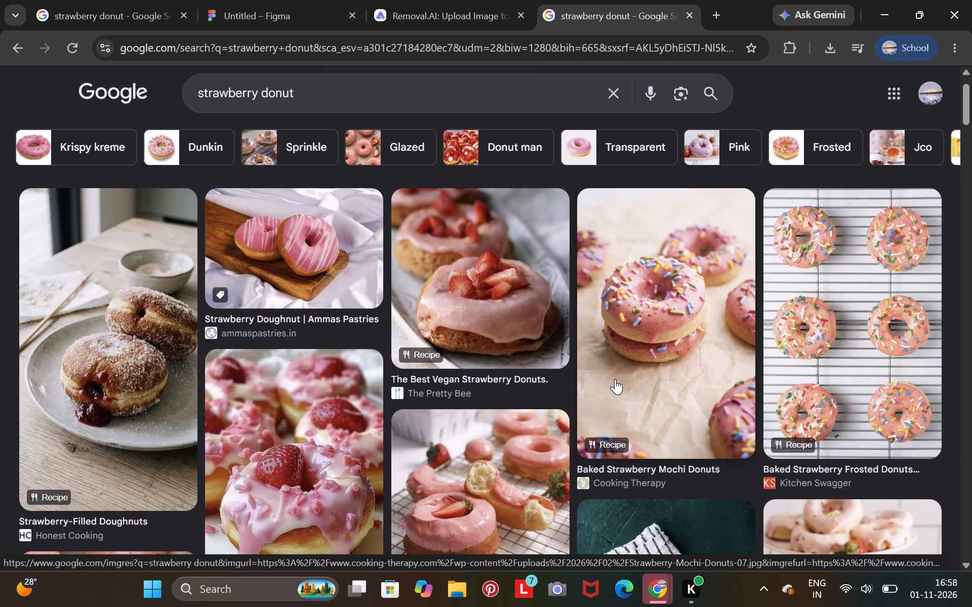
scroll(615, 379, "down", 6)
scroll(615, 379, "up", 3)
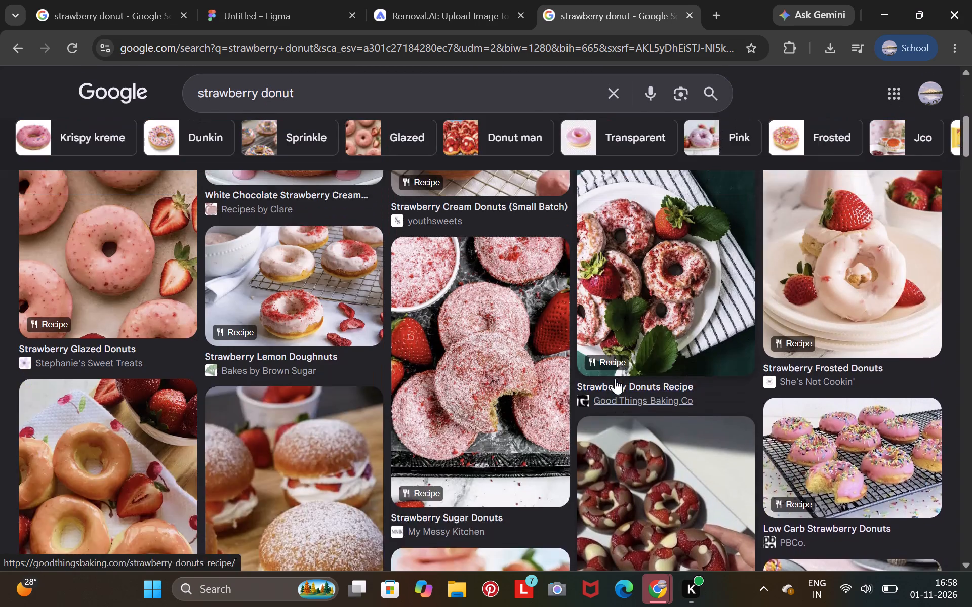
scroll(615, 379, "up", 6)
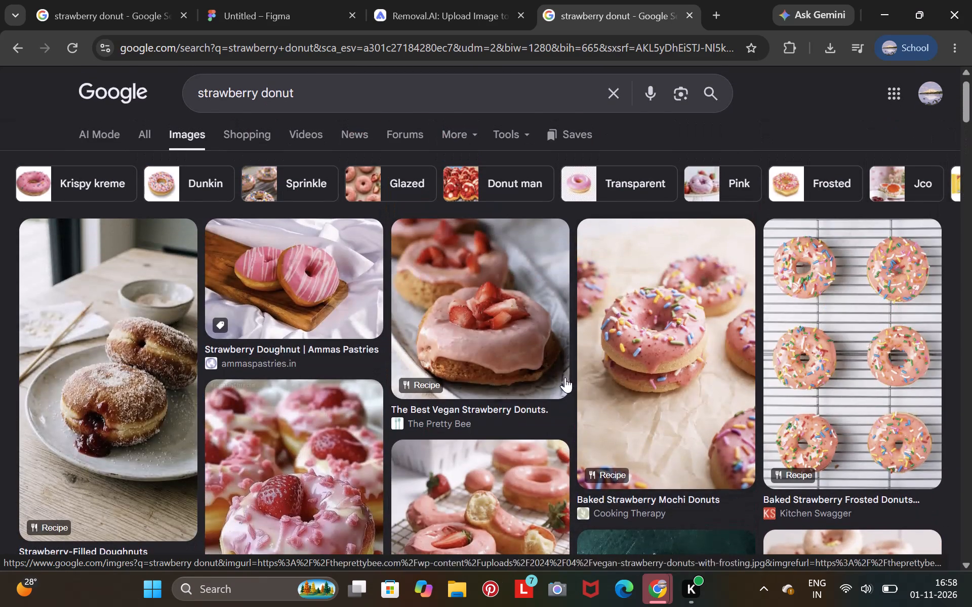
scroll(681, 349, "down", 8)
scroll(681, 349, "up", 4)
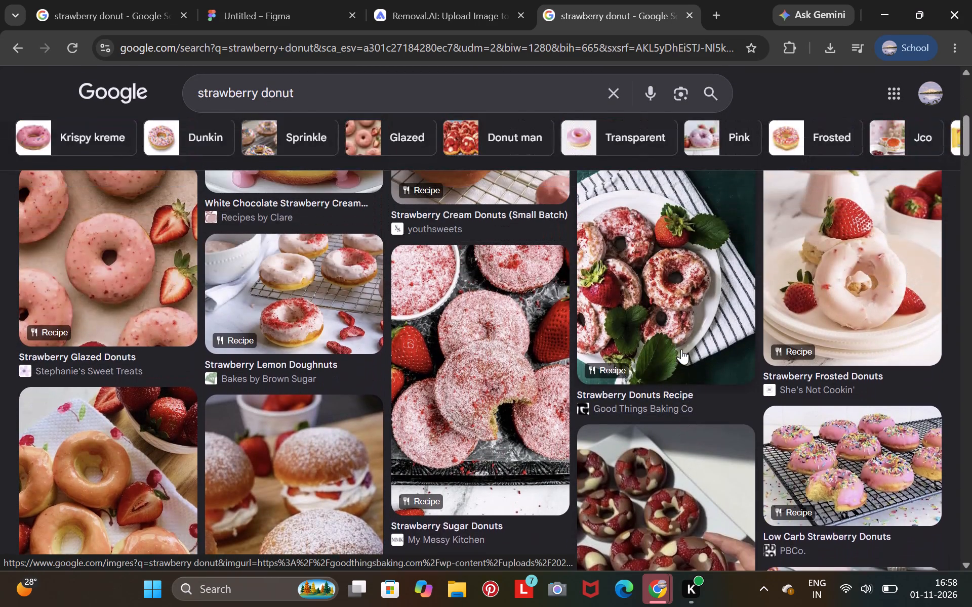
scroll(681, 349, "down", 6)
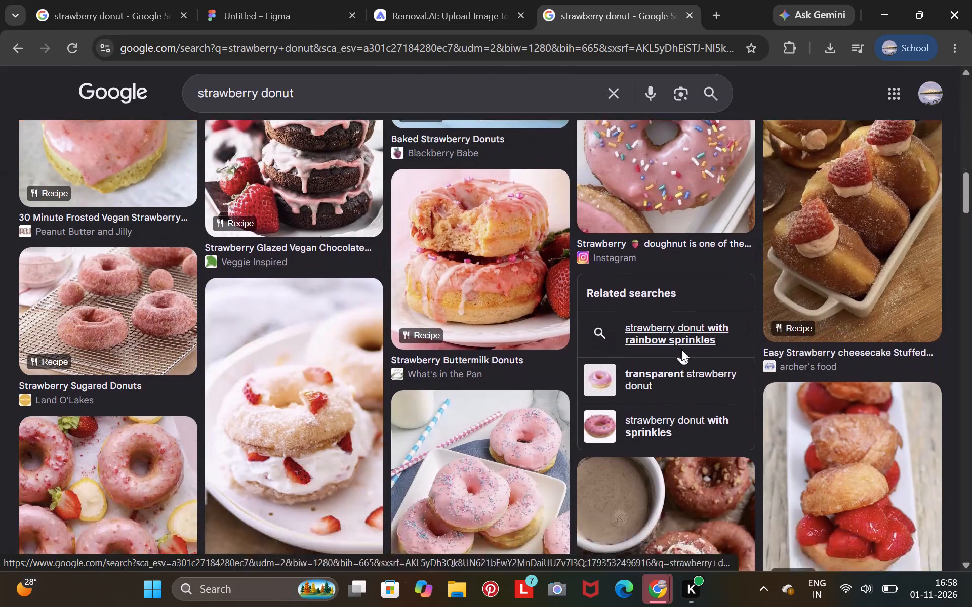
scroll(681, 349, "up", 4)
scroll(681, 349, "down", 3)
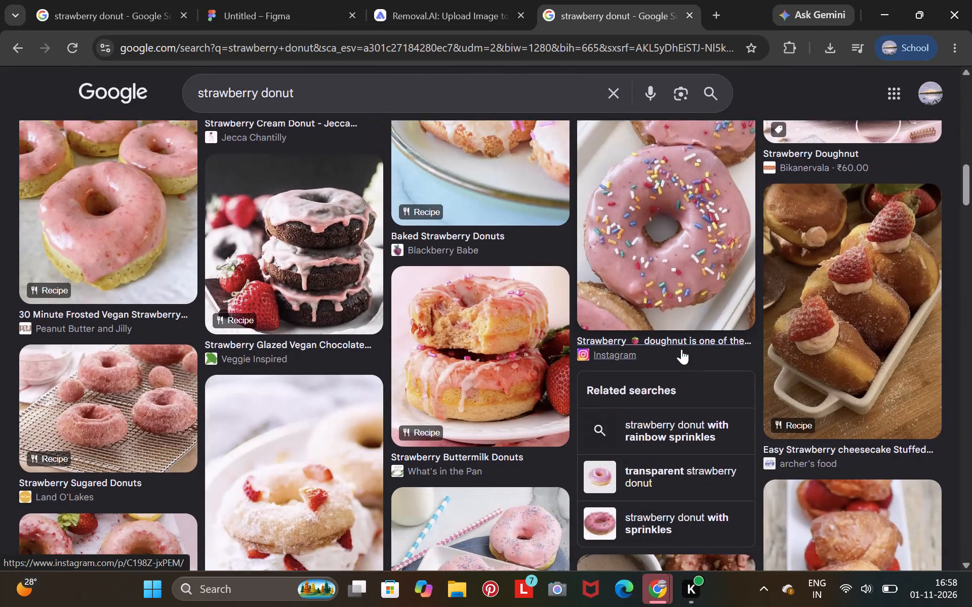
scroll(681, 349, "down", 7)
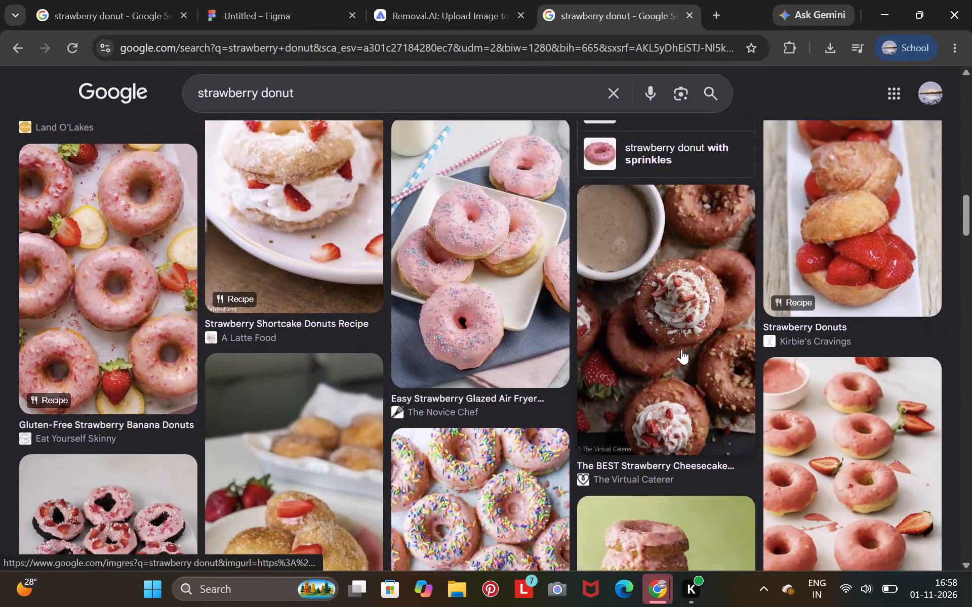
scroll(681, 349, "down", 2)
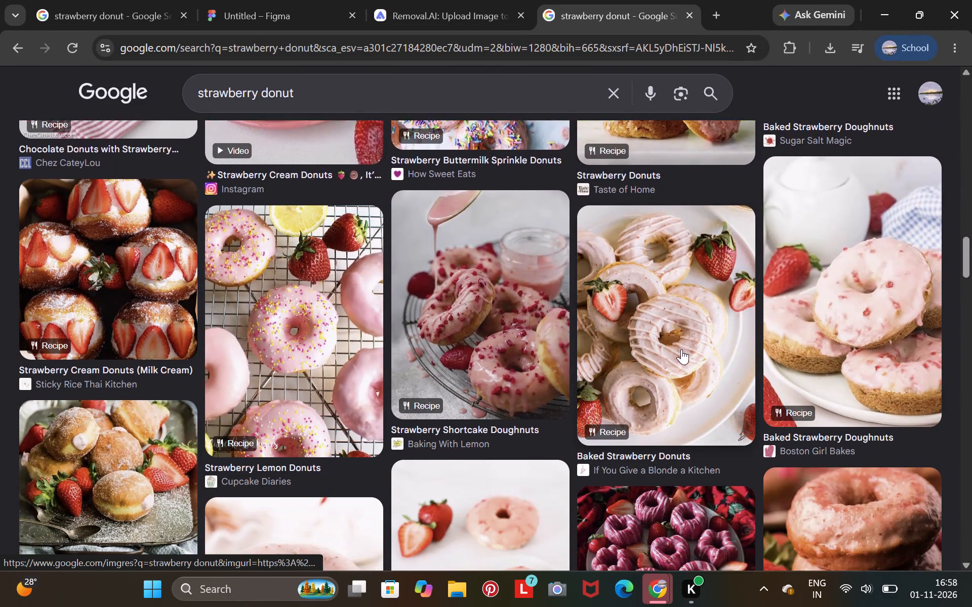
scroll(681, 349, "down", 2)
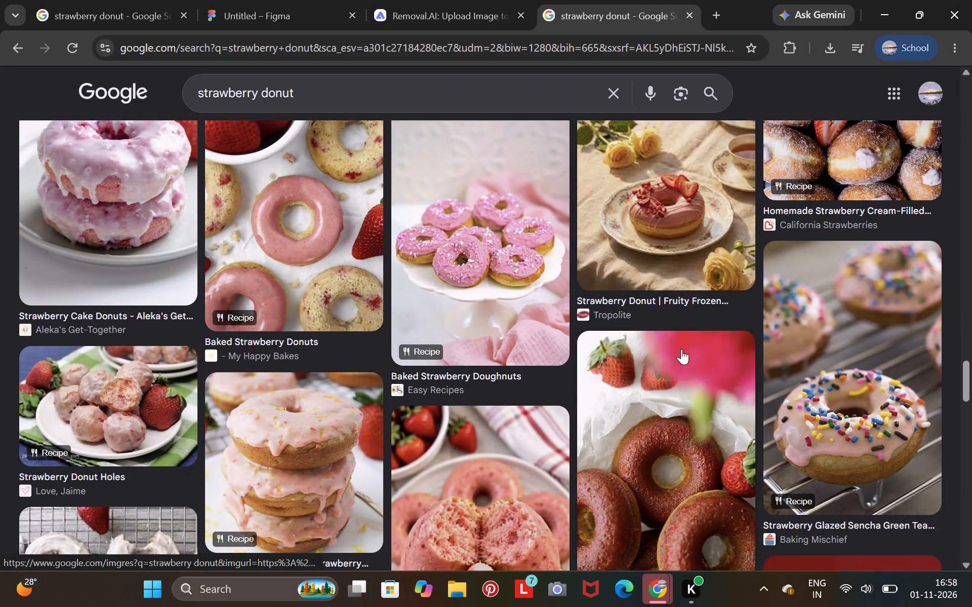
scroll(681, 349, "down", 1)
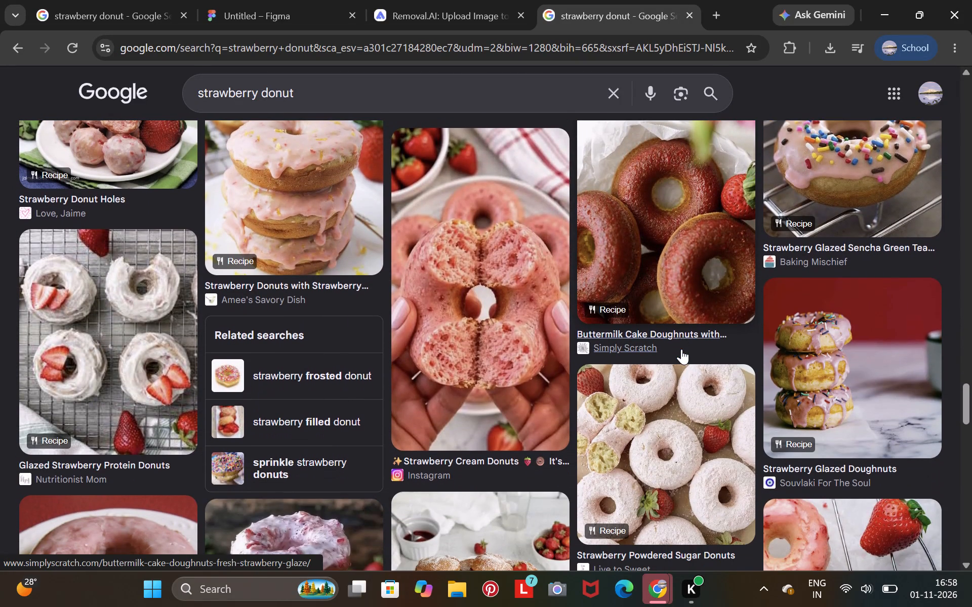
scroll(681, 349, "down", 8)
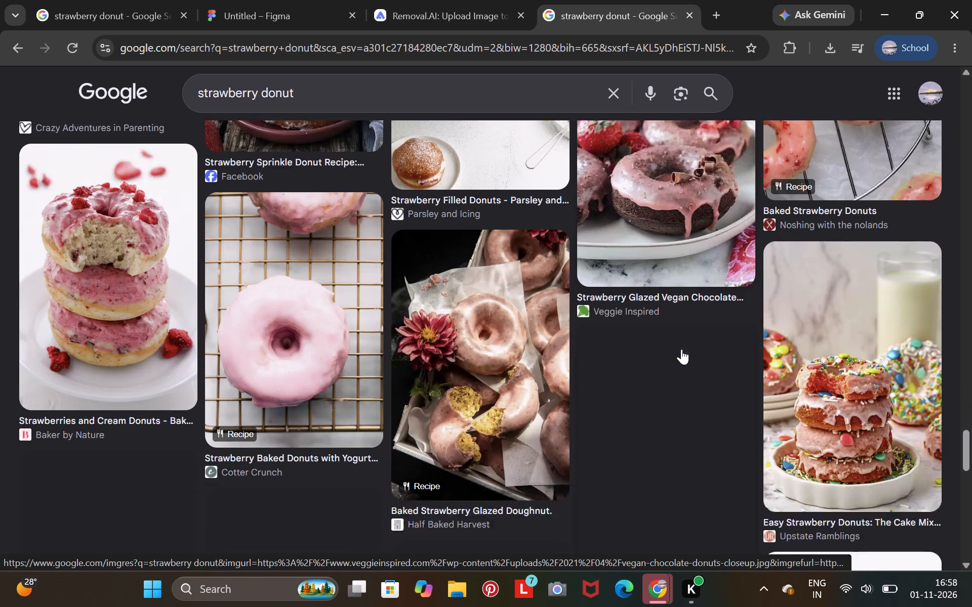
scroll(681, 349, "up", 15)
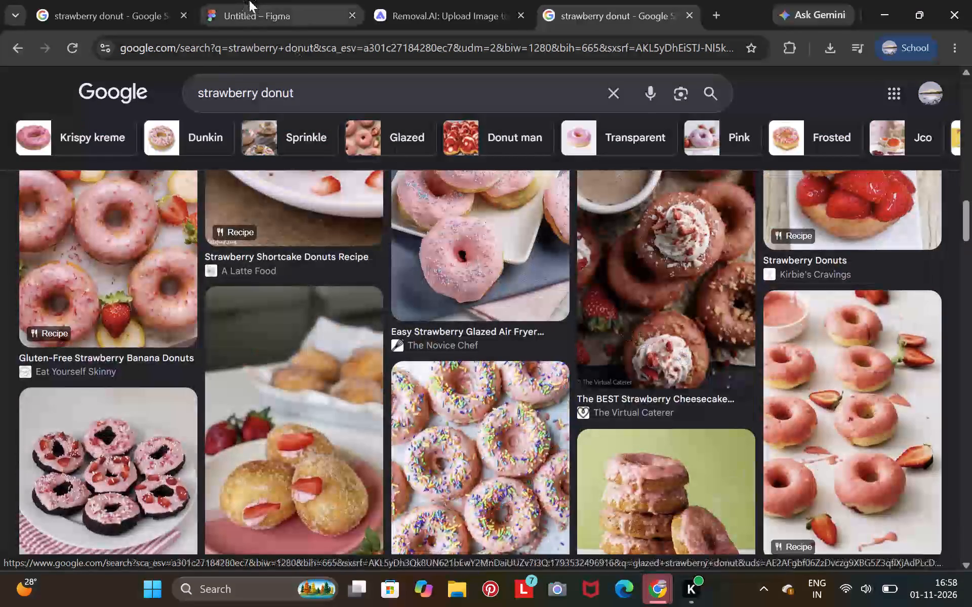
Refine the image query to "sinlgle strawberry donut" and run the search.
left_click(196, 95)
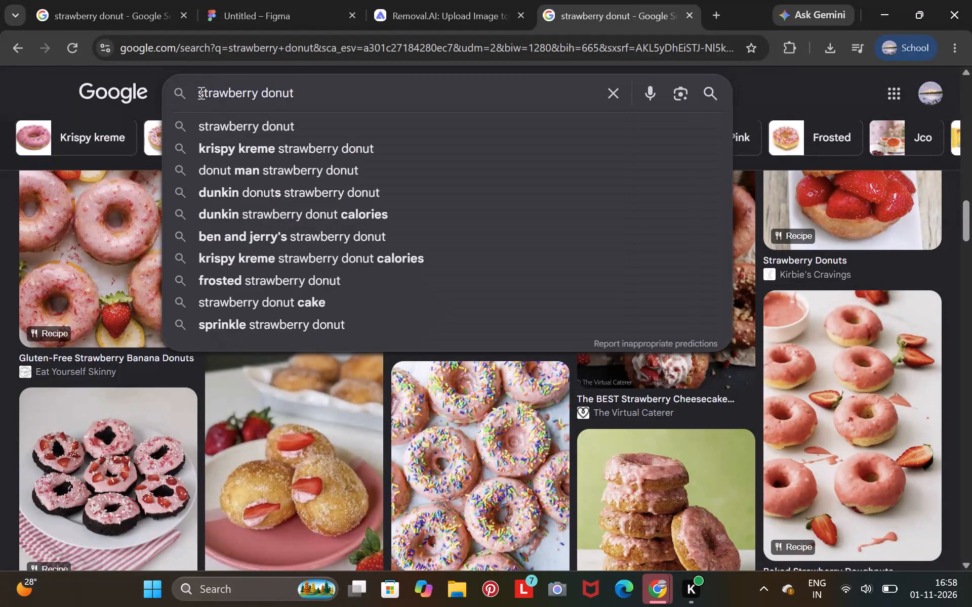
key("space")
type("sinl")
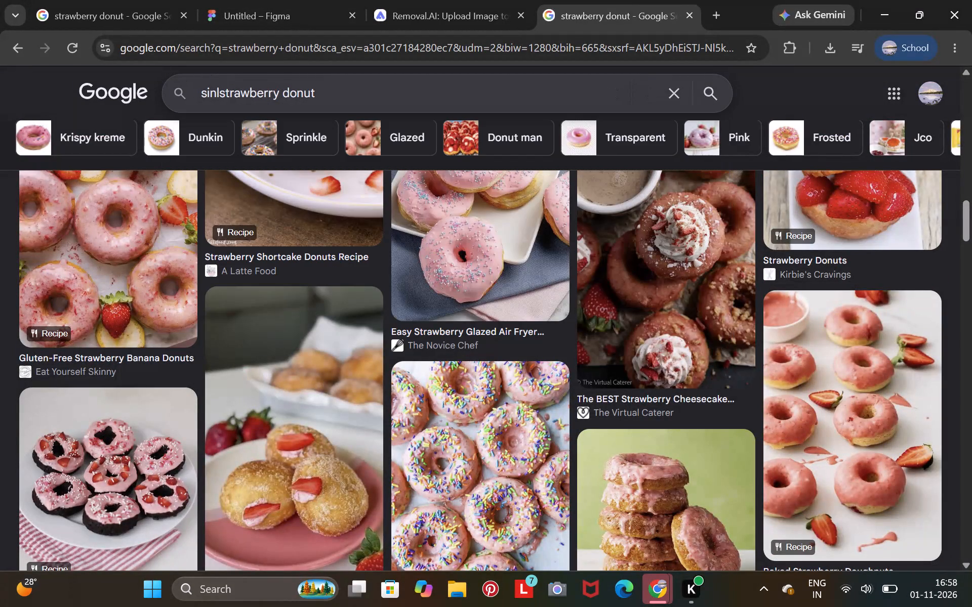
type("gle")
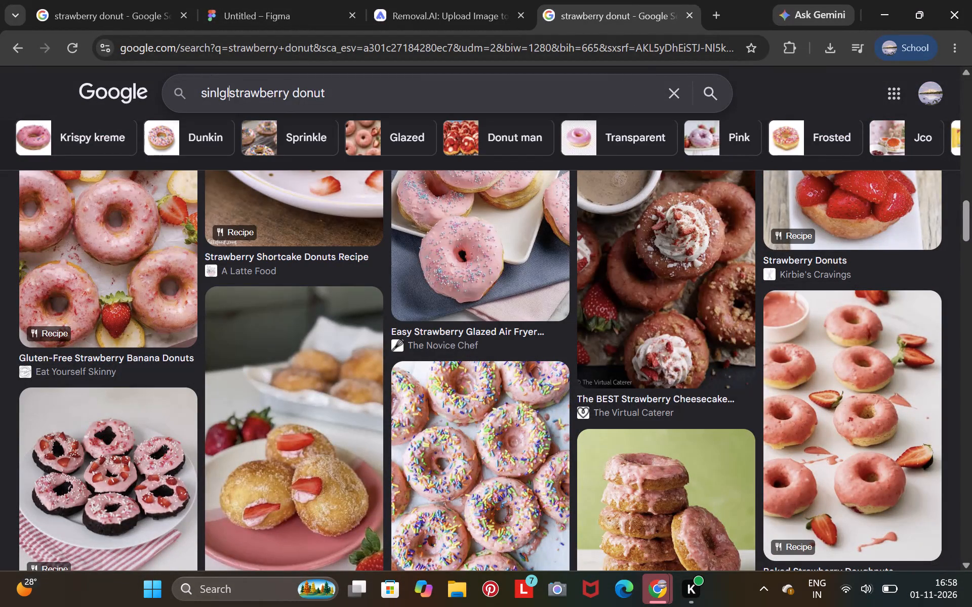
key("space")
key("Return")
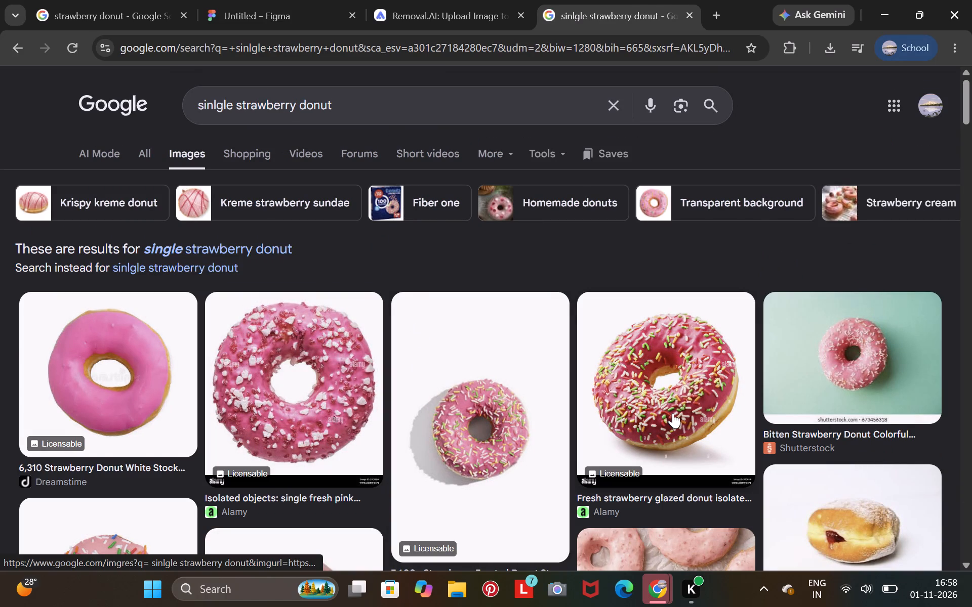
scroll(673, 413, "down", 6)
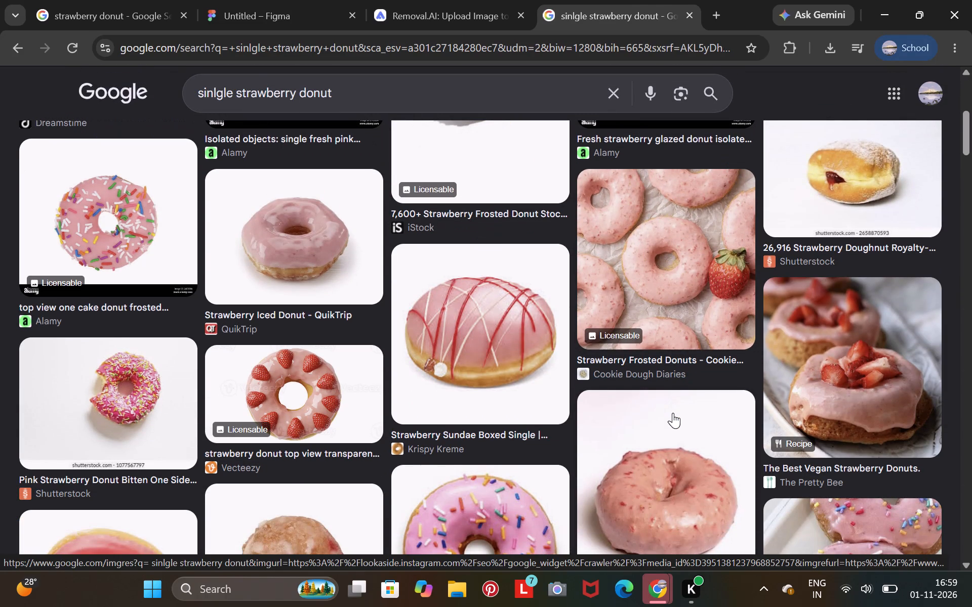
scroll(673, 413, "up", 1)
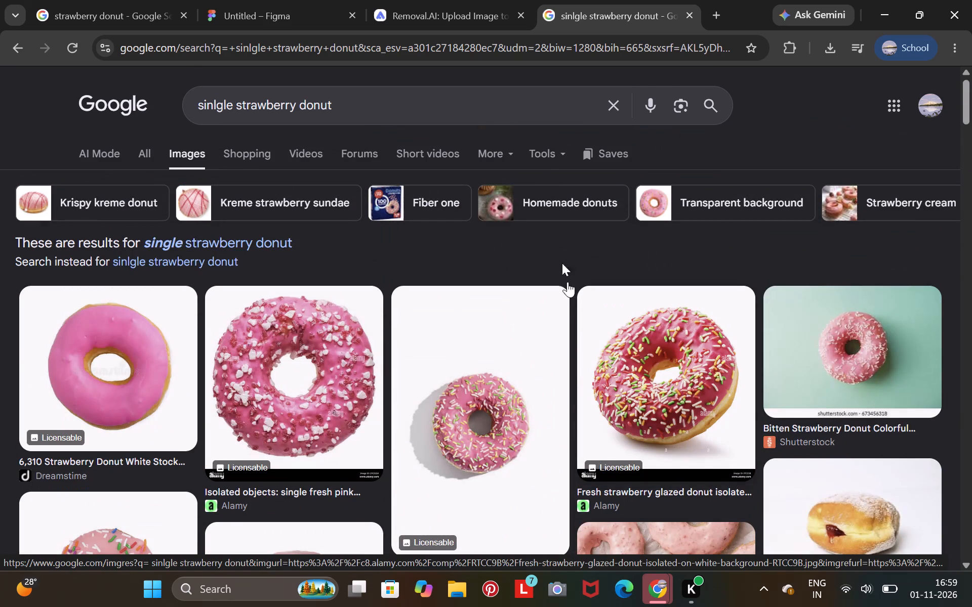
left_click_drag(699, 364, 511, 105)
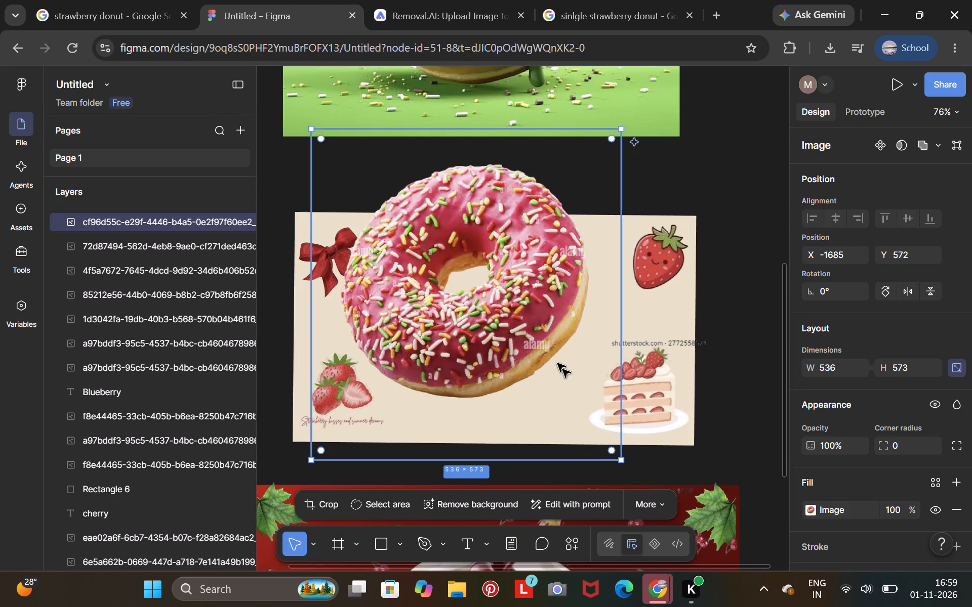
left_click_drag(618, 456, 480, 367)
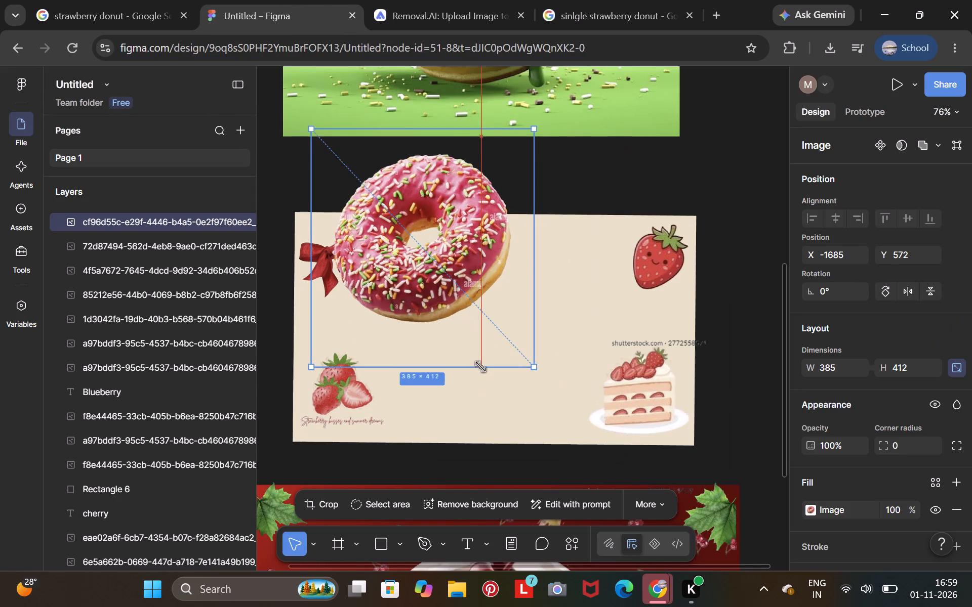
left_click_drag(480, 367, 446, 345)
left_click_drag(419, 225, 481, 320)
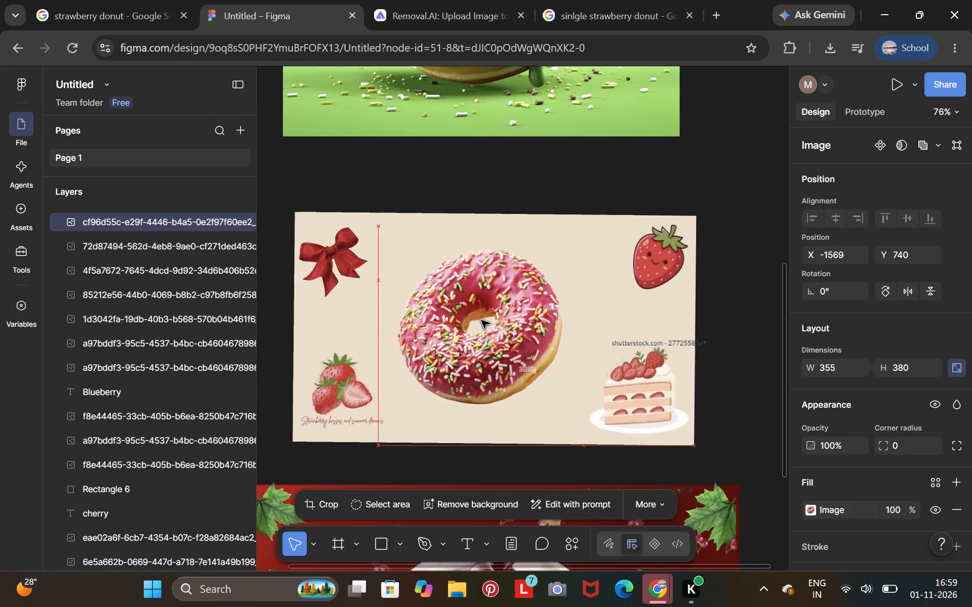
left_click_drag(481, 320, 483, 316)
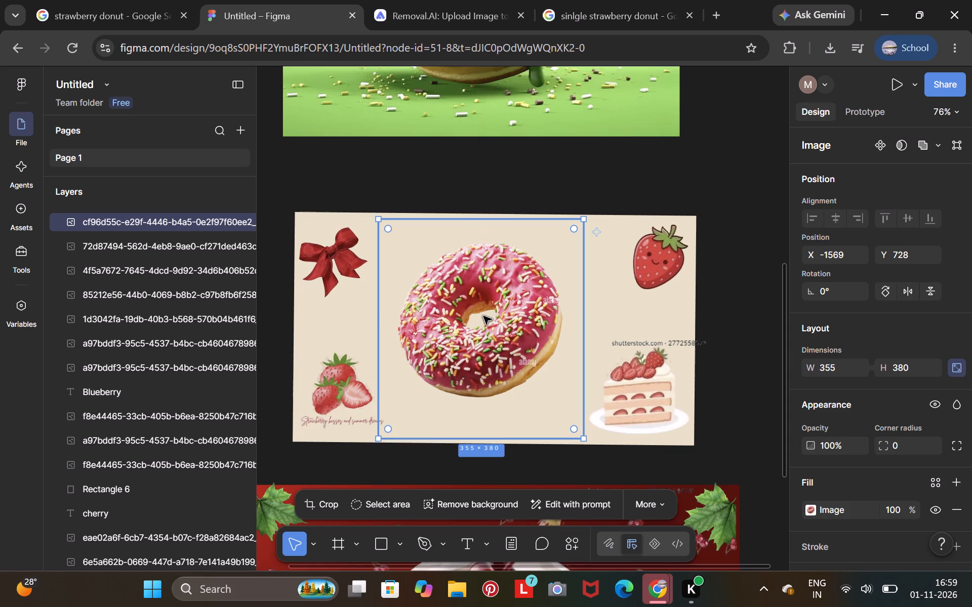
Move the bow, strawberries, smiling strawberry and cake slice vertically inward, closer together on each side of the donut.
left_click_drag(327, 248, 334, 276)
left_click_drag(334, 384, 337, 364)
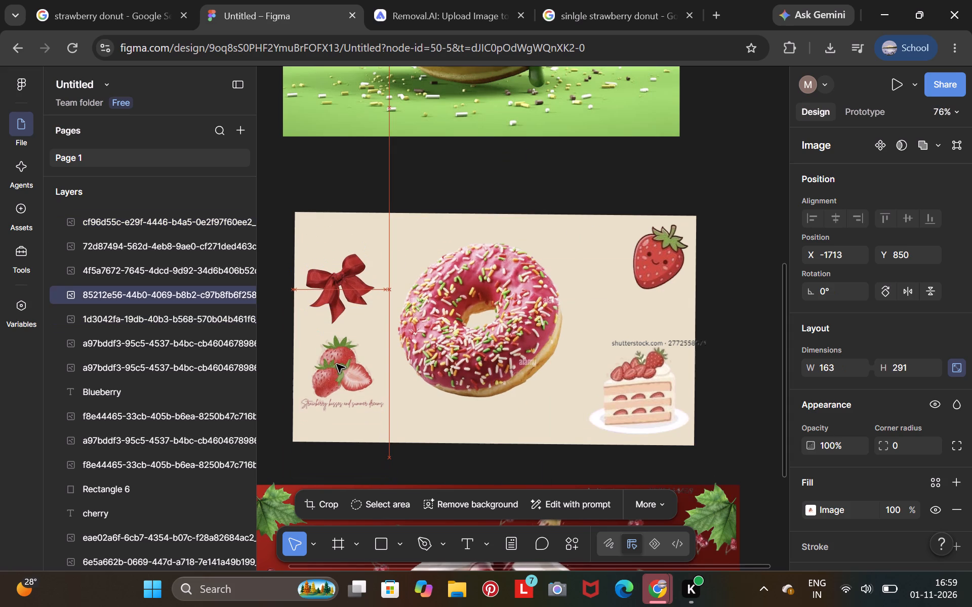
left_click_drag(337, 364, 336, 357)
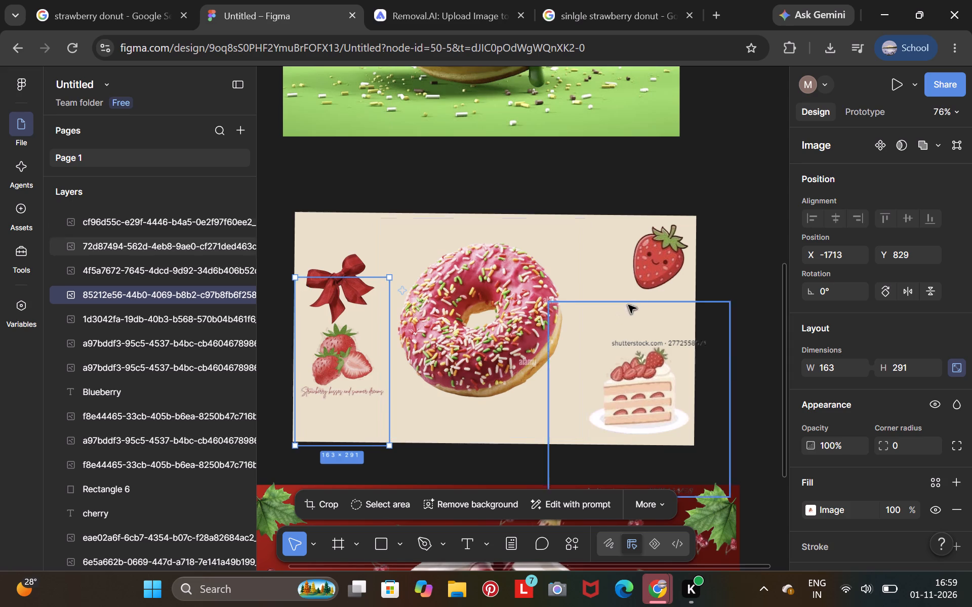
left_click_drag(653, 260, 646, 287)
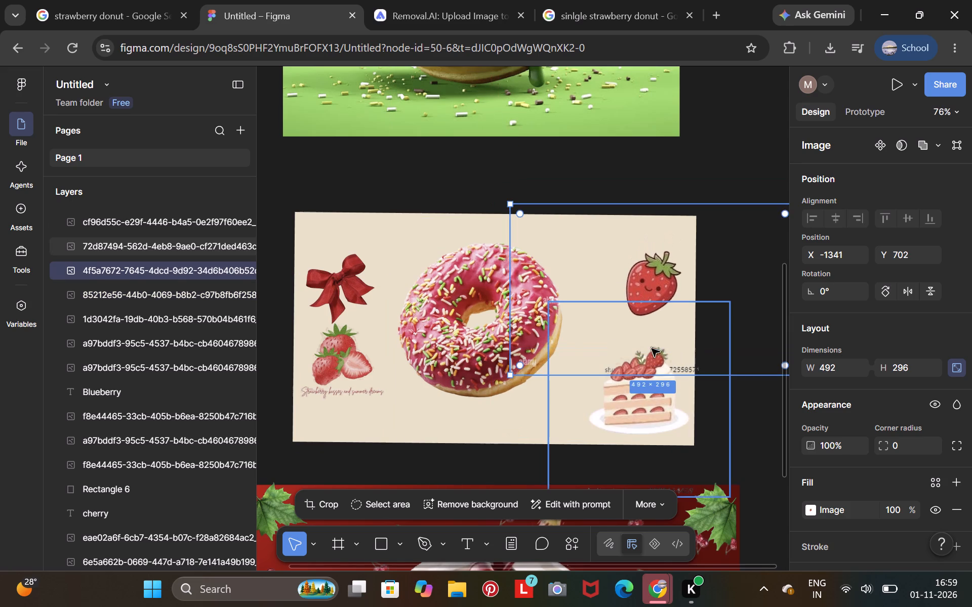
left_click_drag(645, 384, 651, 352)
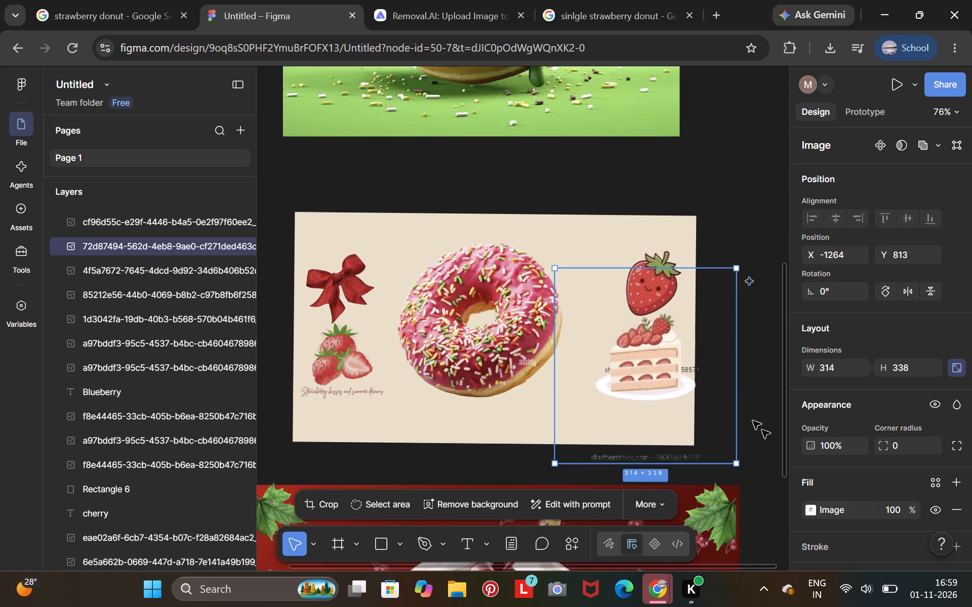
Add the text "strwberry" to the beige banner and position it beneath the donut along the lower edge, at about X -1630, Y 1015.
left_click(467, 556)
left_click(463, 538)
left_click(391, 317)
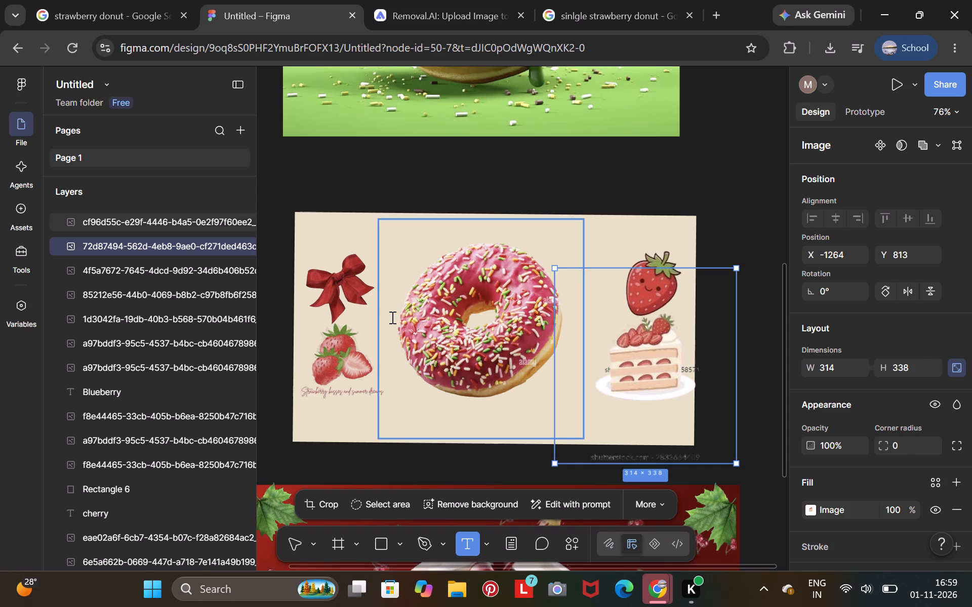
type("strwberry")
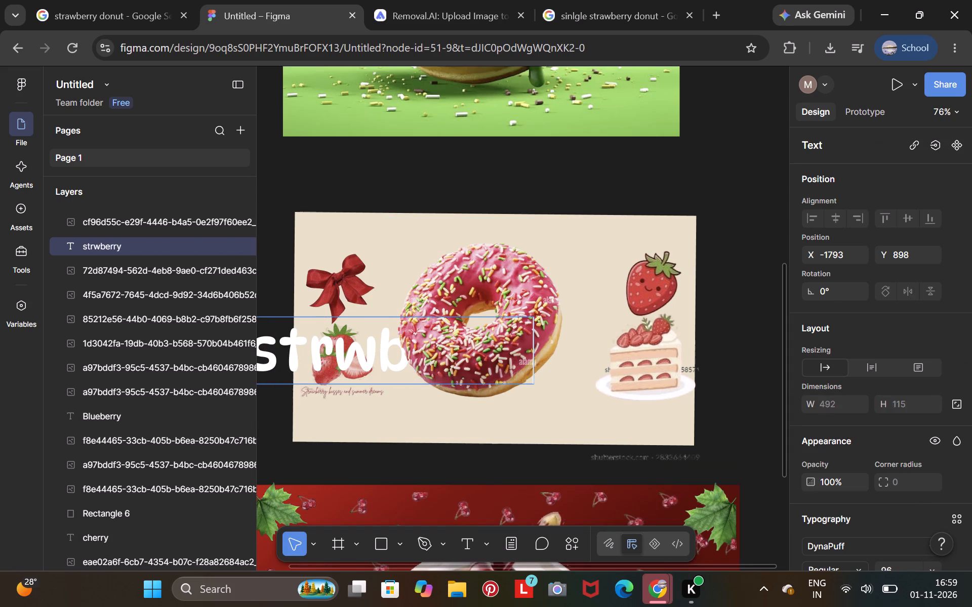
left_click_drag(339, 352, 383, 405)
left_click_drag(393, 449, 388, 347)
left_click_drag(388, 347, 465, 438)
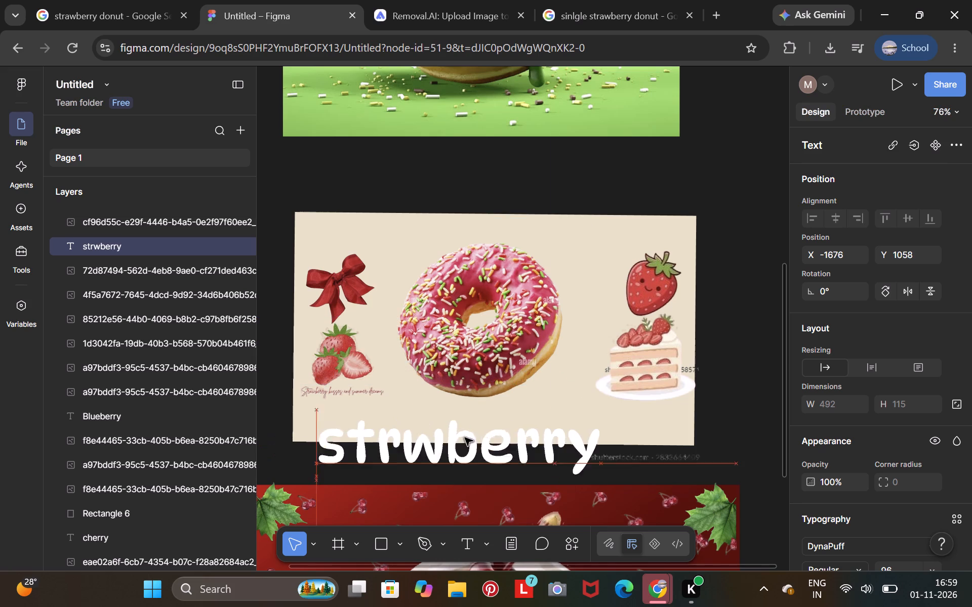
left_click_drag(465, 438, 485, 412)
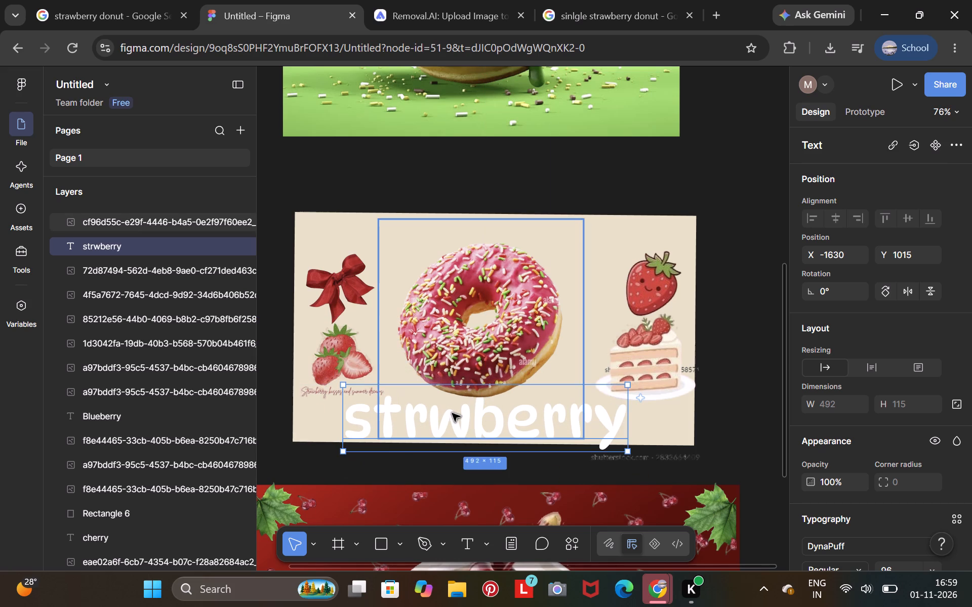
Correct the banner title's spelling to "strawberry".
left_click(428, 418)
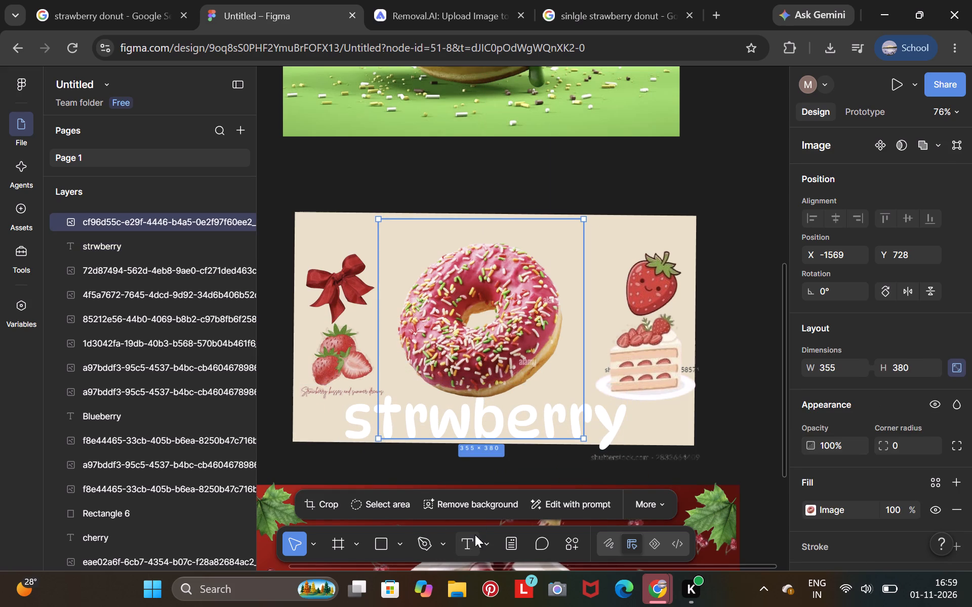
left_click_drag(468, 540, 484, 569)
left_click_drag(484, 569, 470, 547)
left_click(470, 547)
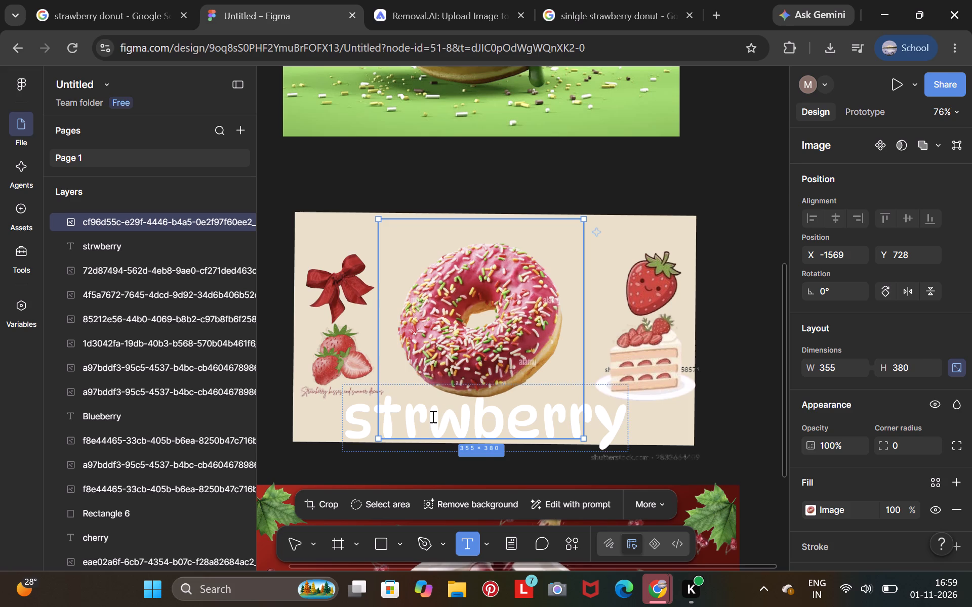
left_click(431, 416)
key("a")
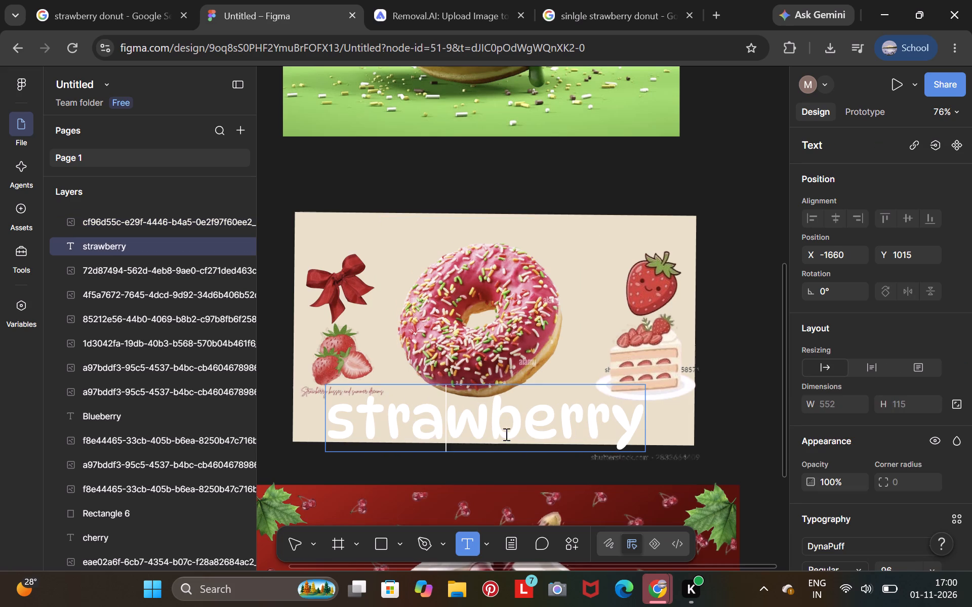
left_click(609, 246)
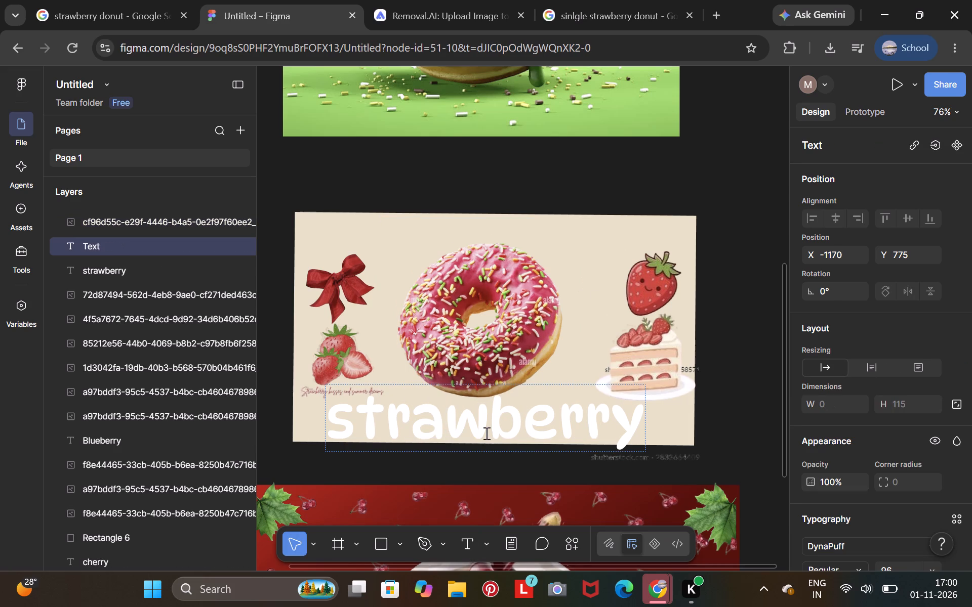
Recolour the strawberry title, trying light pink F0A8DA before applying the red C90B0E already used on the page.
left_click(485, 433)
left_click_drag(451, 459, 427, 436)
left_click(427, 436)
left_click_drag(358, 497, 359, 464)
left_click_drag(359, 464, 353, 430)
left_click(353, 430)
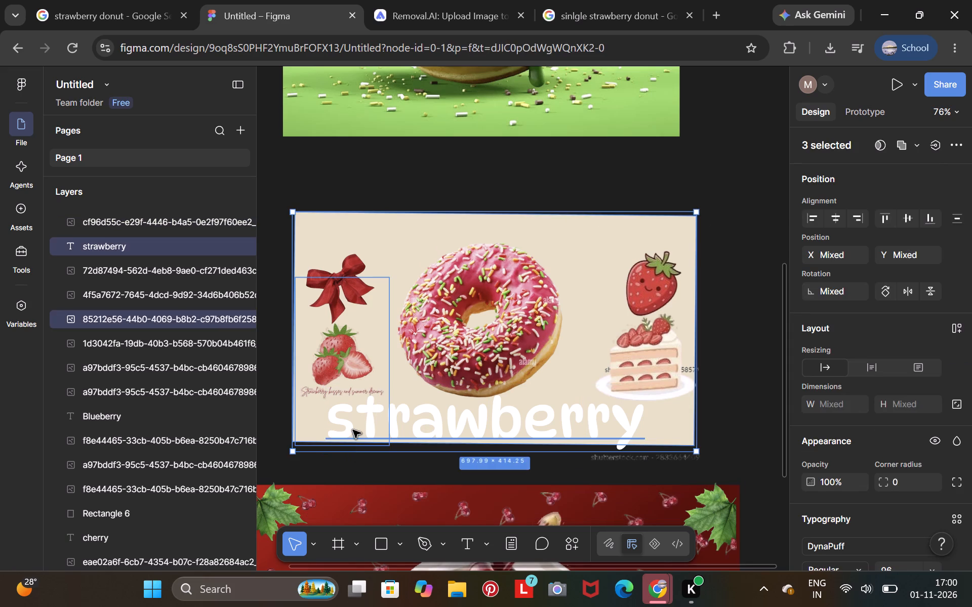
scroll(893, 439, "down", 3)
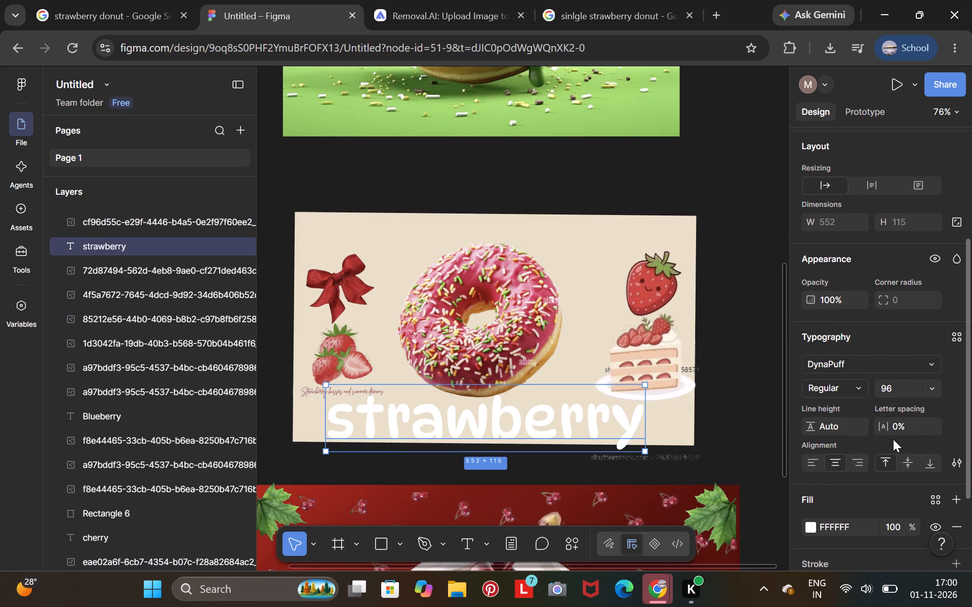
left_click(832, 532)
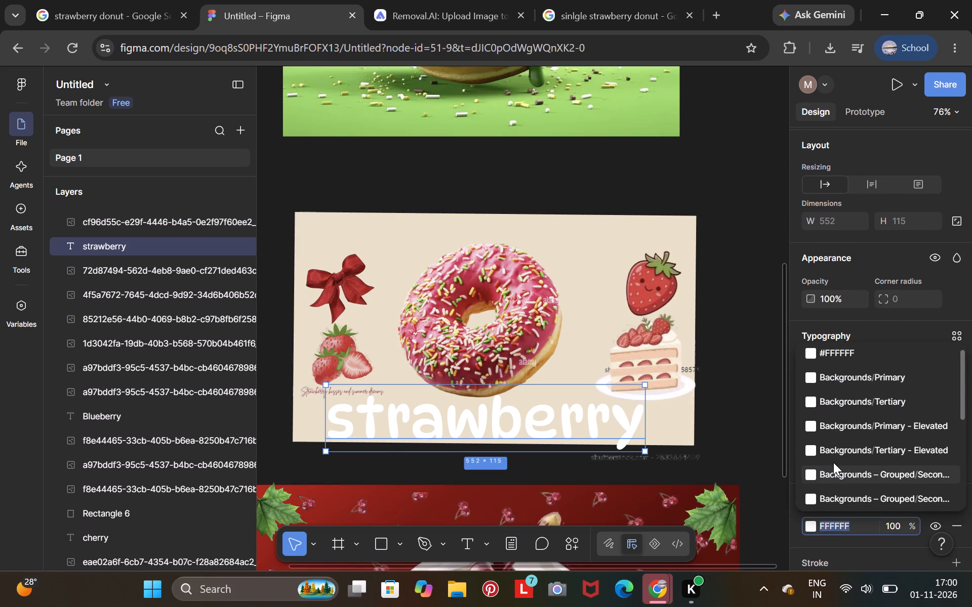
scroll(833, 462, "down", 8)
left_click(834, 494)
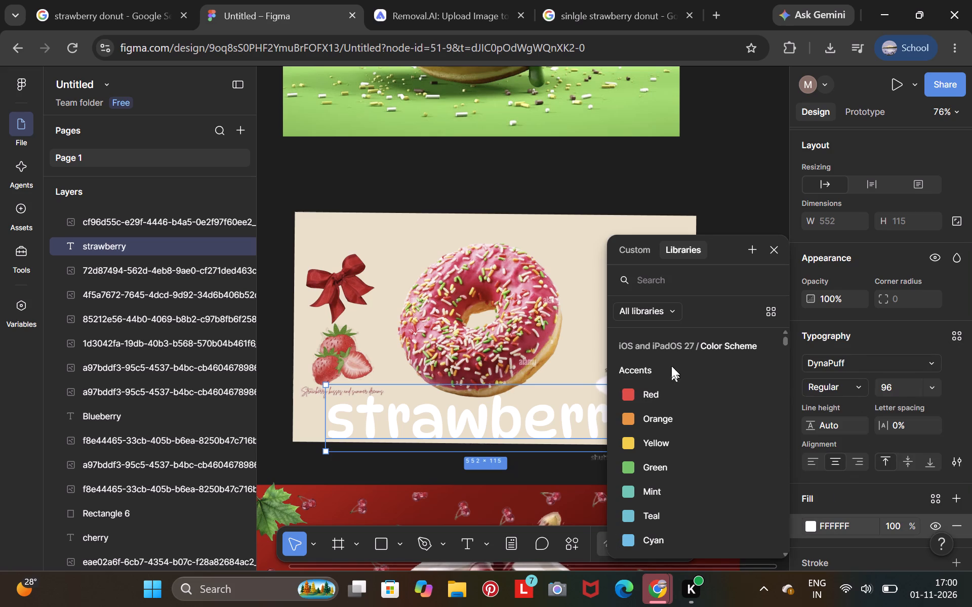
left_click(627, 243)
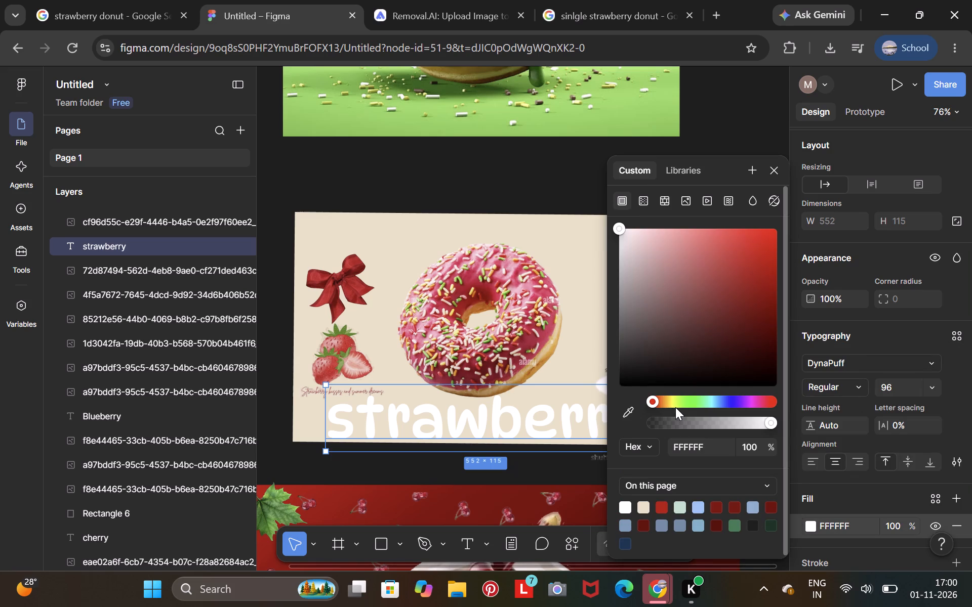
left_click(757, 400)
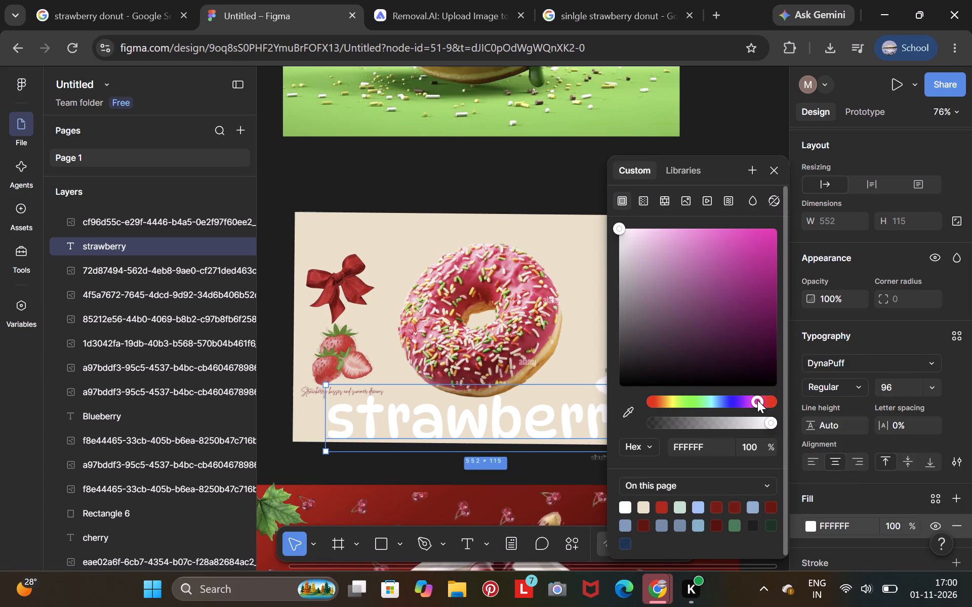
left_click(648, 237)
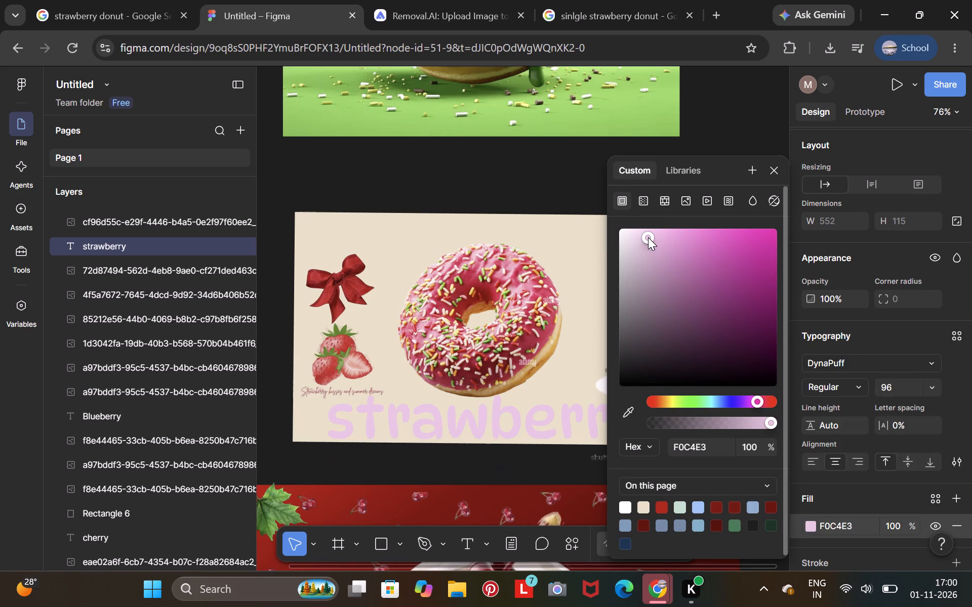
left_click(667, 237)
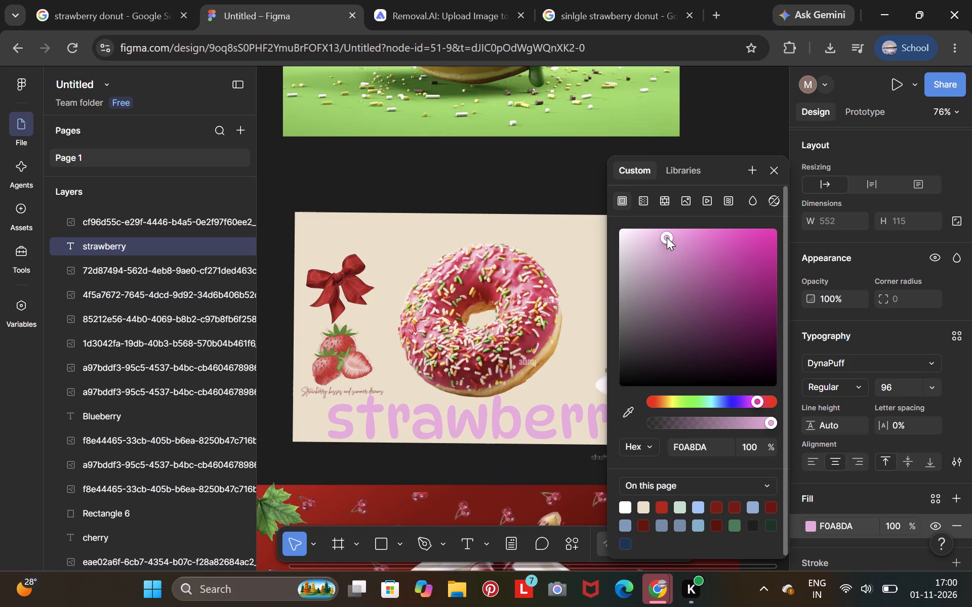
left_click(665, 499)
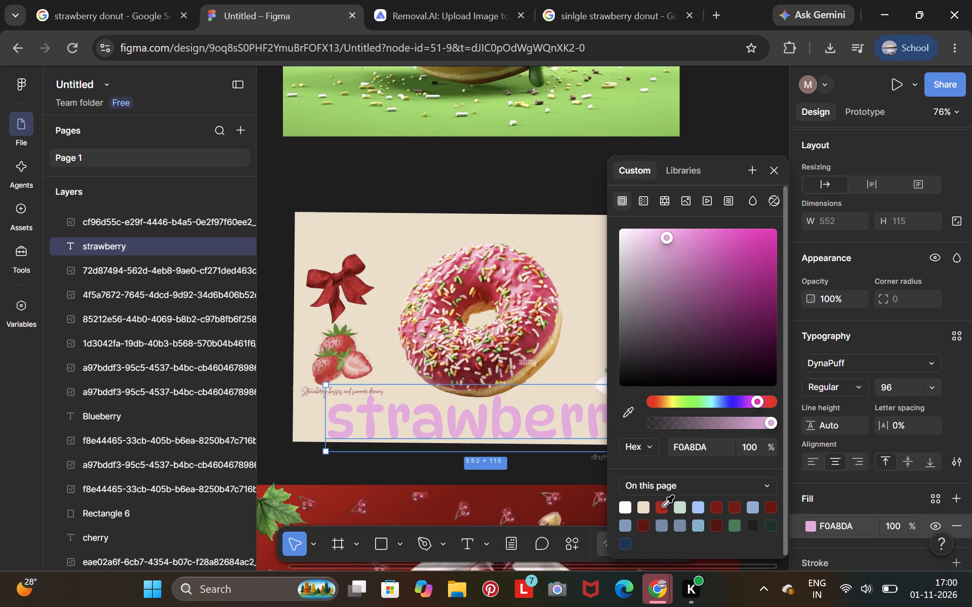
left_click(663, 509)
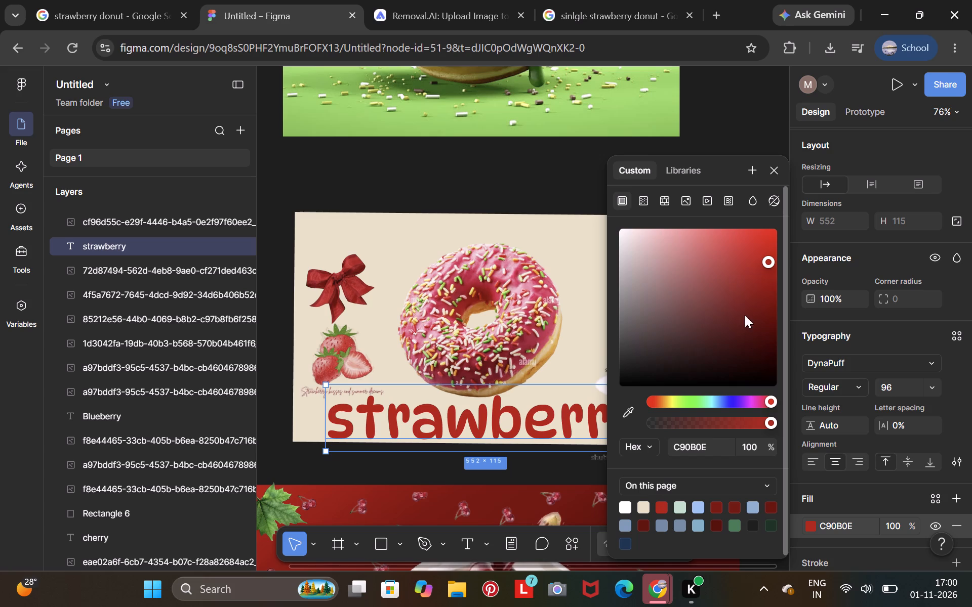
Soften the strawberry title's red to DA3336 and set its fill opacity to 92%.
left_click(736, 250)
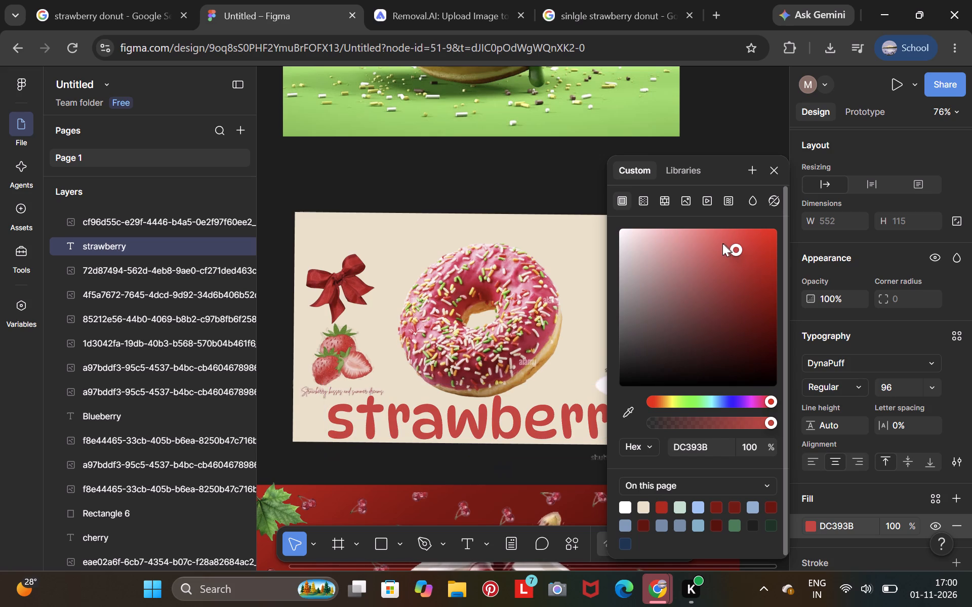
left_click(716, 242)
left_click(701, 241)
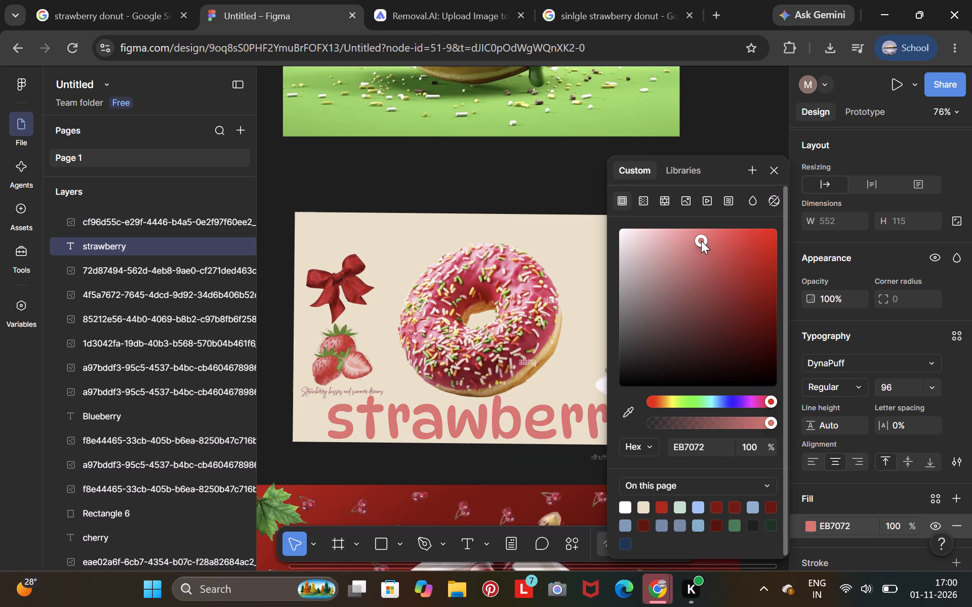
left_click(717, 228)
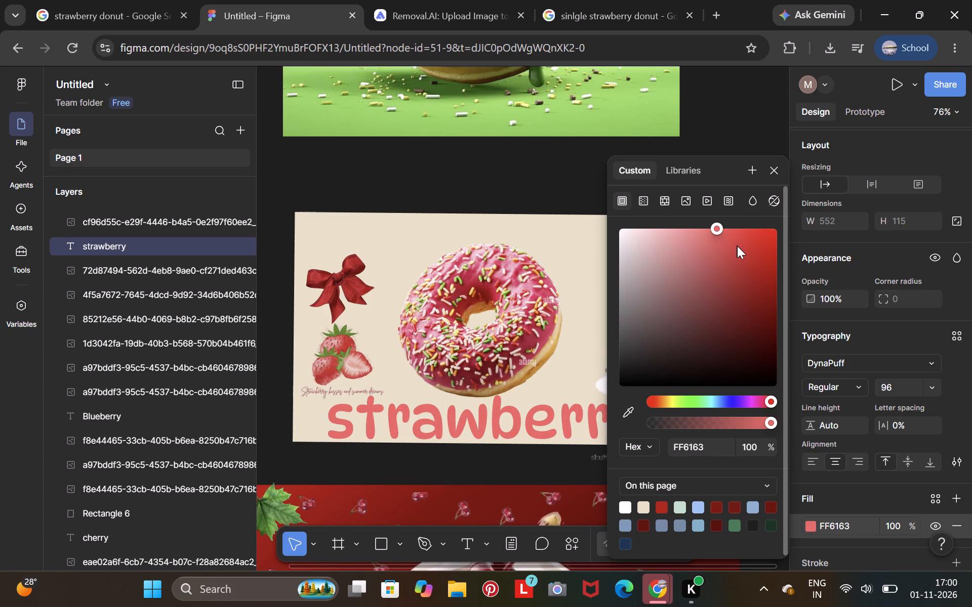
left_click(740, 251)
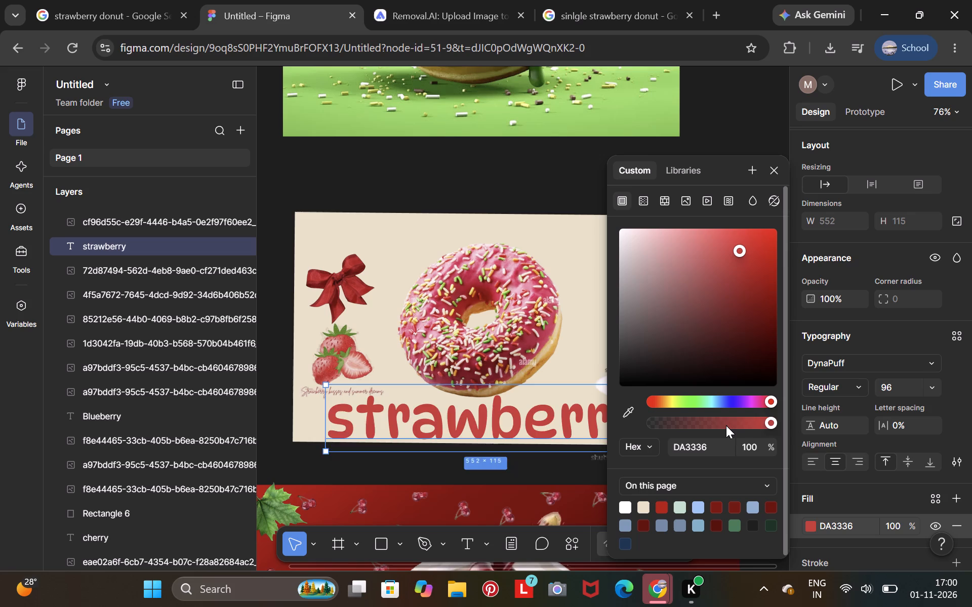
left_click(726, 425)
left_click(749, 422)
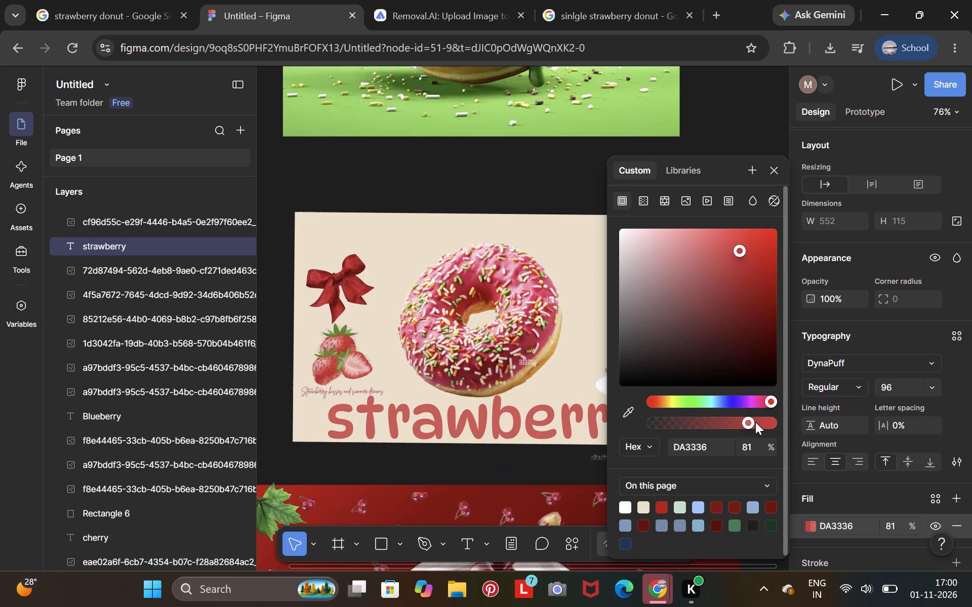
left_click(761, 419)
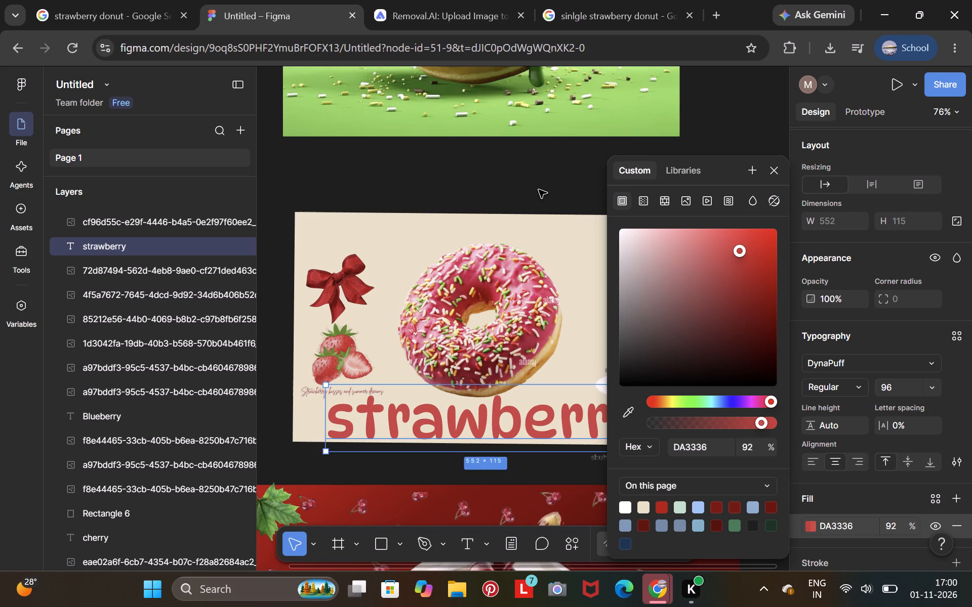
left_click(538, 190)
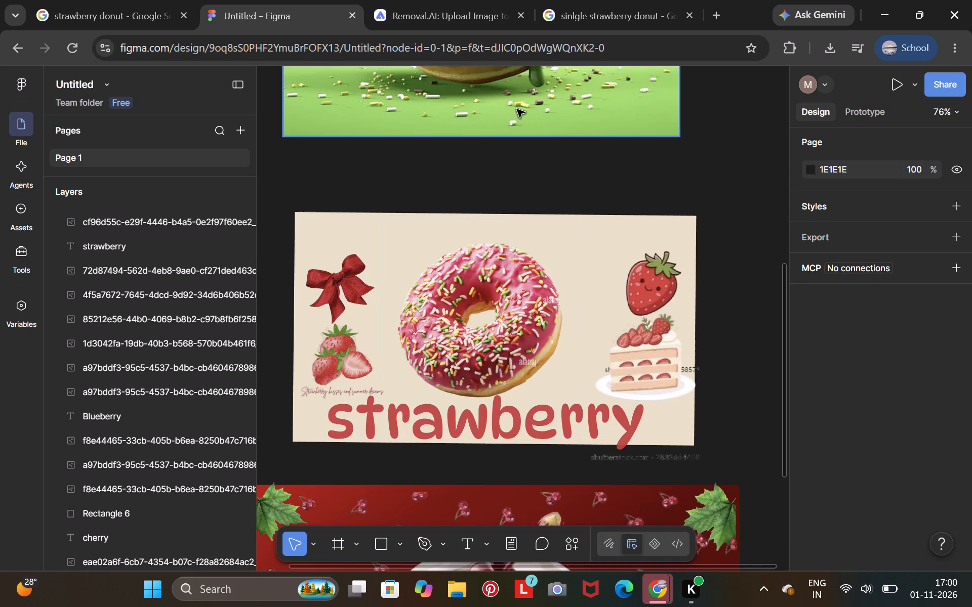
left_click(623, 165)
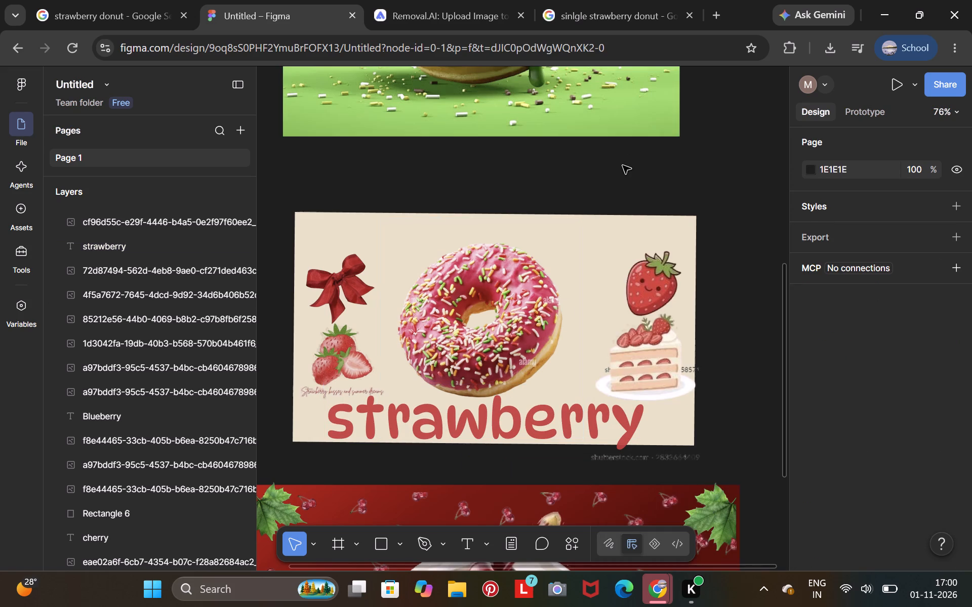
Review the blueberry, green apple, strawberry and cherry banners together on the canvas.
scroll(623, 165, "up", 4)
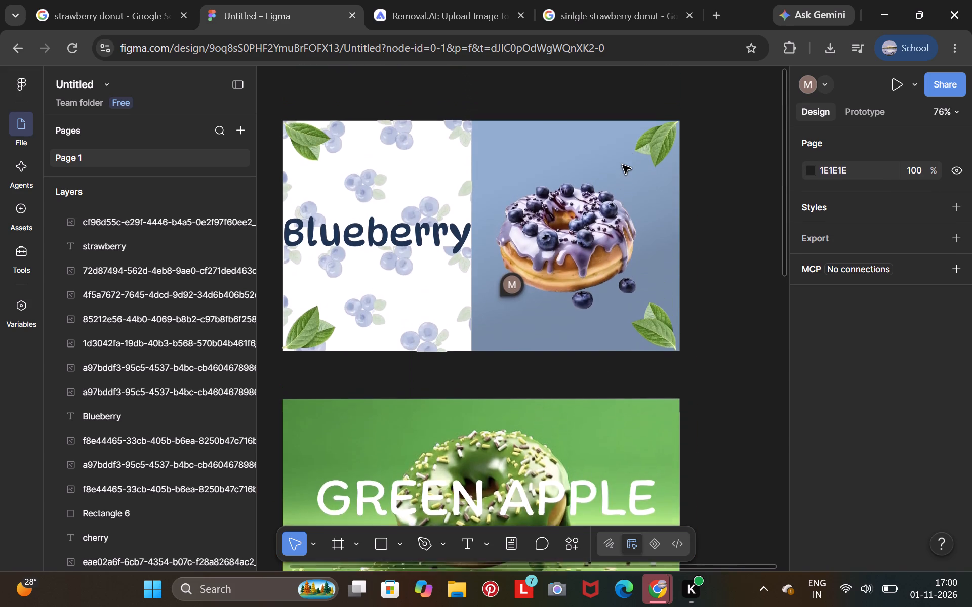
scroll(623, 165, "down", 6)
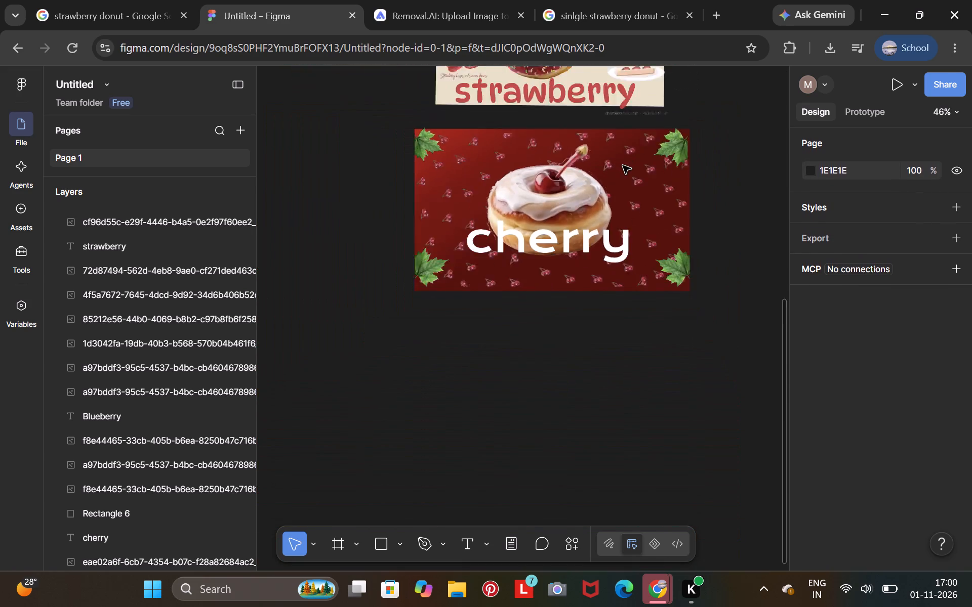
scroll(623, 165, "up", 4)
scroll(623, 165, "down", 4)
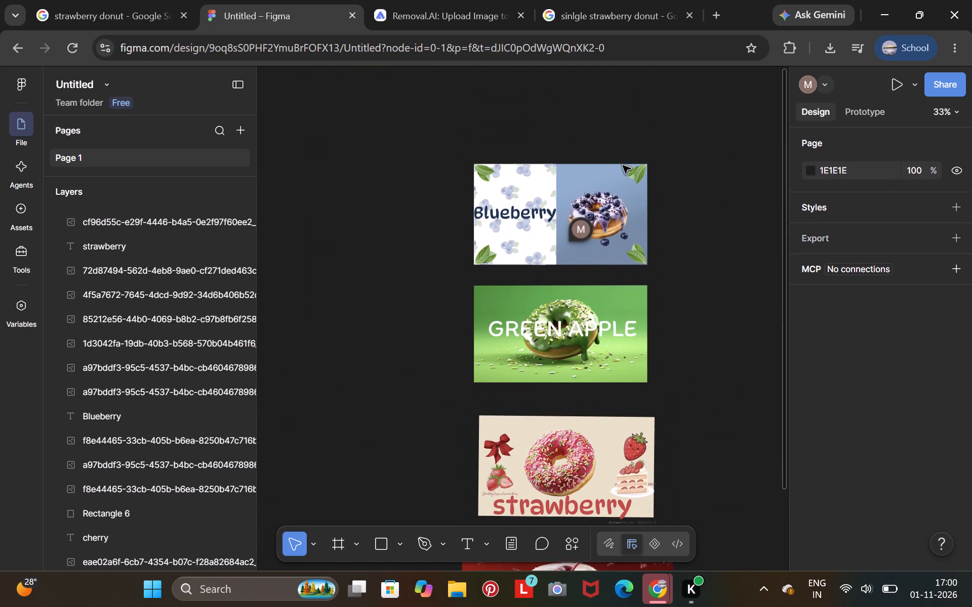
scroll(623, 165, "left", 1)
scroll(623, 165, "right", 1)
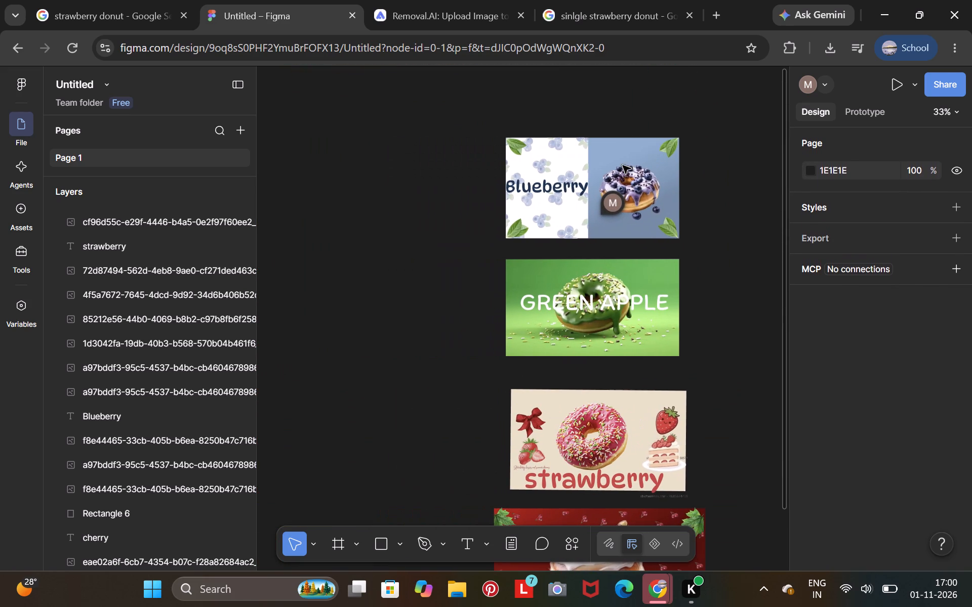
scroll(623, 165, "left", 1)
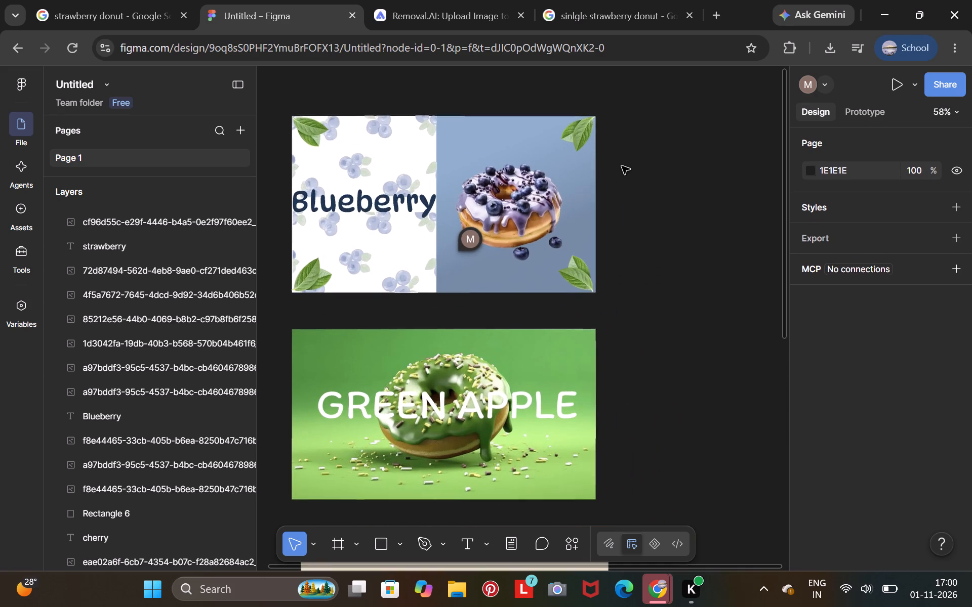
scroll(622, 166, "down", 1)
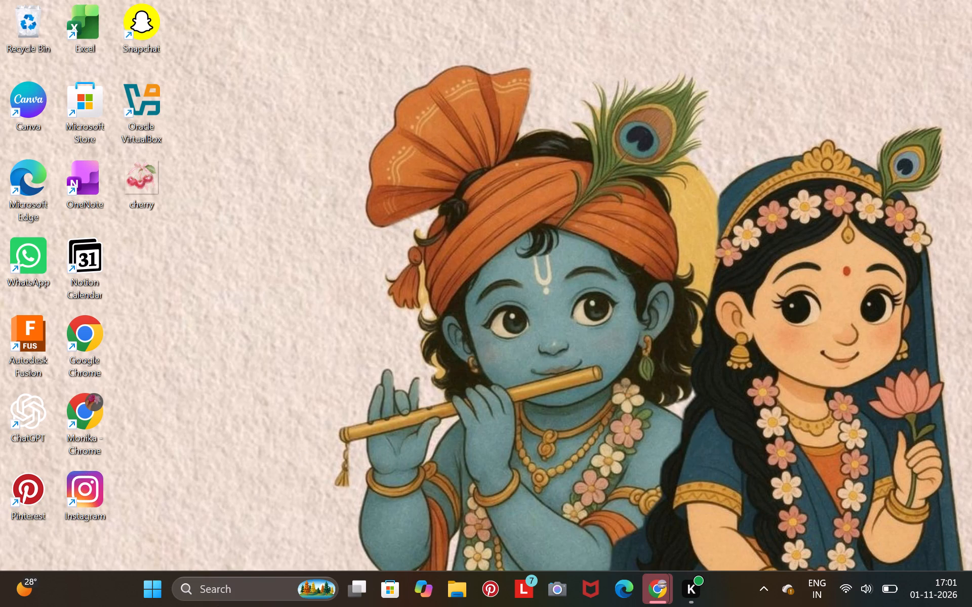
Search Windows for "kuro" and launch the matching app.
left_click(221, 590)
type("kuro")
key("Return")
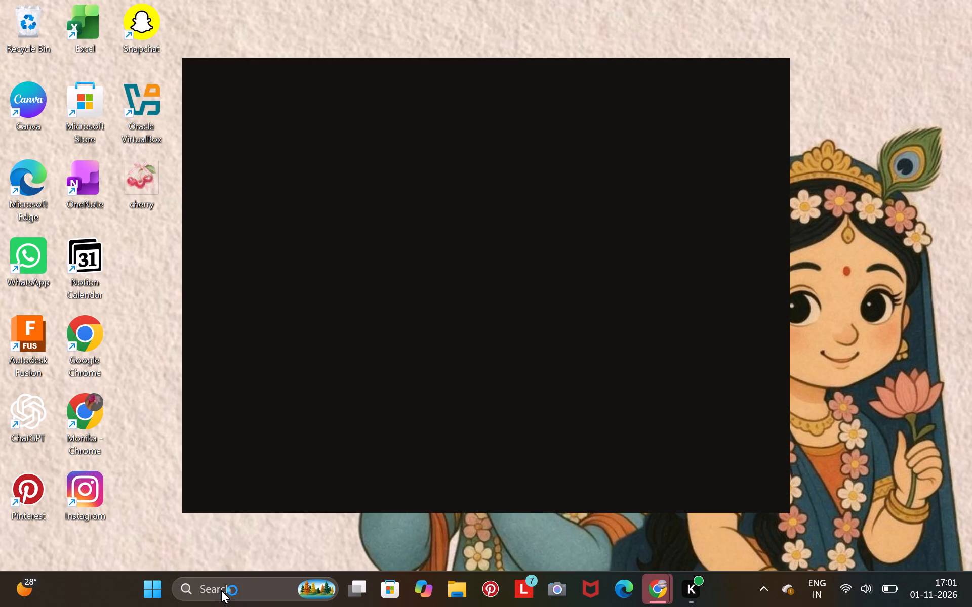